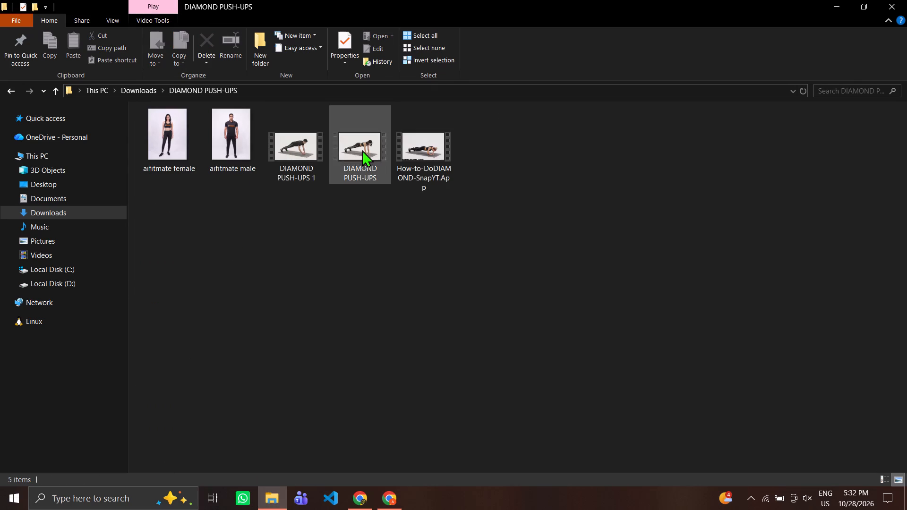
left_click(380, 150)
left_click(418, 161)
key("space")
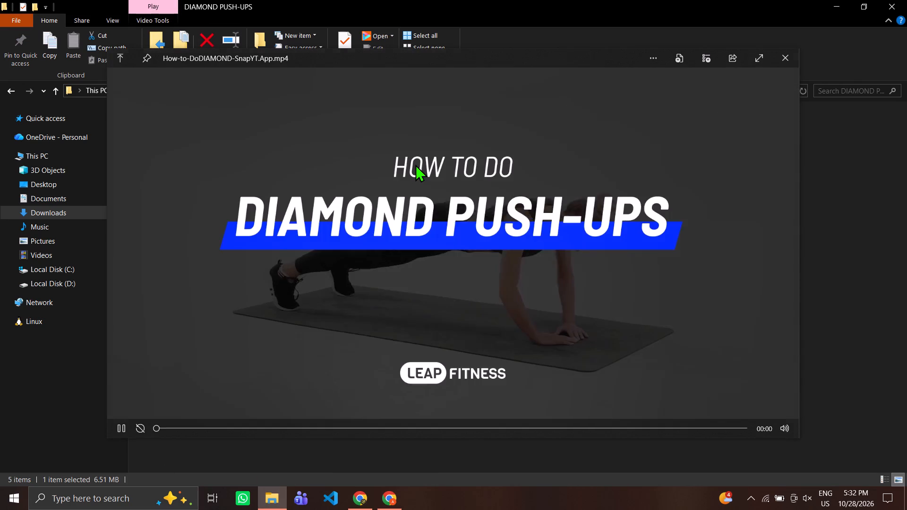
key("Left")
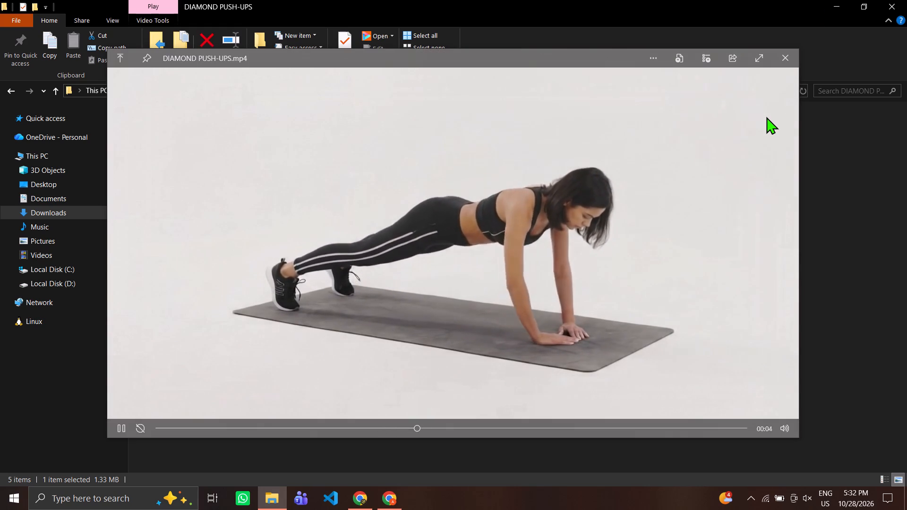
key("Right")
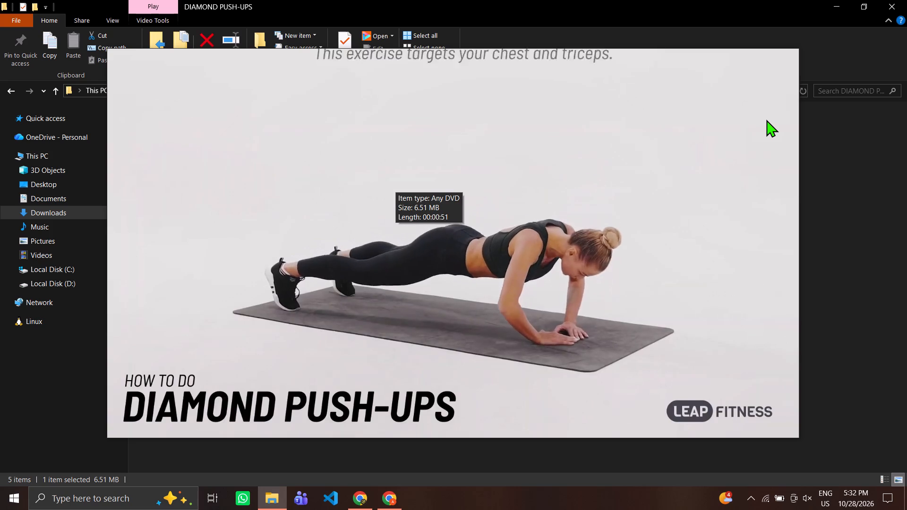
key("space")
key("Left")
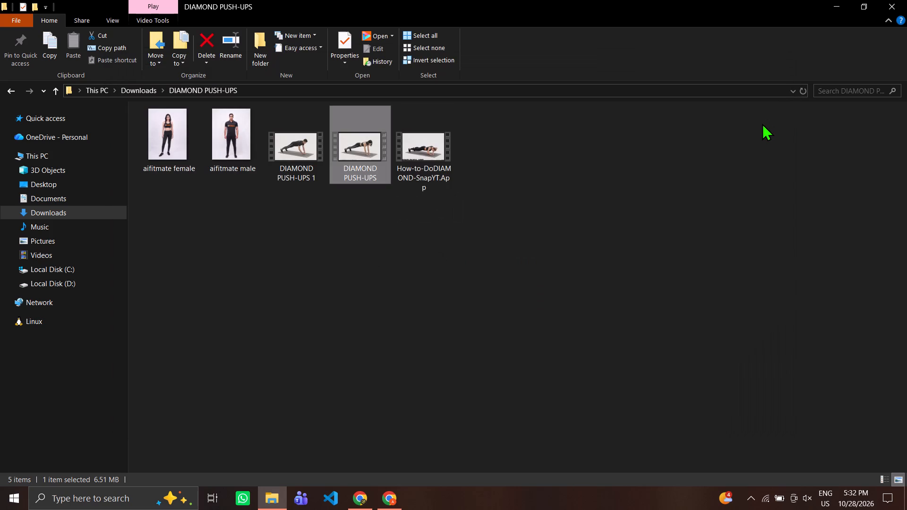
key("Return")
key("space")
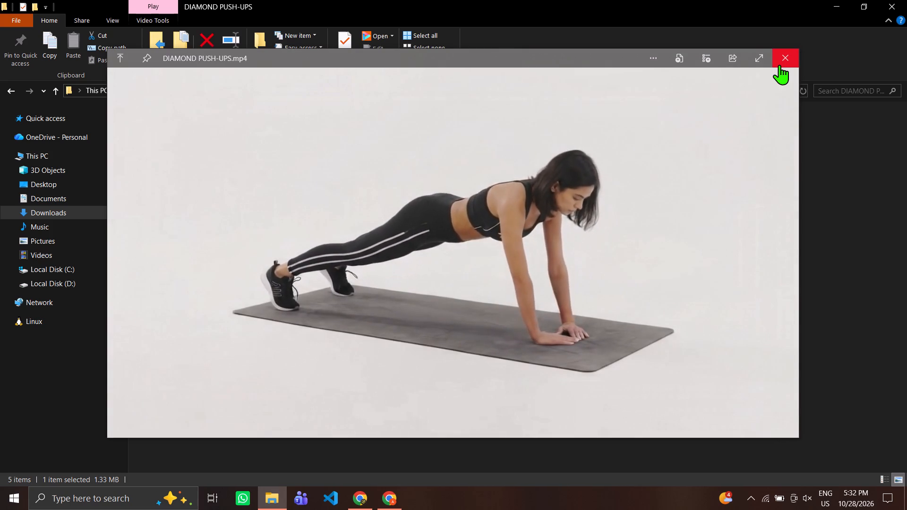
key("Left")
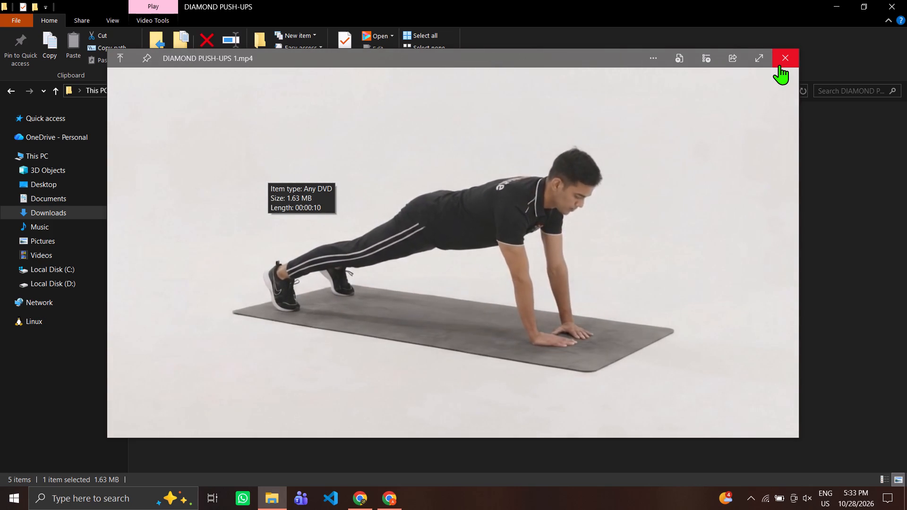
left_click(779, 65)
Delete the How-to-DoDIAMOND-SnapYT.App reference video from the DIAMOND PUSH-UPS folder.
left_click(409, 158)
key("Delete")
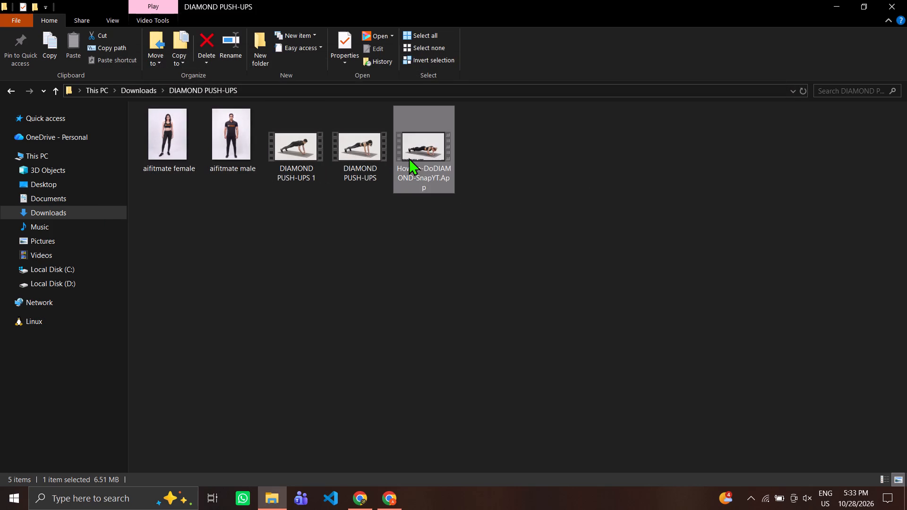
key("Return")
Delete the aifitmate female and aifitmate male images from the DIAMOND PUSH-UPS folder.
left_click_drag(231, 224, 177, 152)
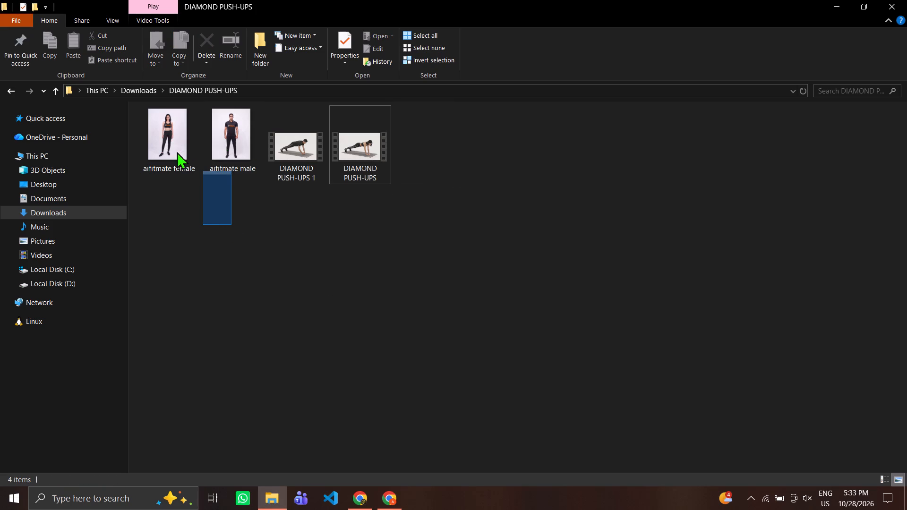
key("Delete")
key("Return")
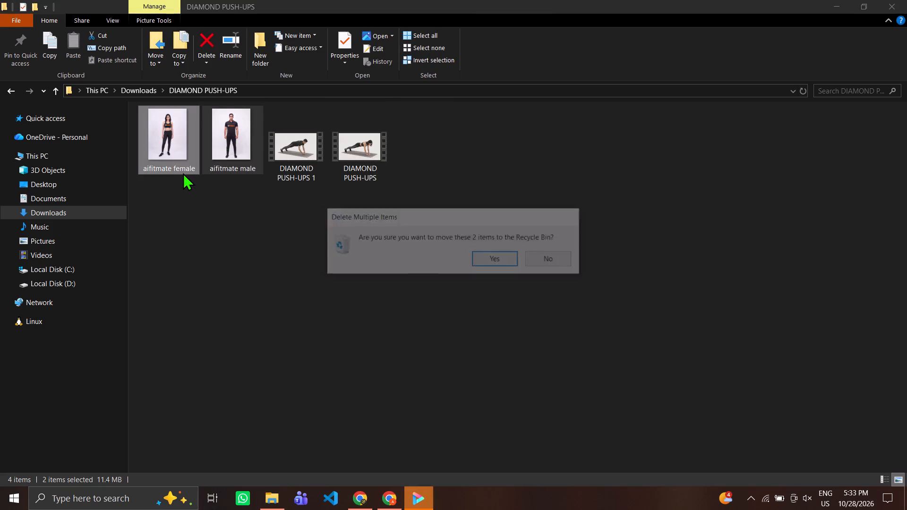
Move the DIAMOND PUSH-UPS folder from Downloads into the pending folder inside complete.
left_click_drag(198, 182, 206, 188)
key("ctrl+x")
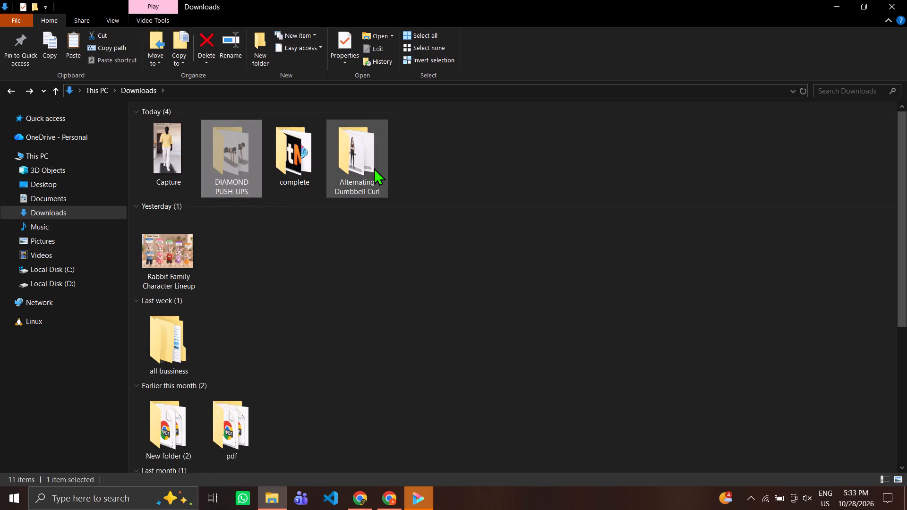
double_click(296, 146)
double_click(172, 129)
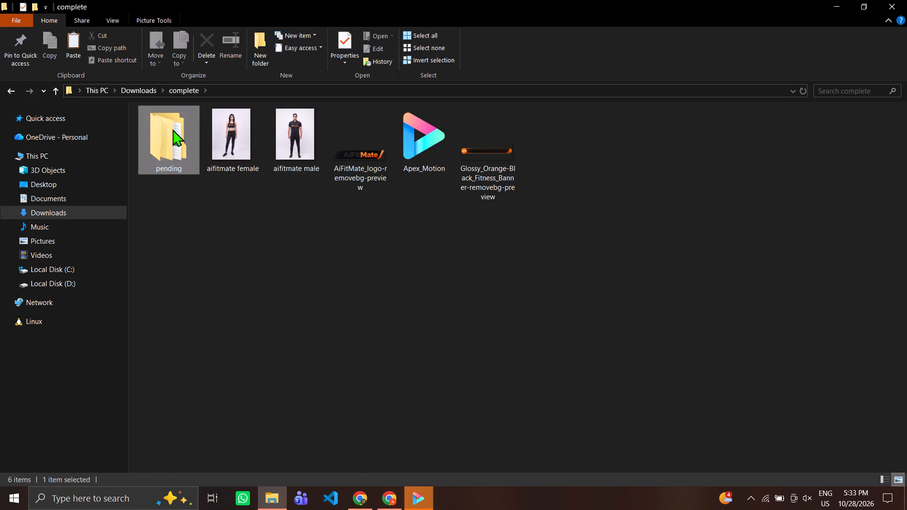
key("ctrl+v")
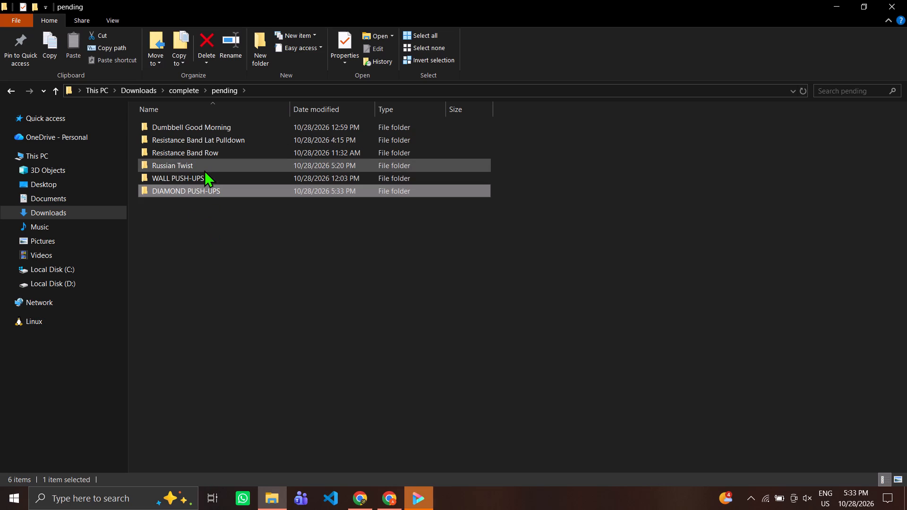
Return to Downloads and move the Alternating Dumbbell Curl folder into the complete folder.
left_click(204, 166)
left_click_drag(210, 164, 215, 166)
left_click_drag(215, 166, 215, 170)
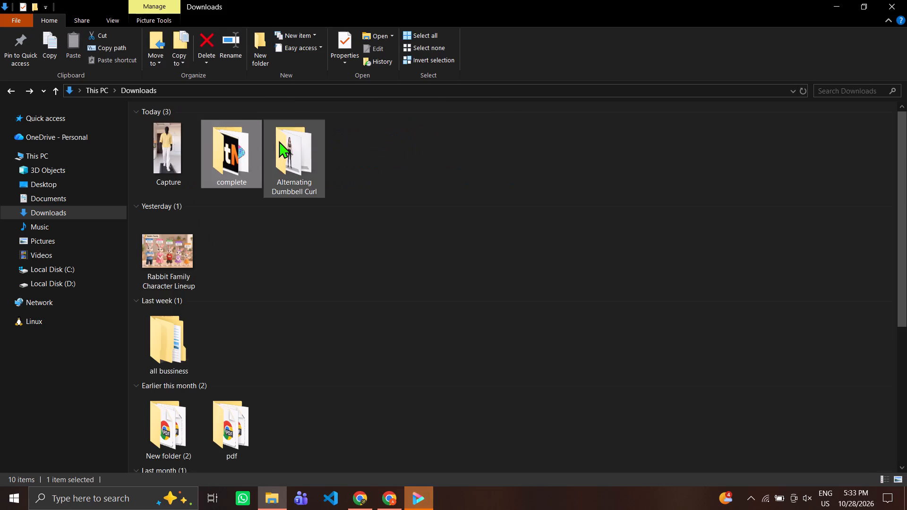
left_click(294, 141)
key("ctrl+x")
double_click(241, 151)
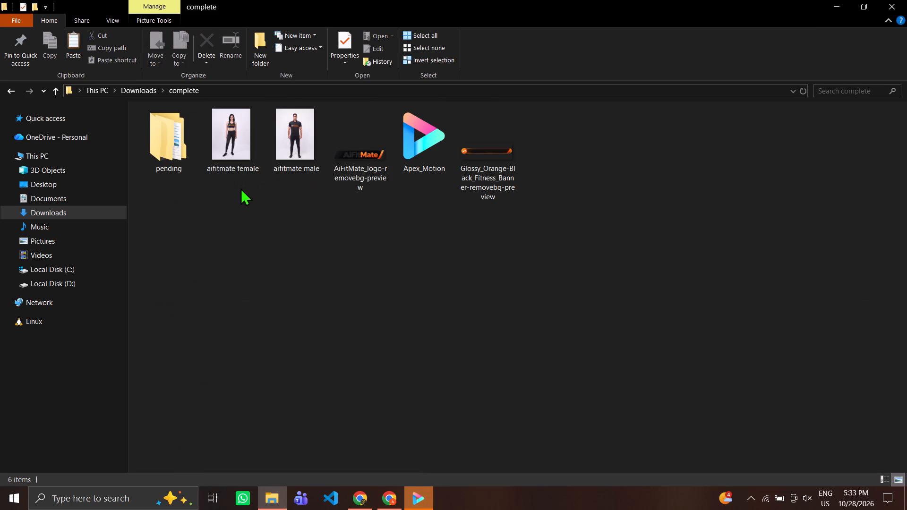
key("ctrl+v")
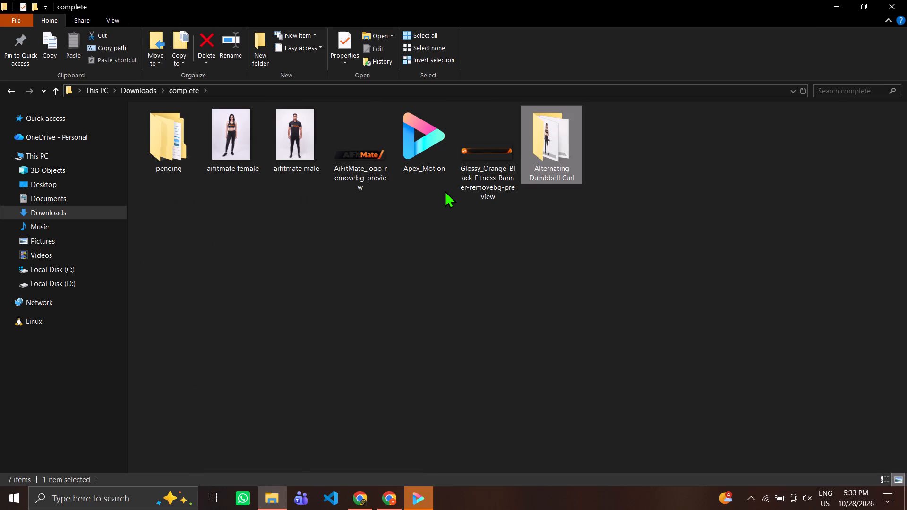
Move the Alternating Dumbbell Curl folder from complete to the working folder under mv and mc > projects > videos on Local Disk (D:).
left_click_drag(571, 143, 552, 141)
key("ctrl+x")
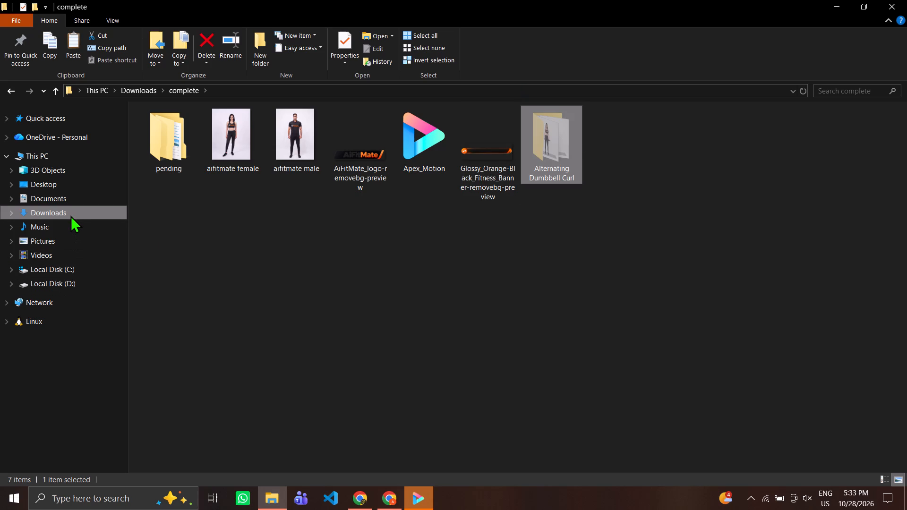
left_click(83, 287)
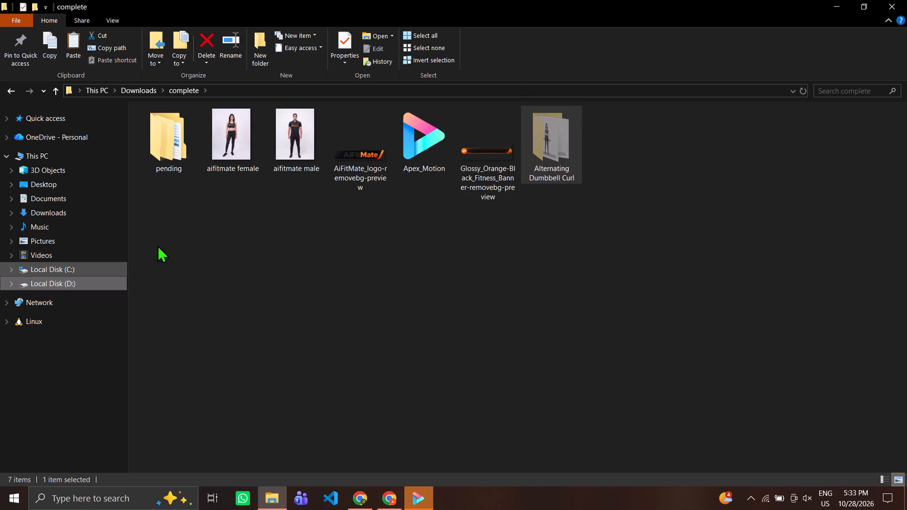
double_click(479, 140)
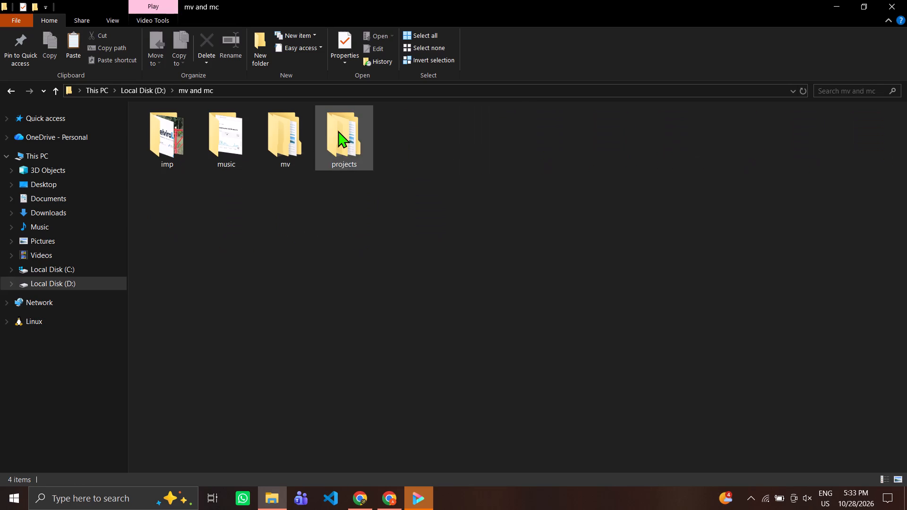
double_click(338, 130)
double_click(296, 142)
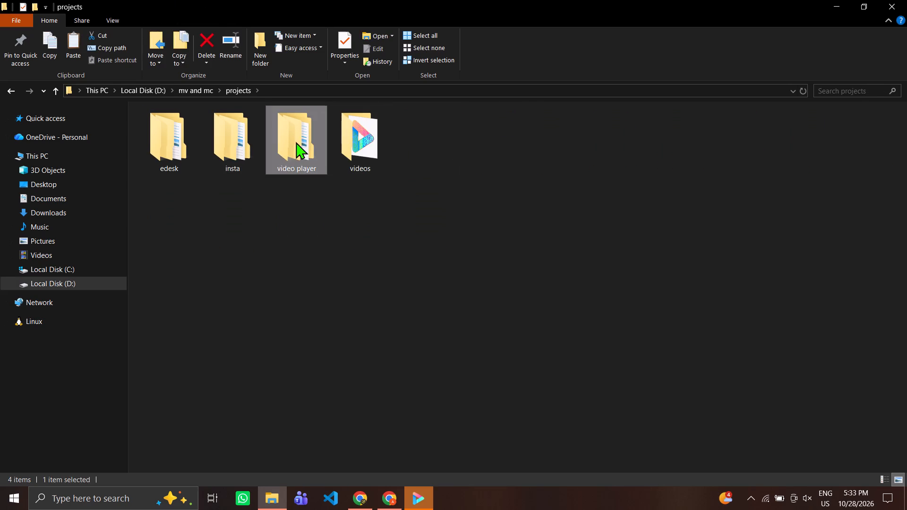
left_click(296, 142)
double_click(350, 148)
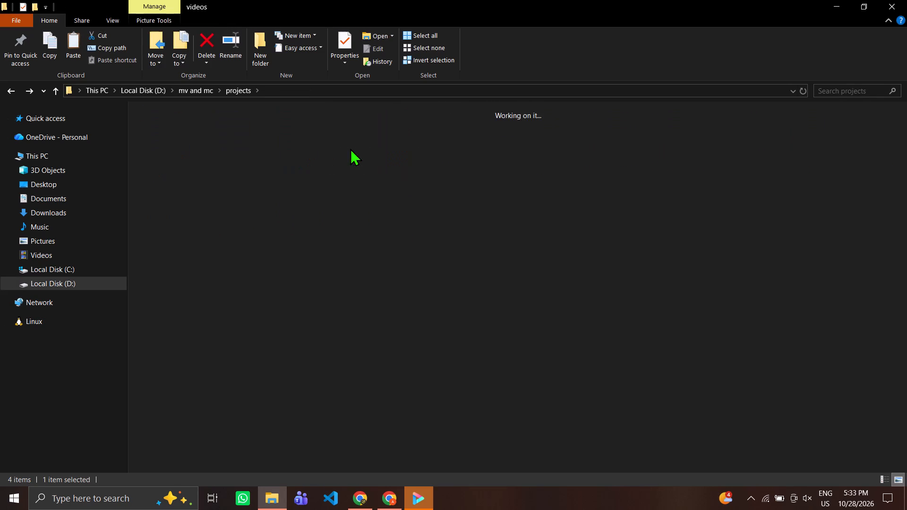
left_click(350, 148)
double_click(297, 157)
key("ctrl+v")
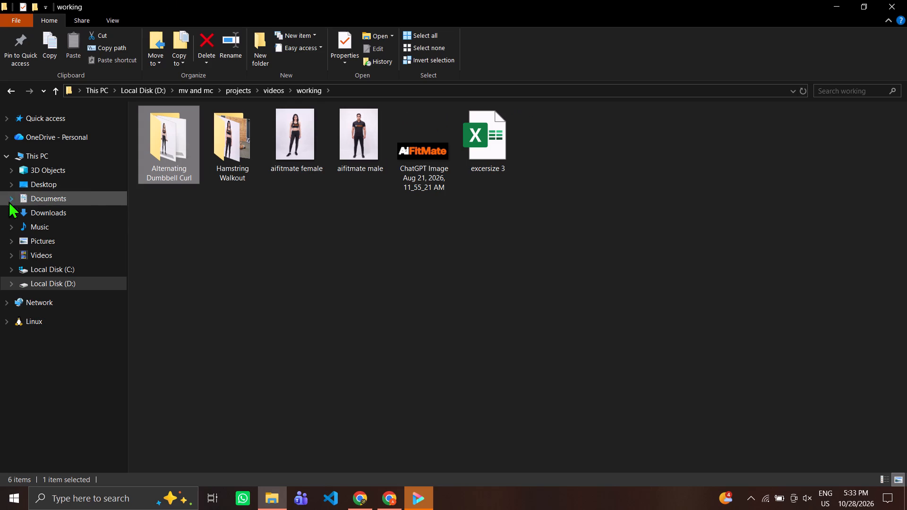
Open the complete folder in Downloads.
left_click(43, 218)
double_click(233, 148)
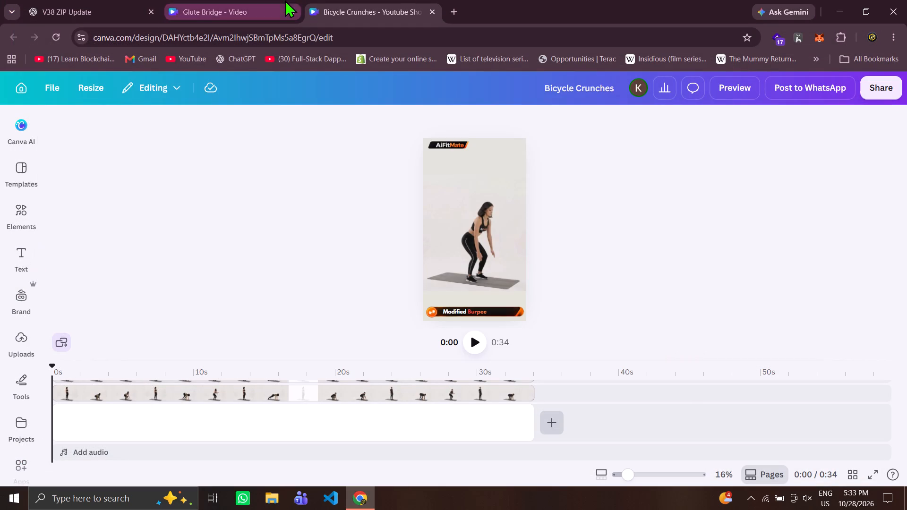
left_click(18, 334)
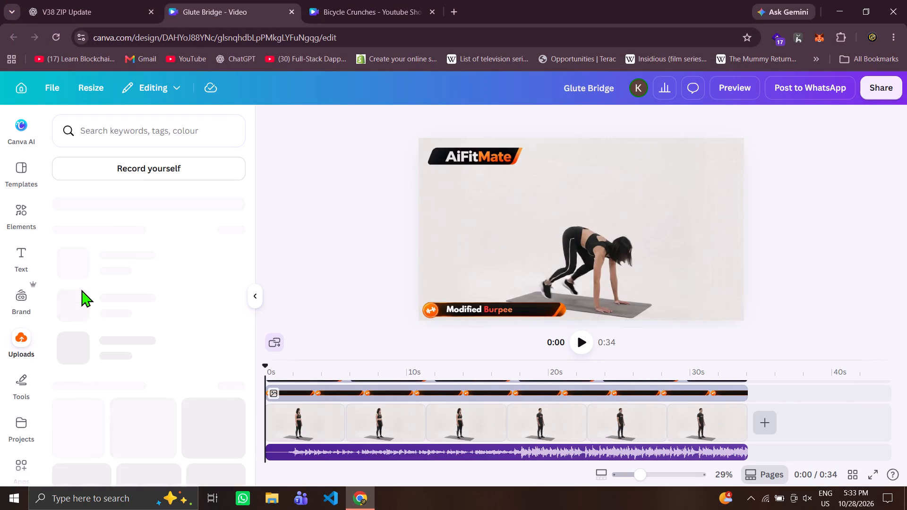
left_click(165, 231)
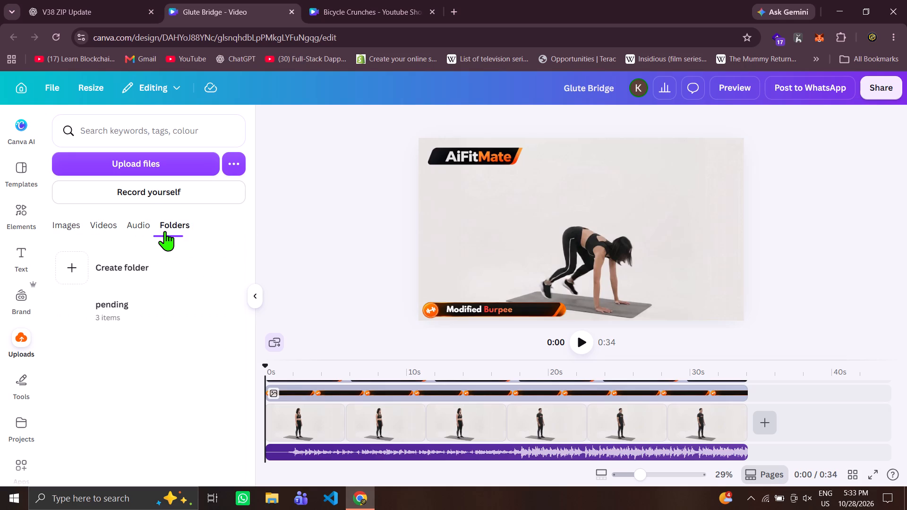
left_click(225, 300)
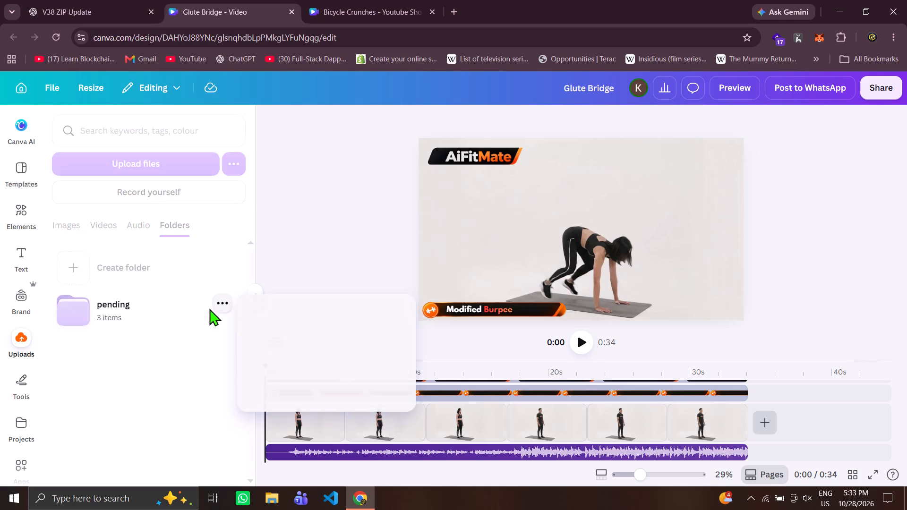
double_click(177, 299)
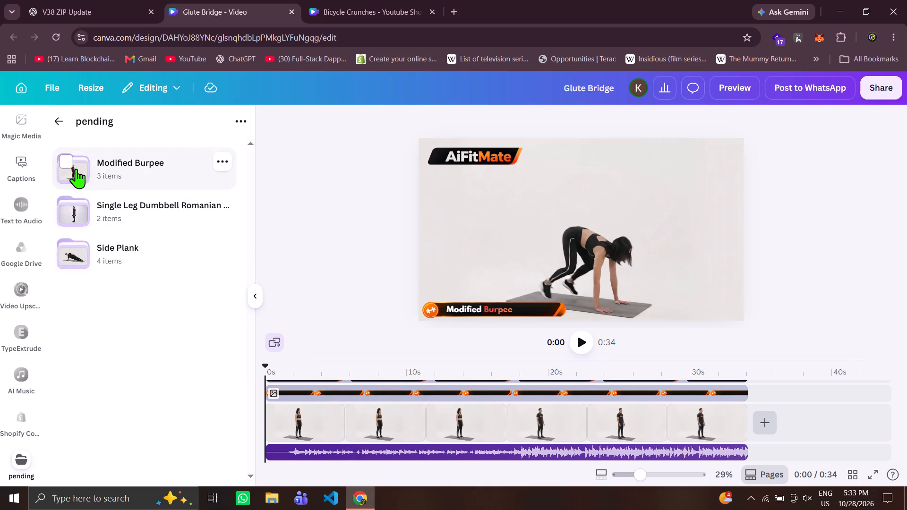
Delete the Modified Burpee, Single Leg Dumbbell Romanian and Side Plank folders from the pending folder.
left_click(64, 159)
left_click(62, 204)
left_click(69, 248)
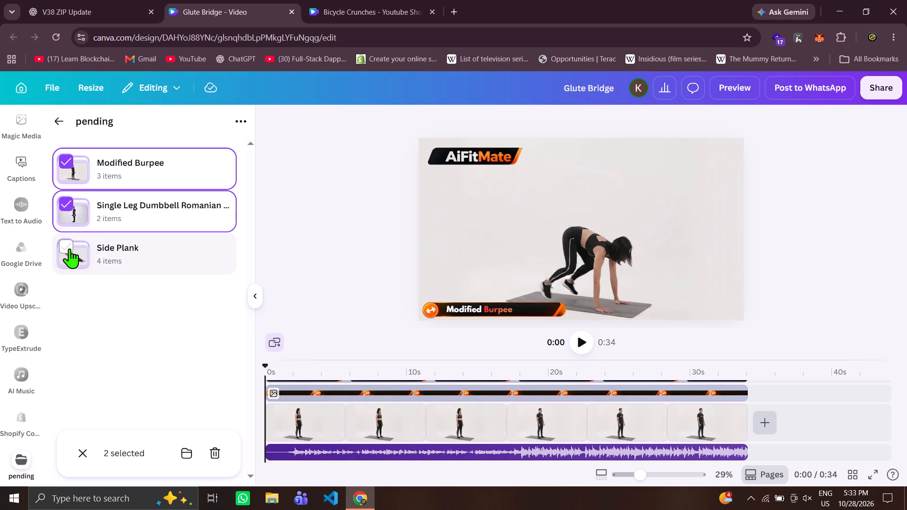
left_click(225, 454)
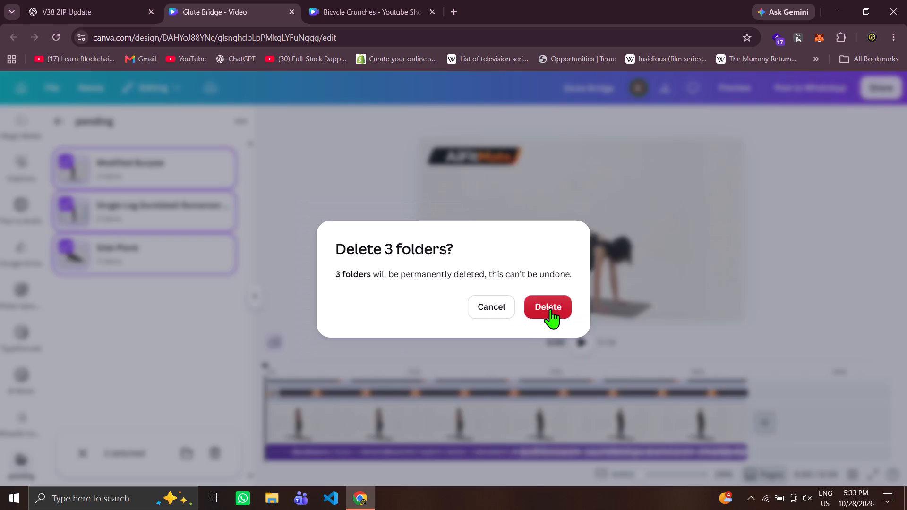
left_click(550, 309)
scroll(100, 301, "up", 1)
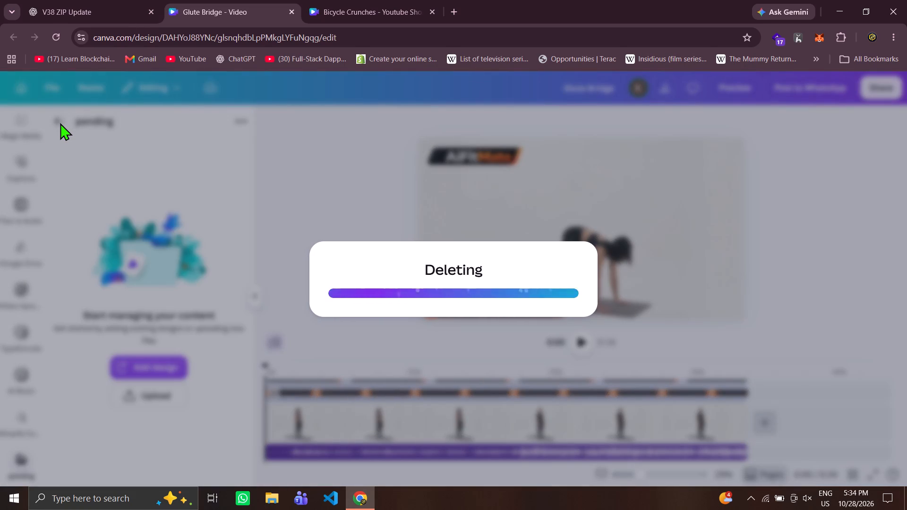
Upload the whole pending folder from Downloads > complete to the design's uploads.
left_click(60, 123)
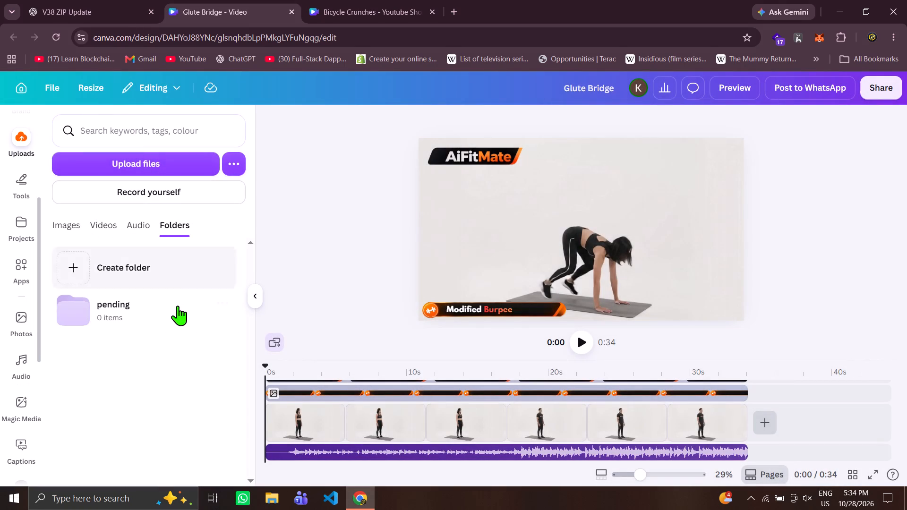
left_click(226, 155)
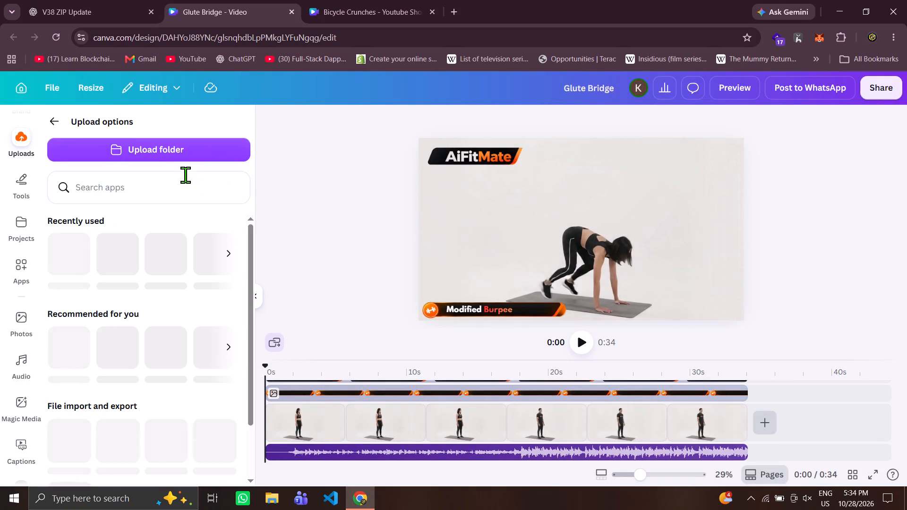
left_click(184, 174)
left_click(171, 154)
left_click(158, 152)
left_click(158, 152)
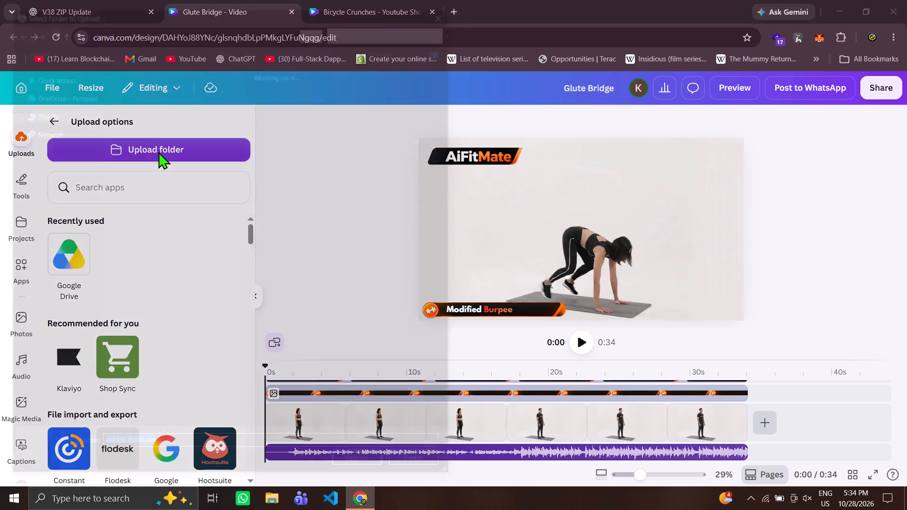
double_click(131, 123)
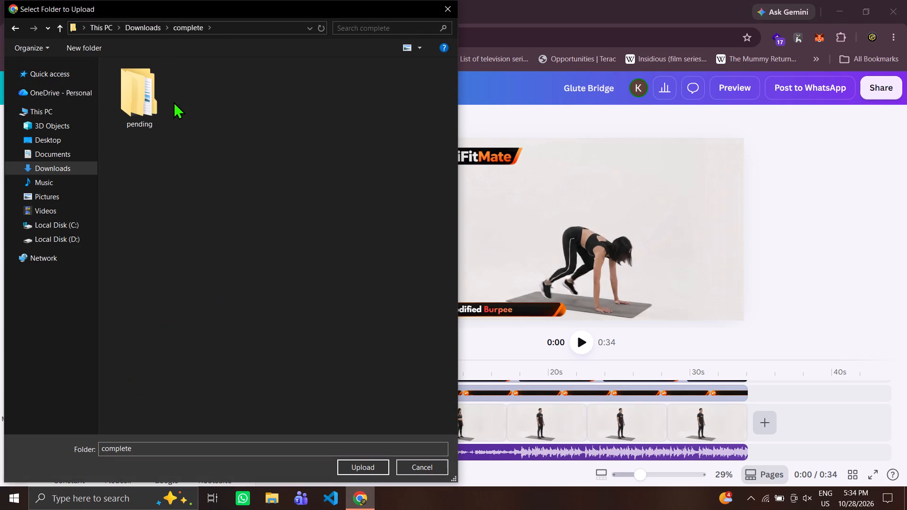
left_click(151, 92)
left_click(358, 470)
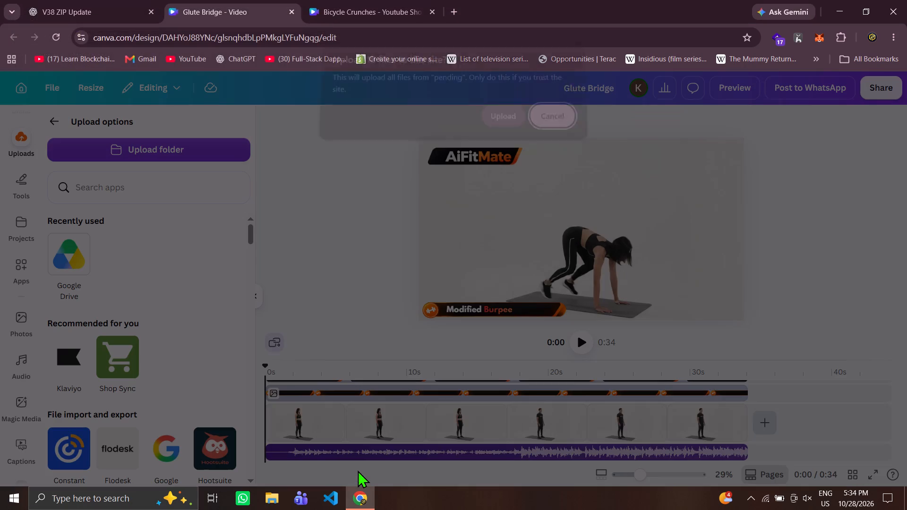
left_click(513, 120)
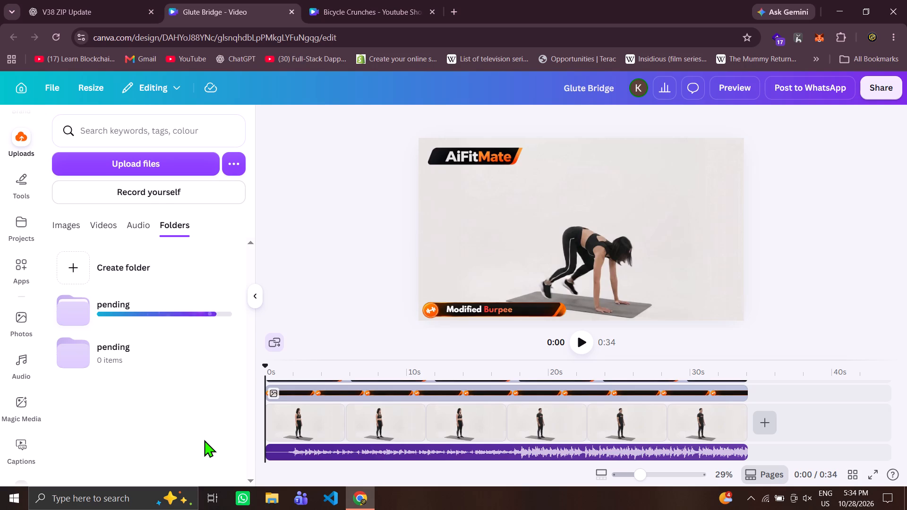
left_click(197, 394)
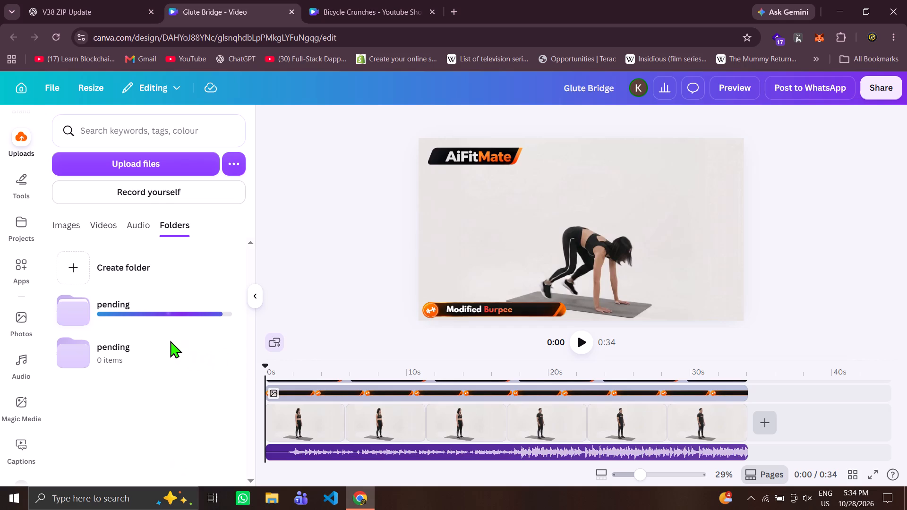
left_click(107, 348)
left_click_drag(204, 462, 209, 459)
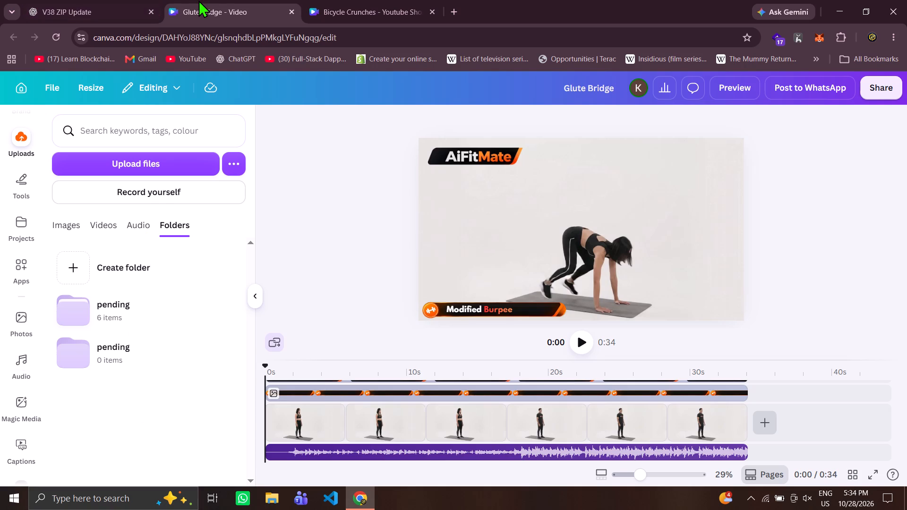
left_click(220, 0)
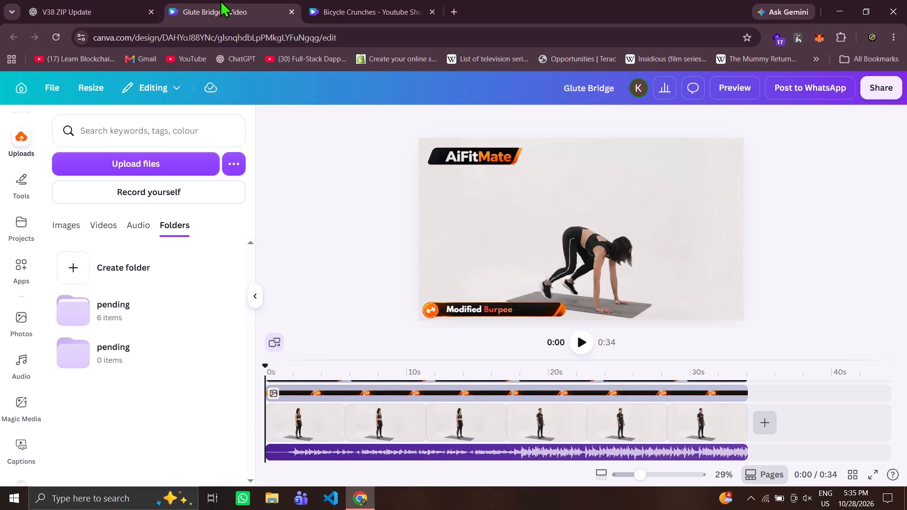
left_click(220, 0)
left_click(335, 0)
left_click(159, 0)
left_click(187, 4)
Reload the Glute Bridge design page.
left_click(113, 300)
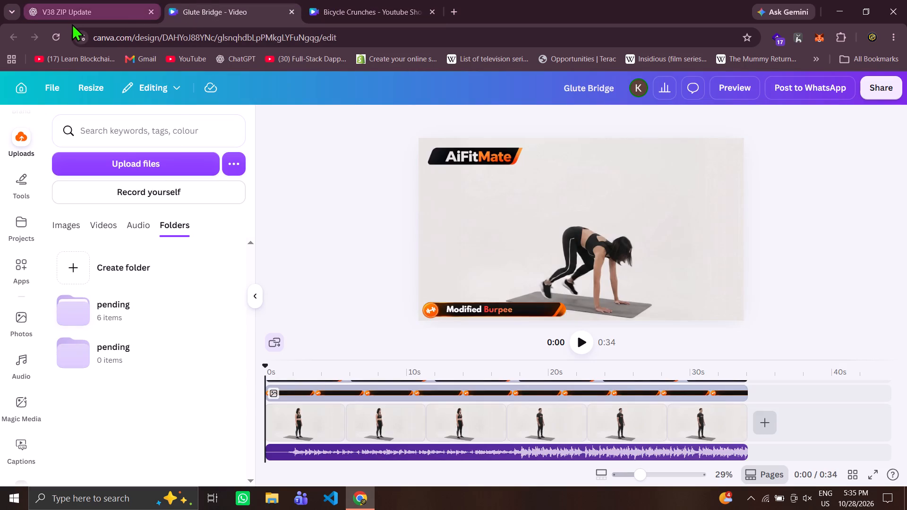
left_click(60, 35)
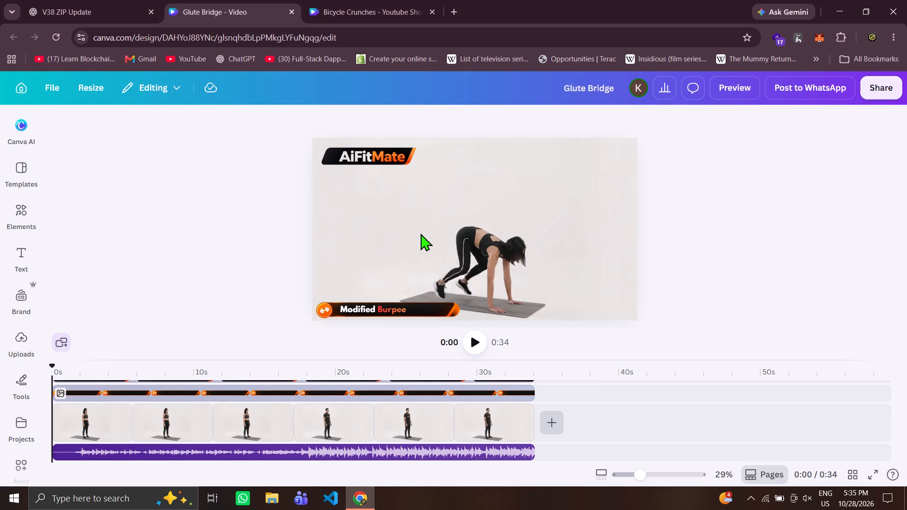
Upload the landscape abdominal crunches video from mv and mc > projects > videos > completed > abdominal crunches on Local Disk (D:).
left_click(10, 349)
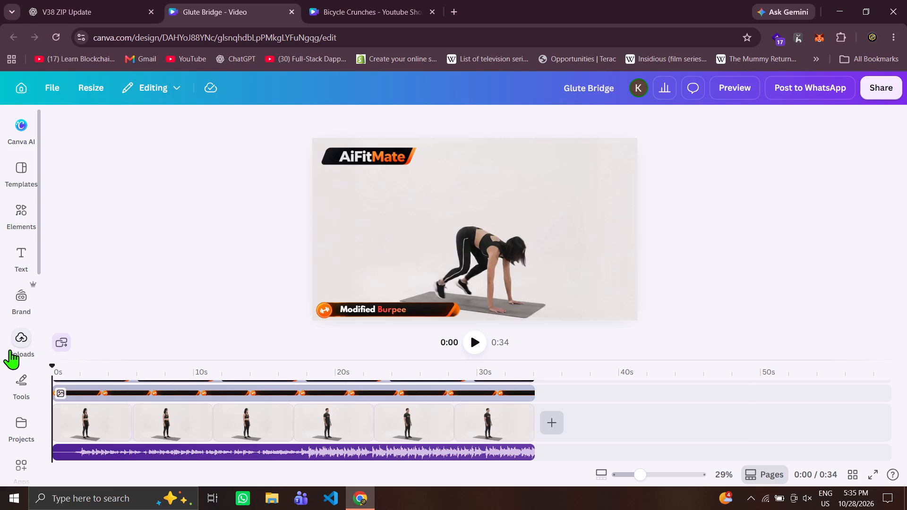
left_click(141, 156)
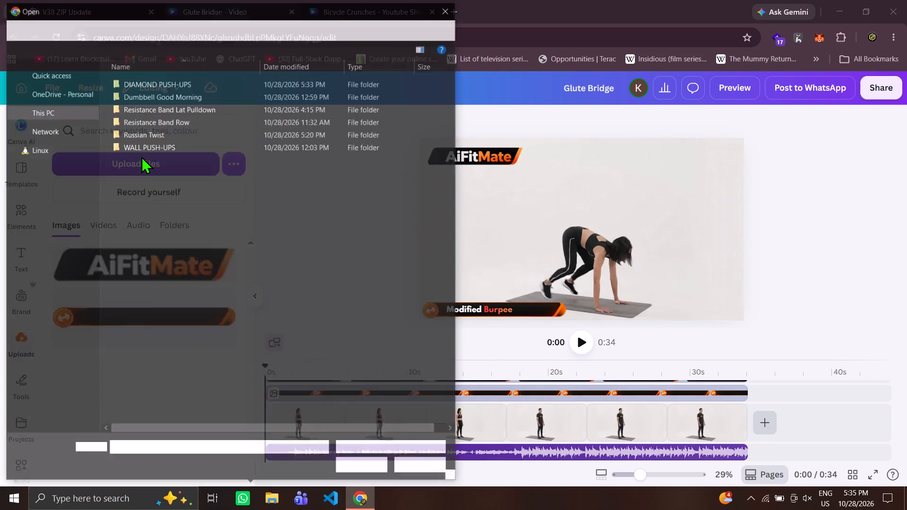
left_click(54, 171)
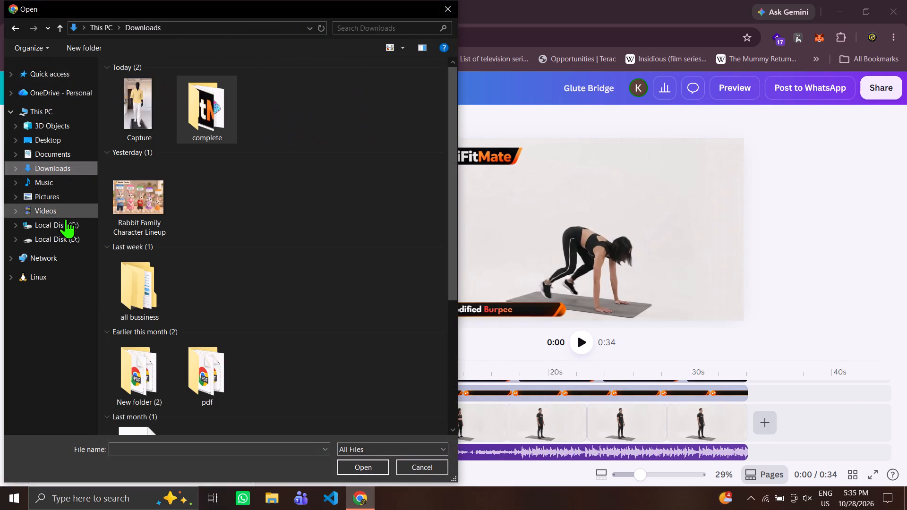
left_click(72, 238)
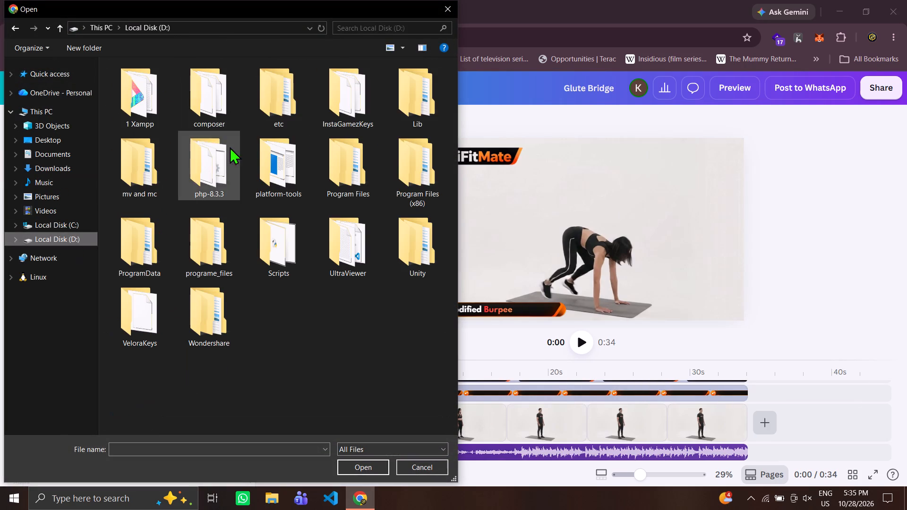
double_click(156, 170)
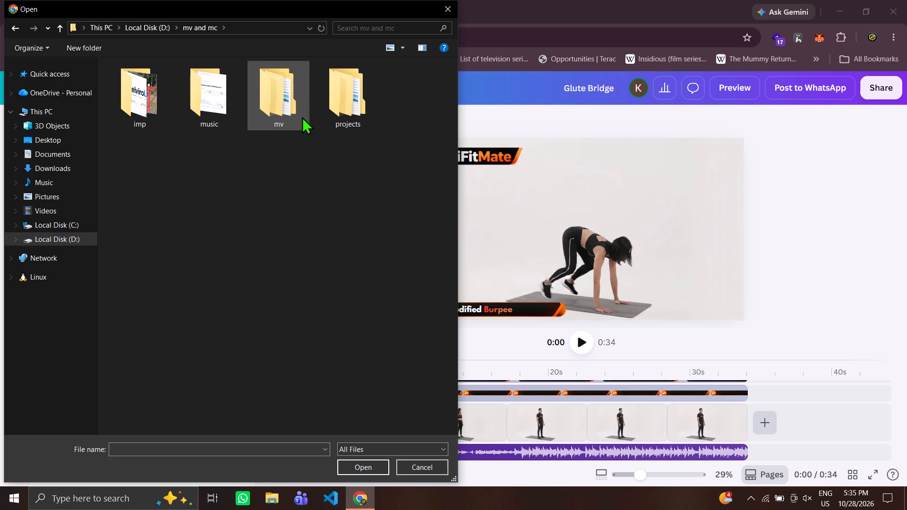
double_click(351, 100)
double_click(328, 99)
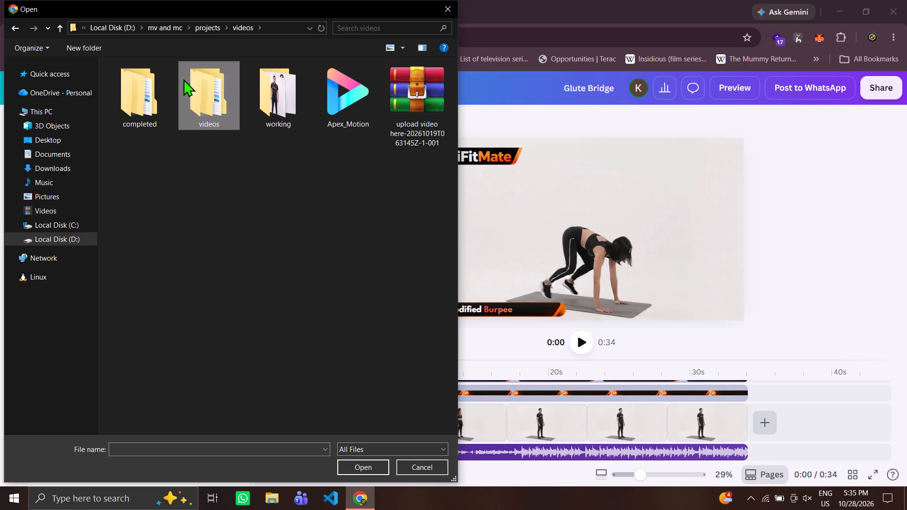
left_click(183, 79)
triple_click(130, 80)
double_click(130, 80)
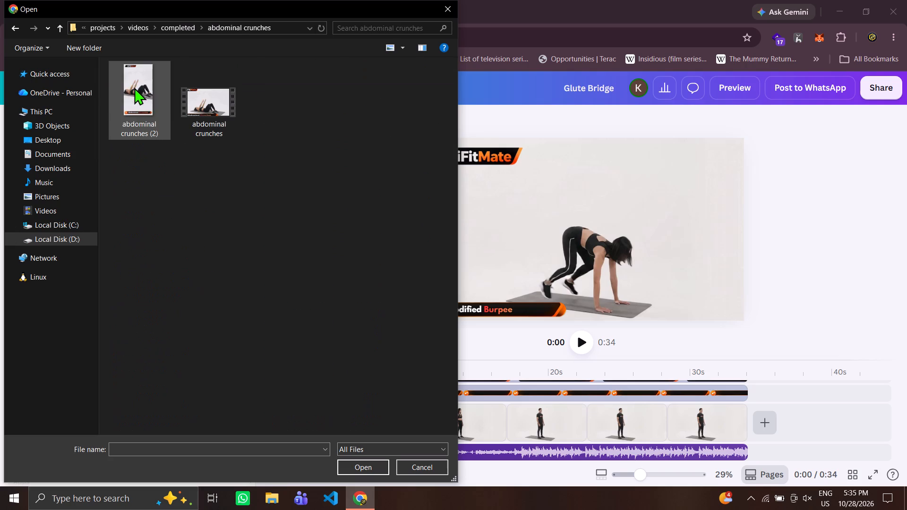
double_click(213, 124)
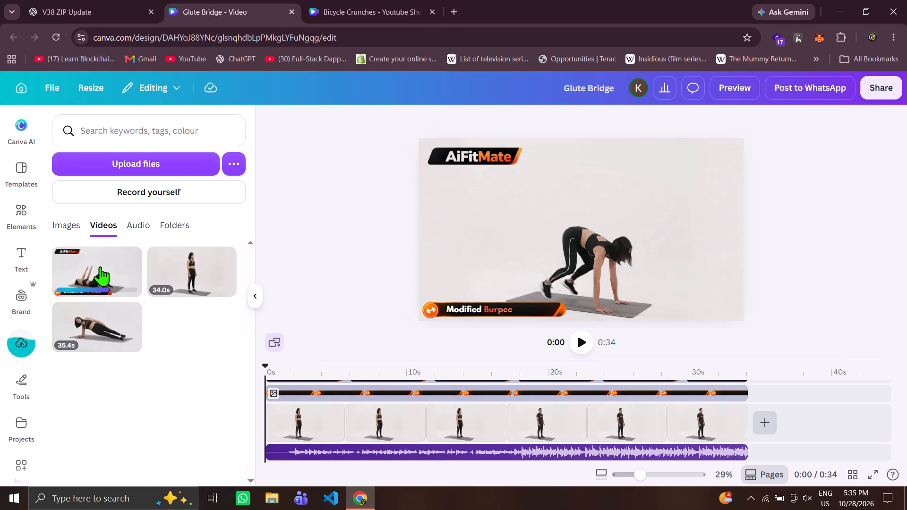
Add the uploaded Abdominal Crunches video to the start of the Glute Bridge timeline.
left_click(108, 273)
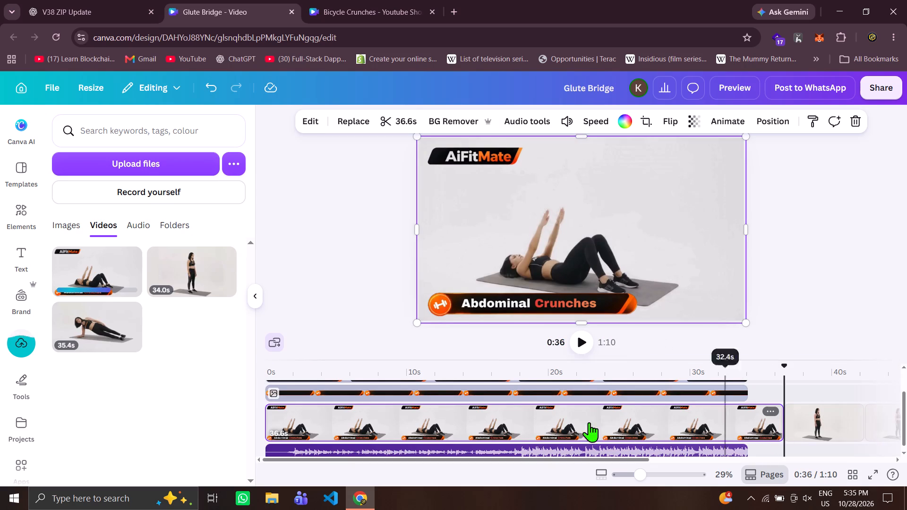
left_click(524, 415)
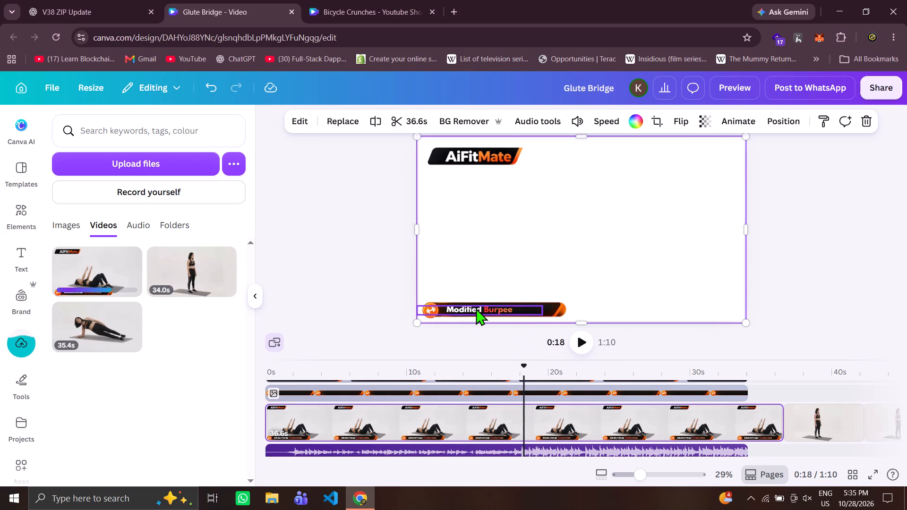
Enlarge the Modified Burpee title and its banner together to a 50.5 font size, covering the Abdominal Crunches banner beneath.
left_click_drag(906, 417, 906, 363)
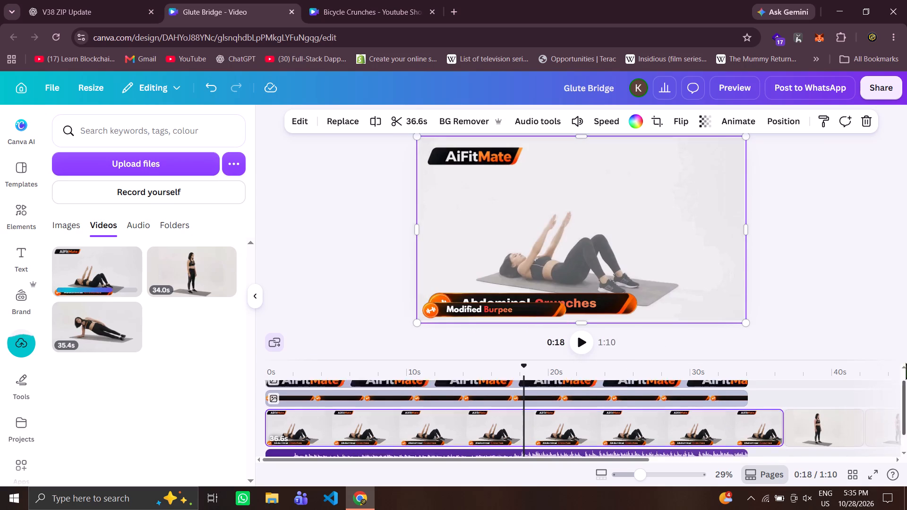
left_click_drag(906, 363, 904, 360)
left_click(667, 387)
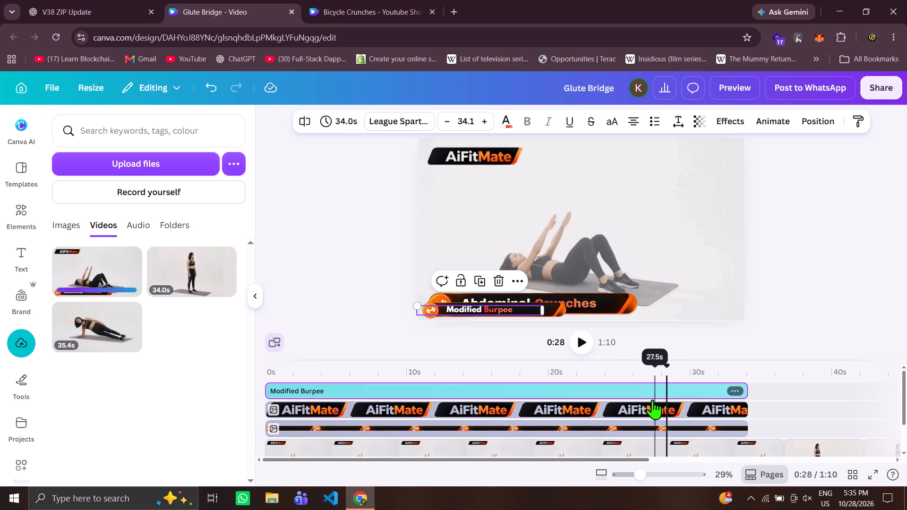
left_click(643, 423, "ctrl")
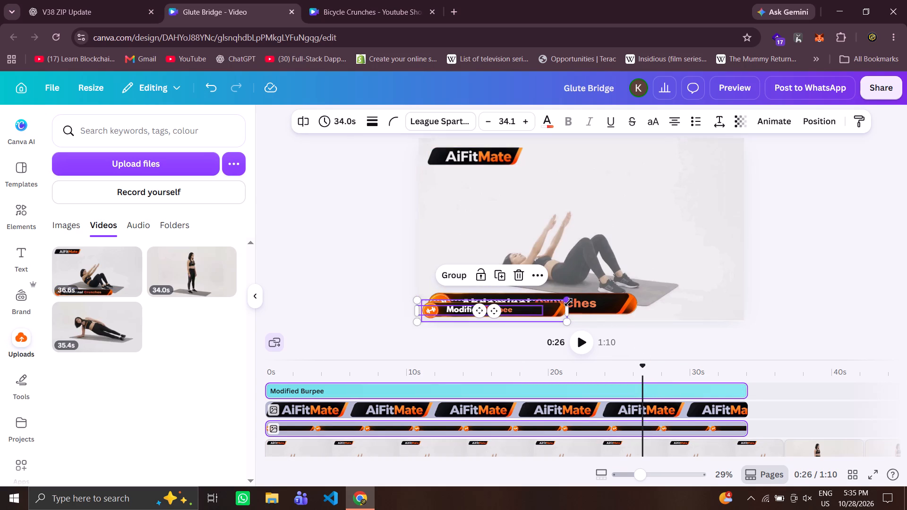
left_click_drag(567, 302, 639, 288)
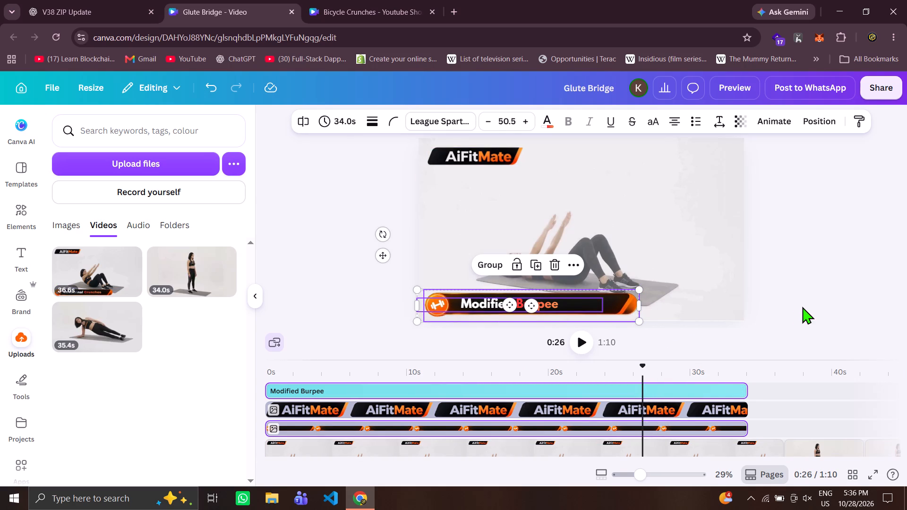
left_click(802, 306)
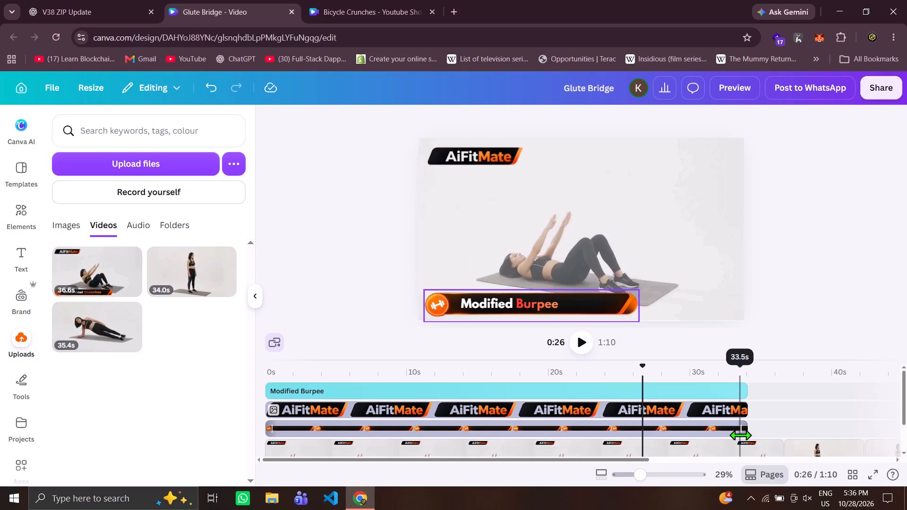
Delete the Abdominal Crunches reference clip from the start of the timeline.
left_click(756, 457)
key("Delete")
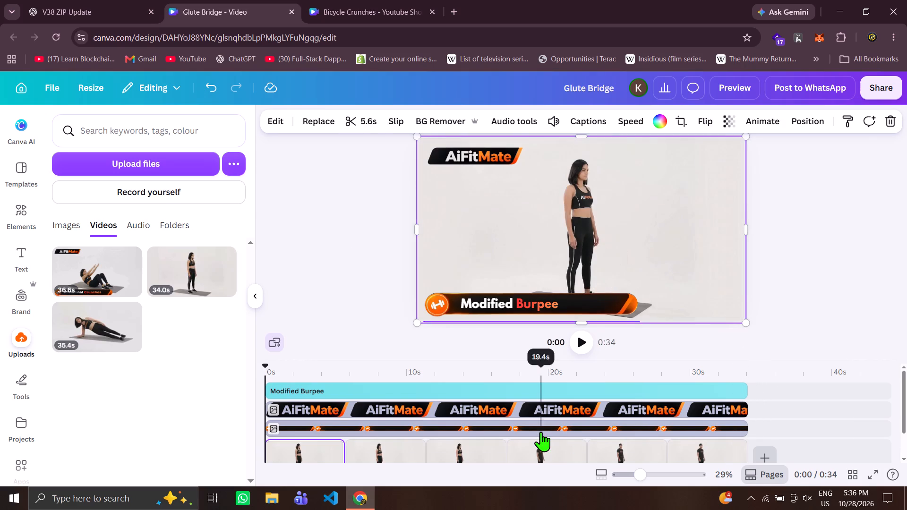
Select all six burpee clips on the timeline and delete them, keeping the logo, banner, title and audio tracks.
left_click(693, 455, "shift")
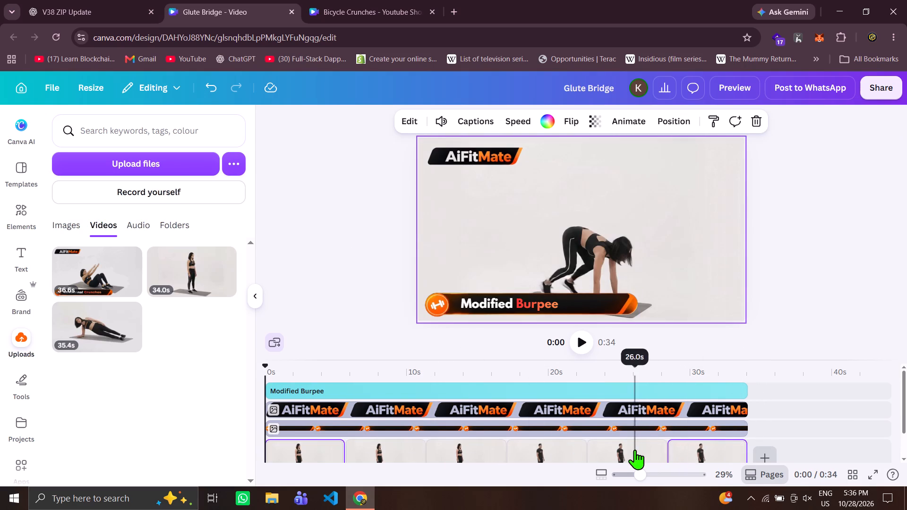
left_click(647, 445)
left_click(323, 455)
left_click(717, 453, "shift")
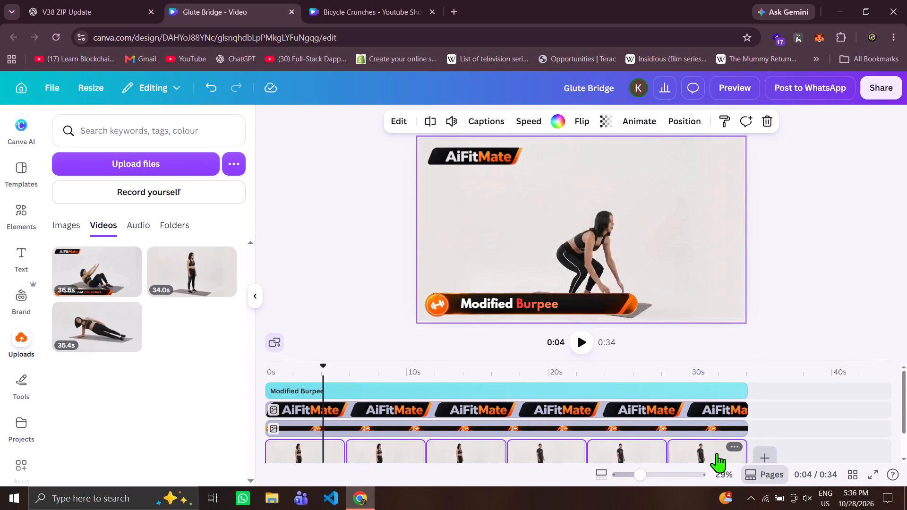
left_click(456, 122)
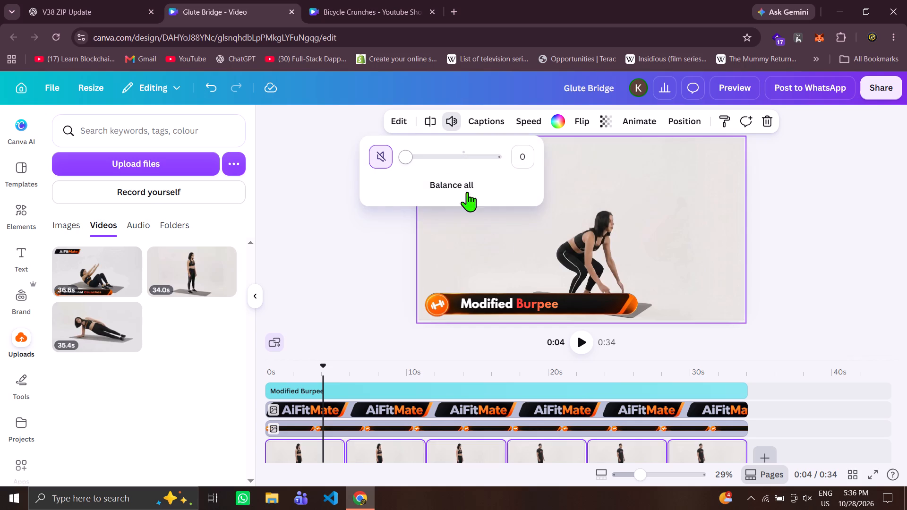
key("Delete")
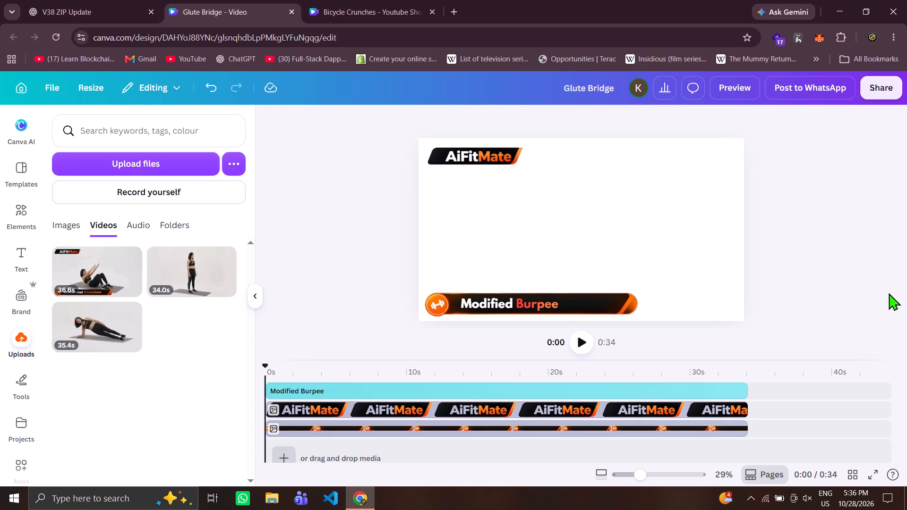
Delete the three uploaded videos (36.6s, 34.0s and 35.4s) from the uploads library.
left_click_drag(906, 403, 906, 430)
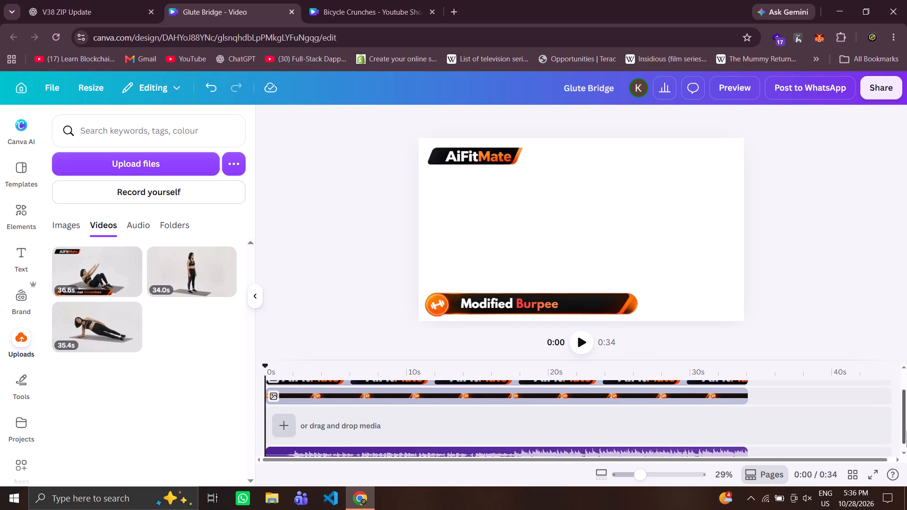
left_click_drag(906, 430, 906, 381)
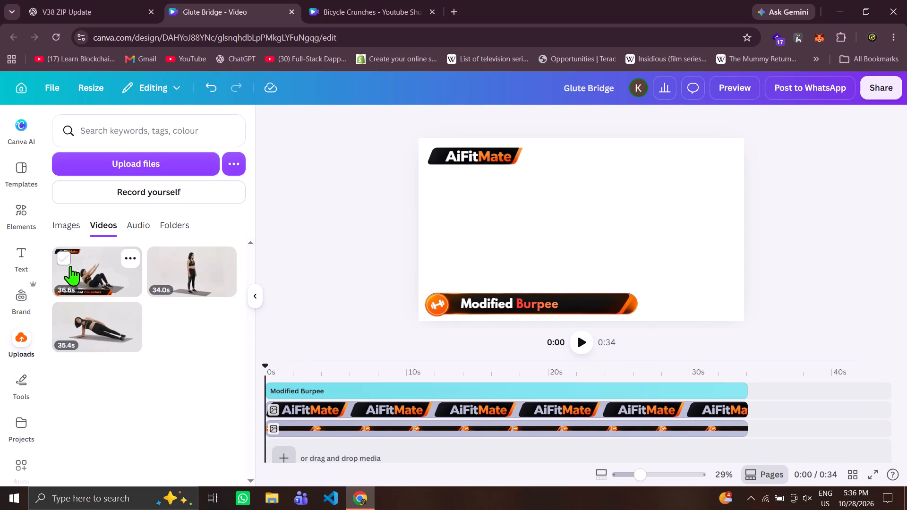
left_click(69, 264)
left_click(66, 312)
left_click(157, 263)
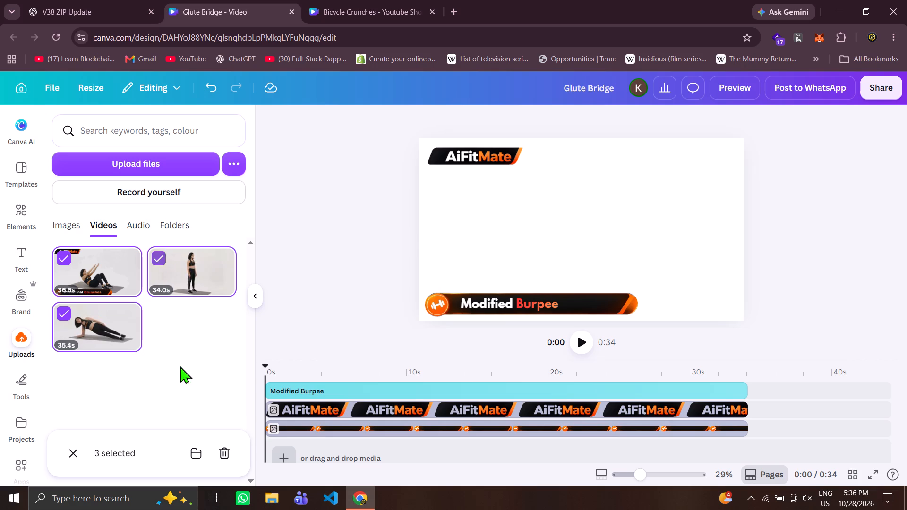
left_click(225, 452)
left_click(516, 301)
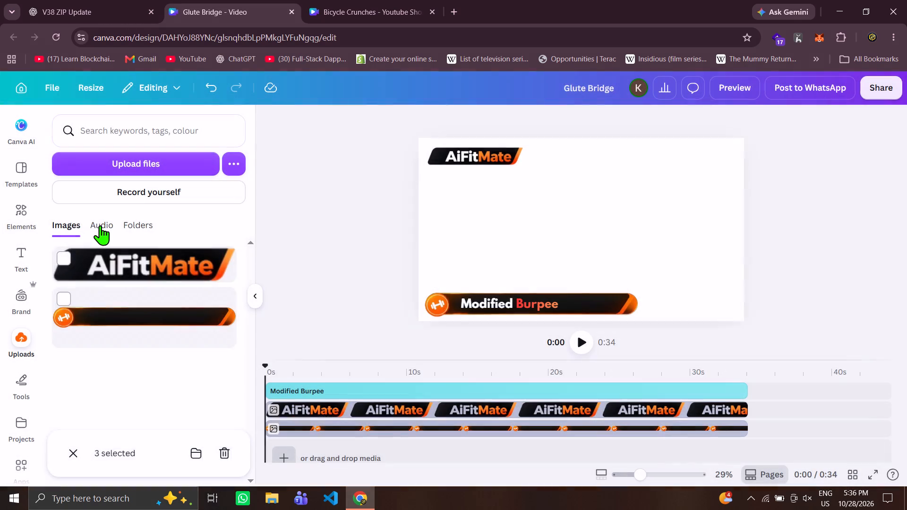
Add the woman's 10.0s clip from the uploads folder pending > DIAMOND PUSH-UPS to the empty timeline.
left_click(100, 225)
left_click(132, 229)
left_click(120, 320)
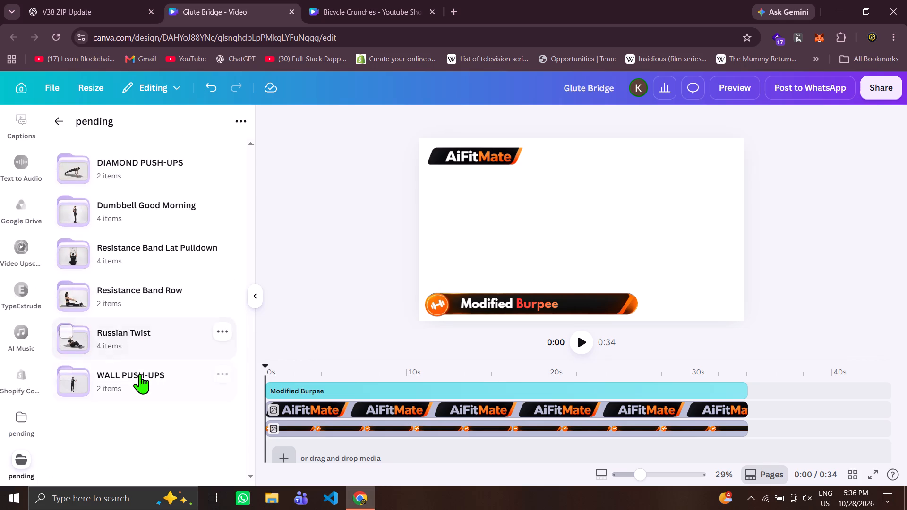
left_click(135, 178)
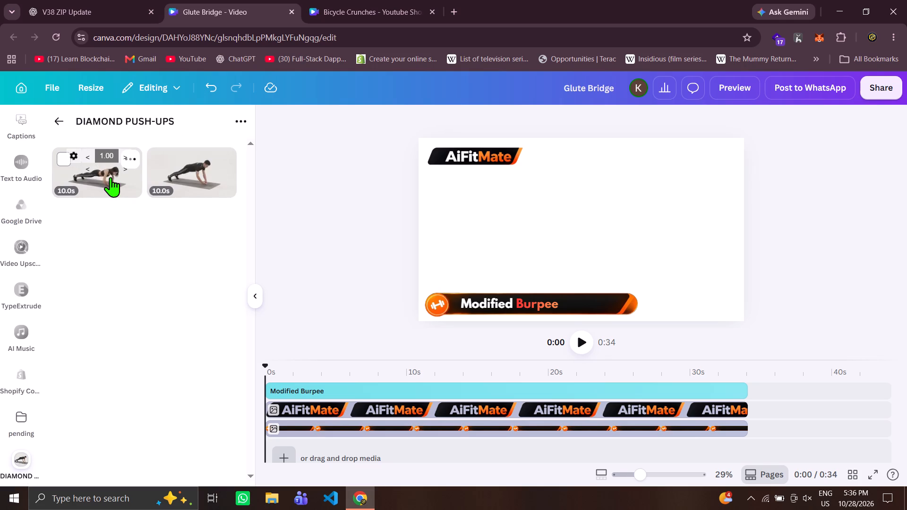
left_click(111, 177)
left_click_drag(348, 373, 208, 363)
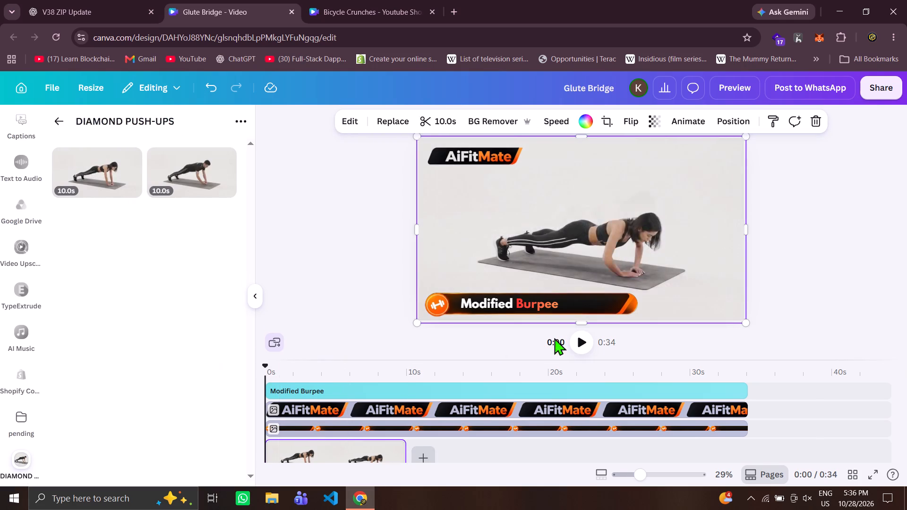
Play through the woman's diamond push-up clip and split it at the raised-arms frame, about 4.7 s in.
left_click(586, 341)
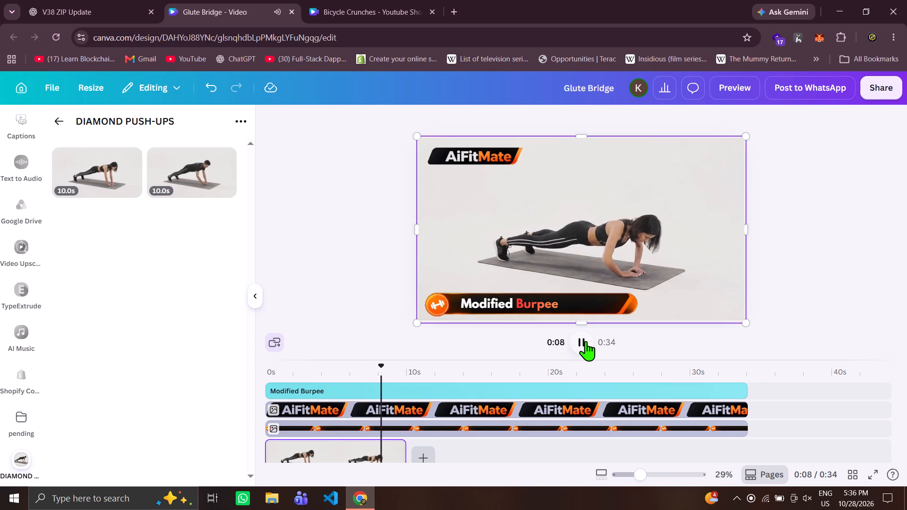
left_click(312, 450)
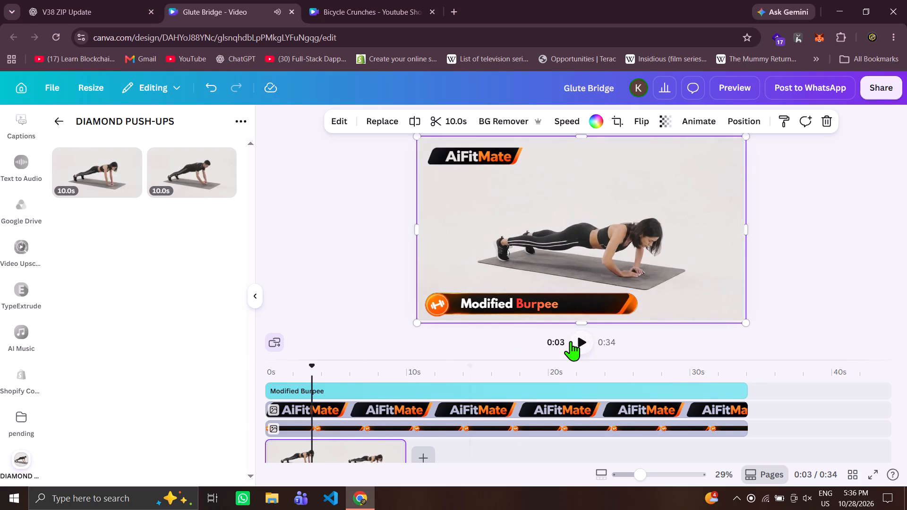
left_click(583, 345)
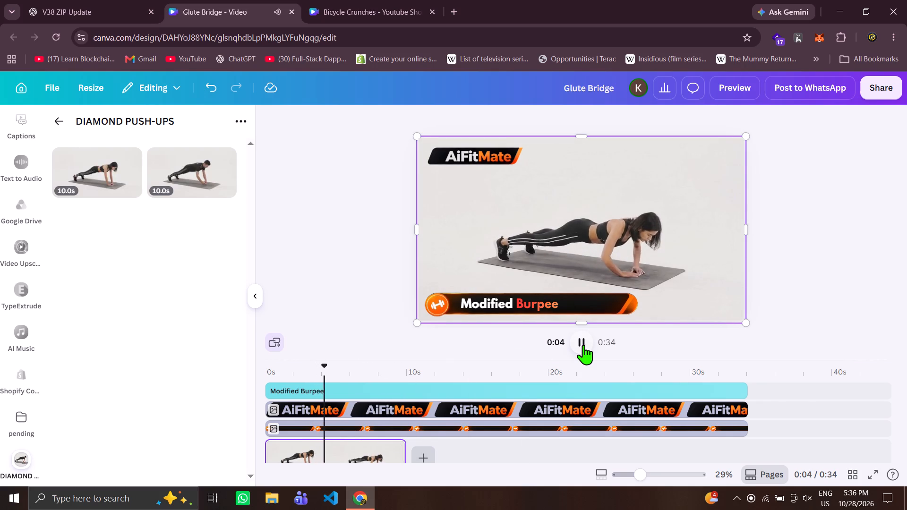
left_click(583, 345)
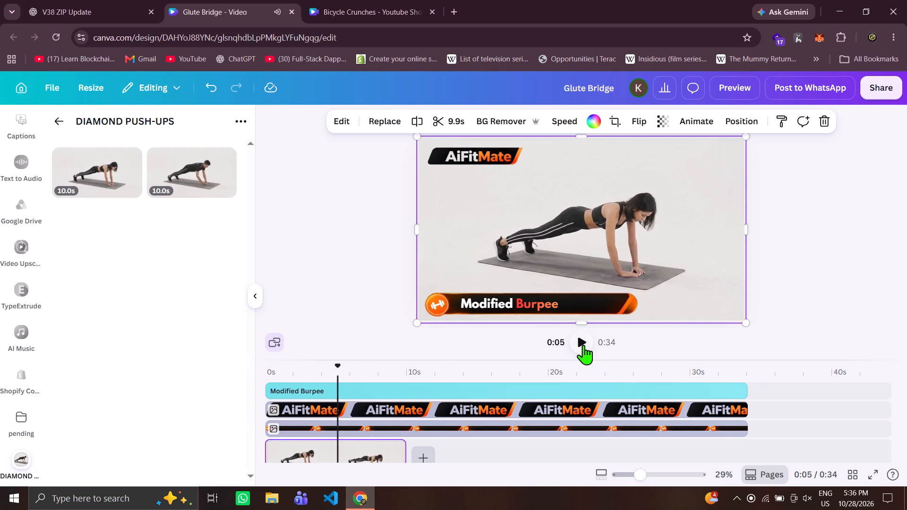
key("Left")
key("Left")
key("Right")
key("Right")
key("Left")
key("Left")
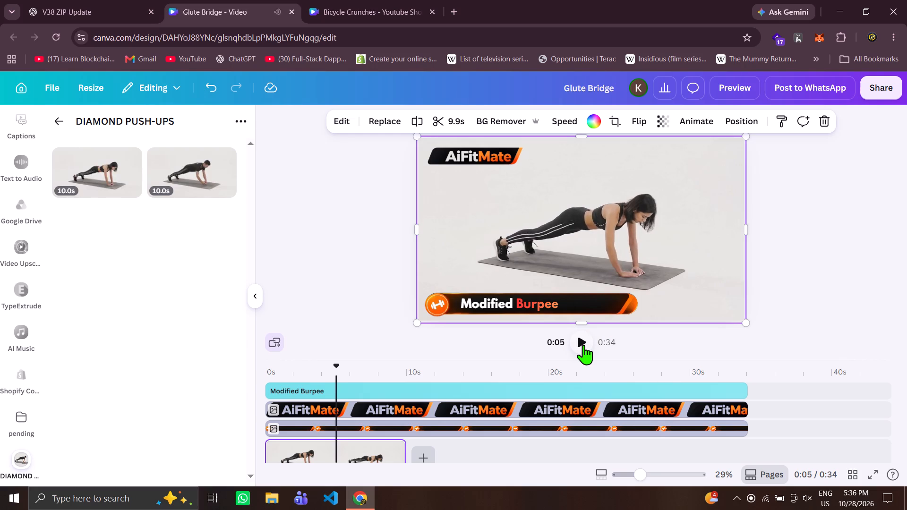
key("Left")
key("Left")
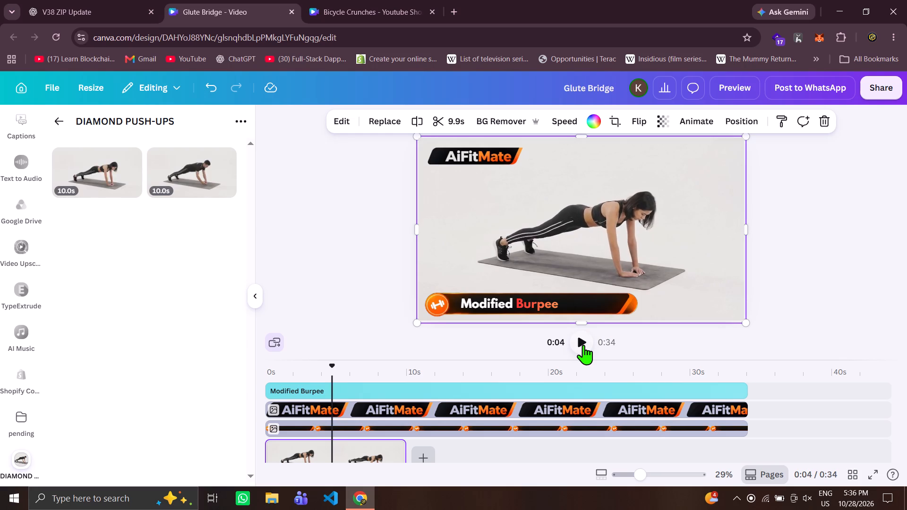
key("s")
Preview the second part of the split woman's clip and delete it, keeping the first 4.7s part.
left_click(583, 345)
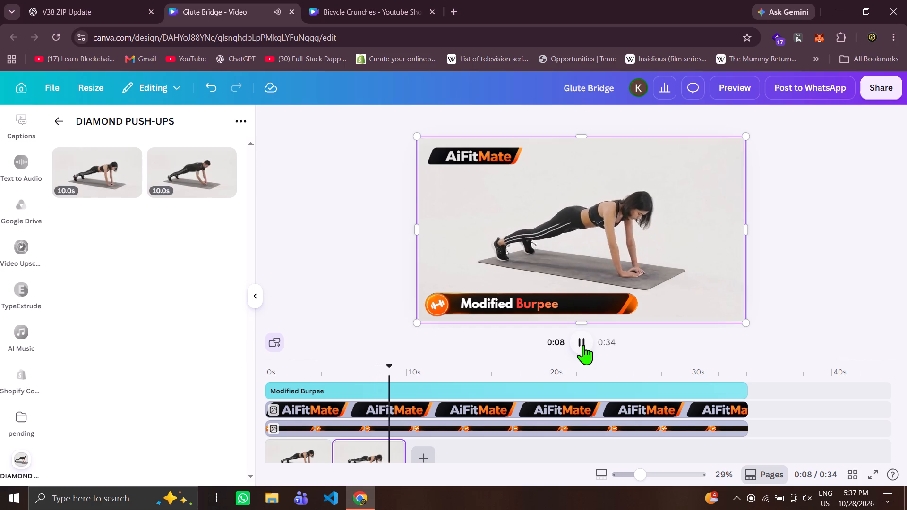
left_click(583, 345)
left_click(583, 345)
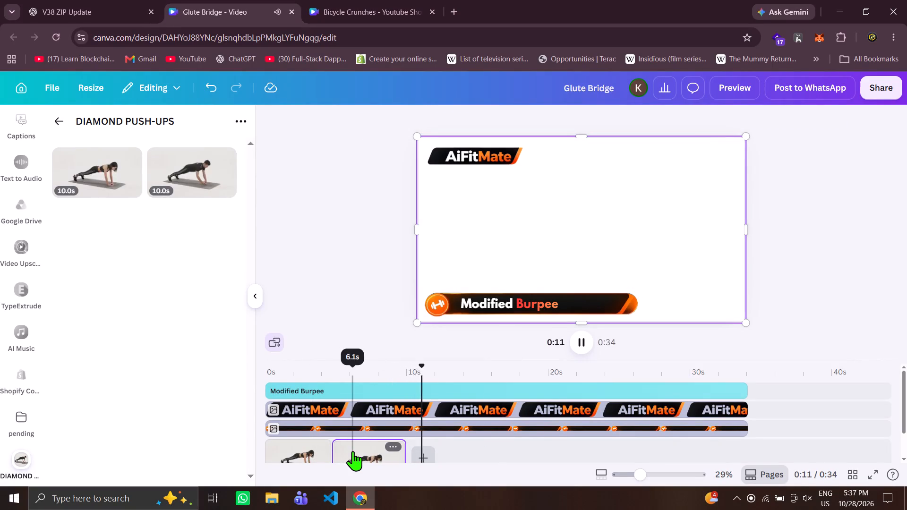
left_click(353, 451)
key("Delete")
Duplicate the 4.7s woman's push-up clip until four copies play back to back, previewing the loop between copies.
key("ctrl+c")
key("ctrl+v")
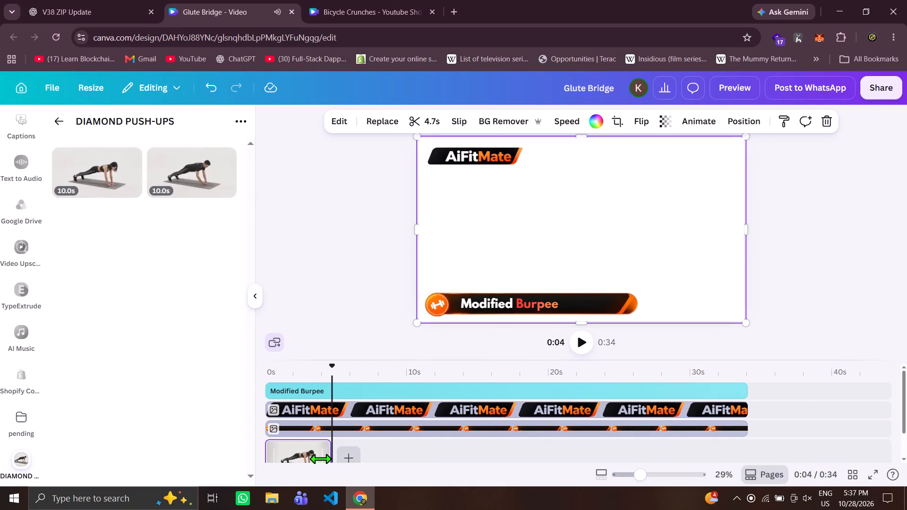
left_click(317, 459)
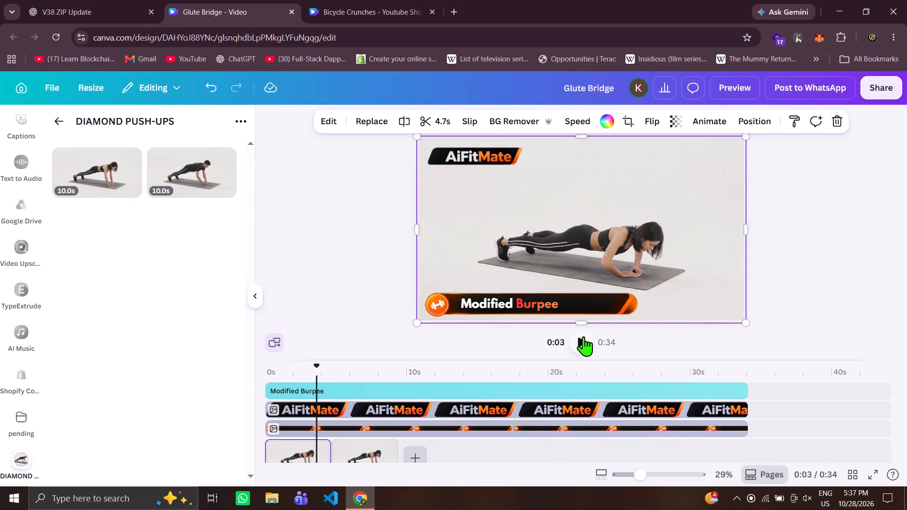
left_click(583, 336)
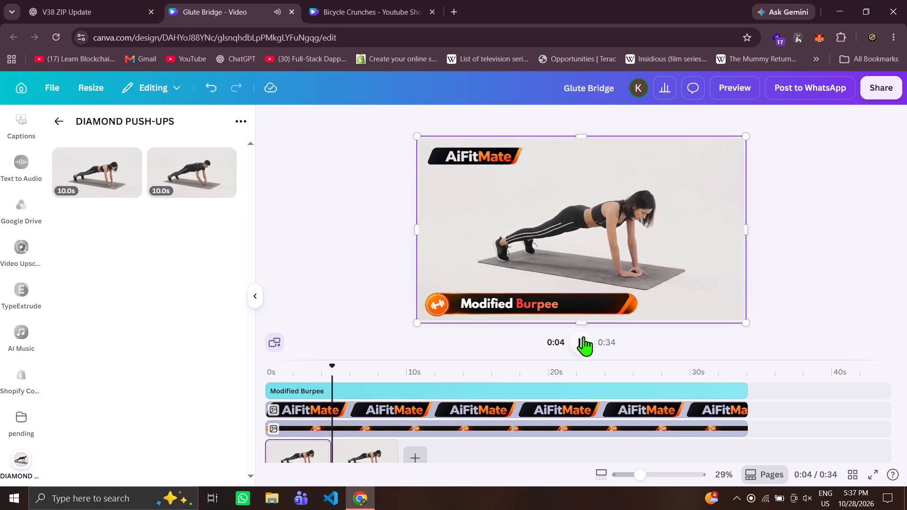
left_click(368, 459)
key("ctrl+c")
key("ctrl+v")
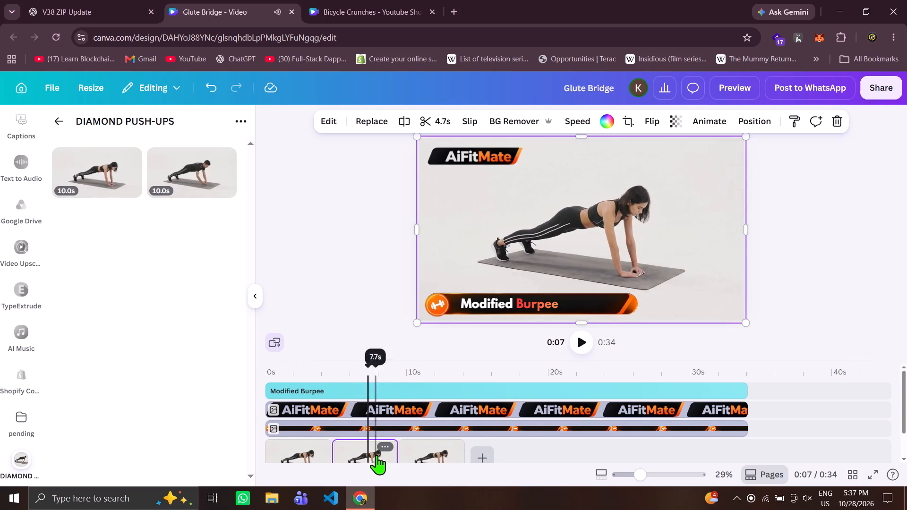
key("ctrl+v")
Add the man's 10.0s diamond push-up clip after the fourth woman's clip on the timeline.
left_click(505, 453)
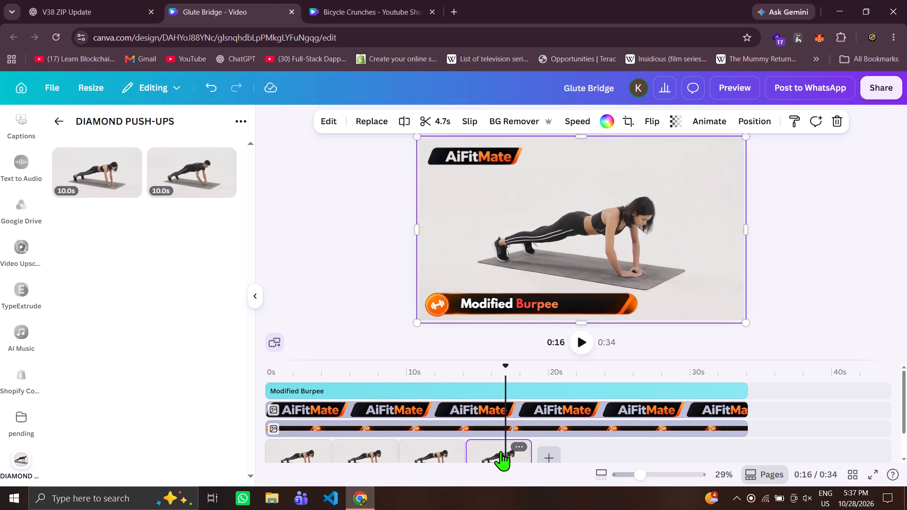
left_click(524, 455)
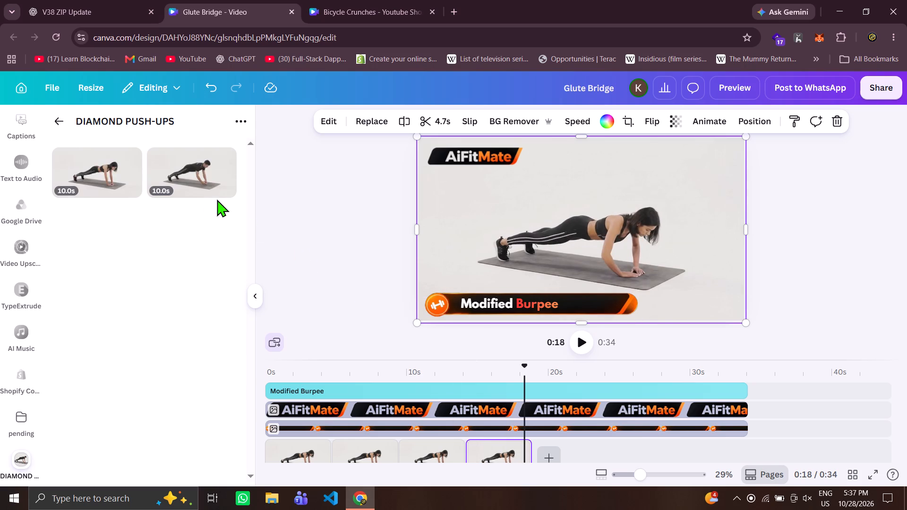
left_click(209, 190)
left_click(539, 442)
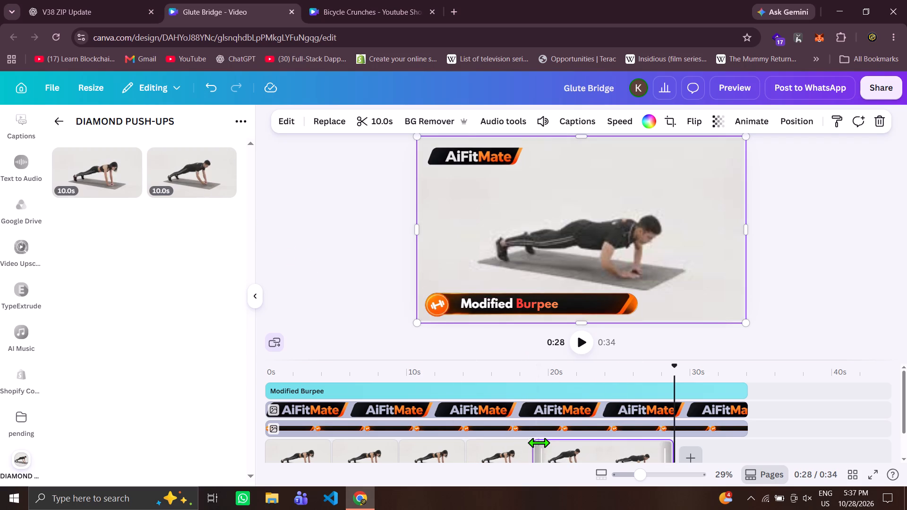
Split the man's diamond push-up clip at the raised-arms frame, about 20 s on the timeline, and delete the opening part, keeping 8.7s.
left_click(578, 347)
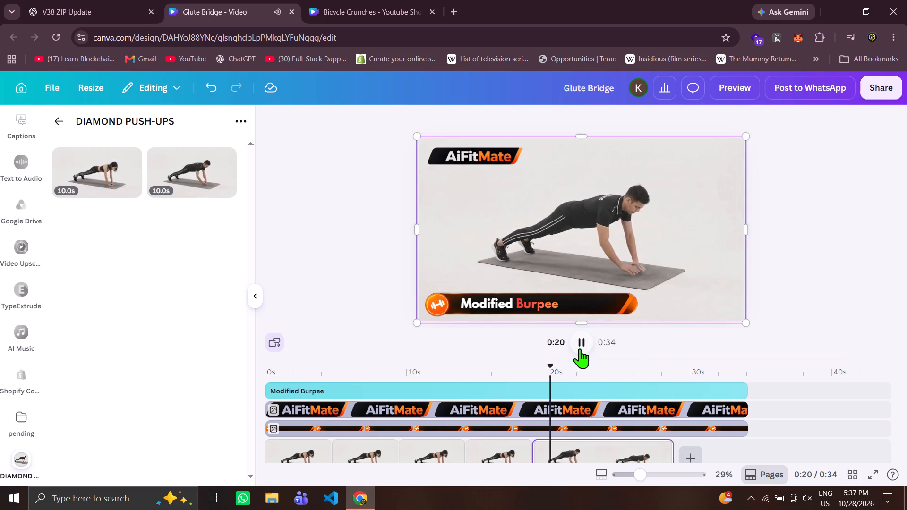
left_click(580, 348)
key("Left")
key("Left")
key("Left")
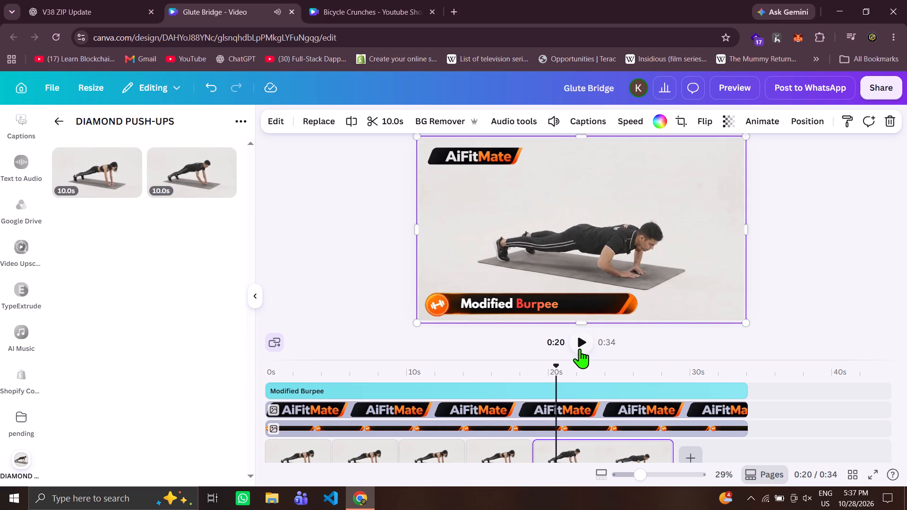
key("Left")
key("Left")
key("Left")
key("Left")
key("Left")
key("Left")
key("Right")
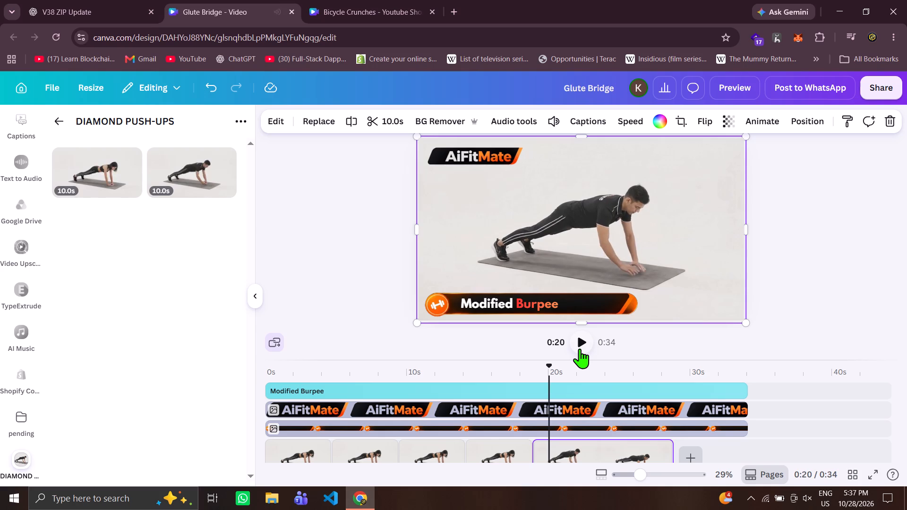
key("Right")
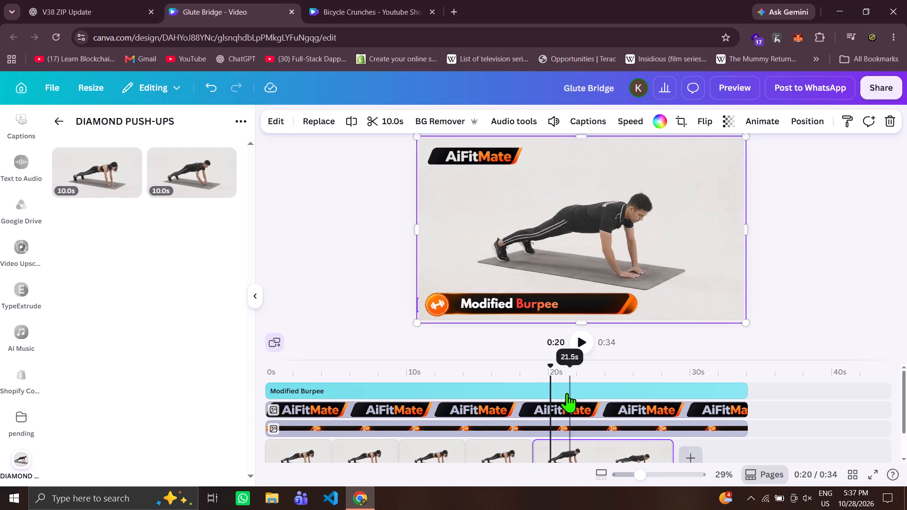
key("s")
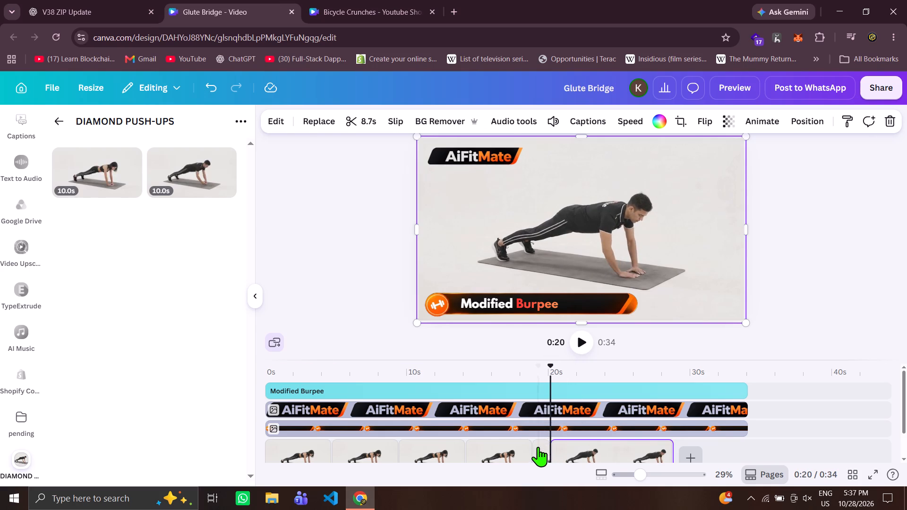
left_click(538, 447)
key("Delete")
Play through the man's clip, split it at the raised-arms frame, about 26 s on the timeline, and delete the final 1.5s part.
left_click(577, 352)
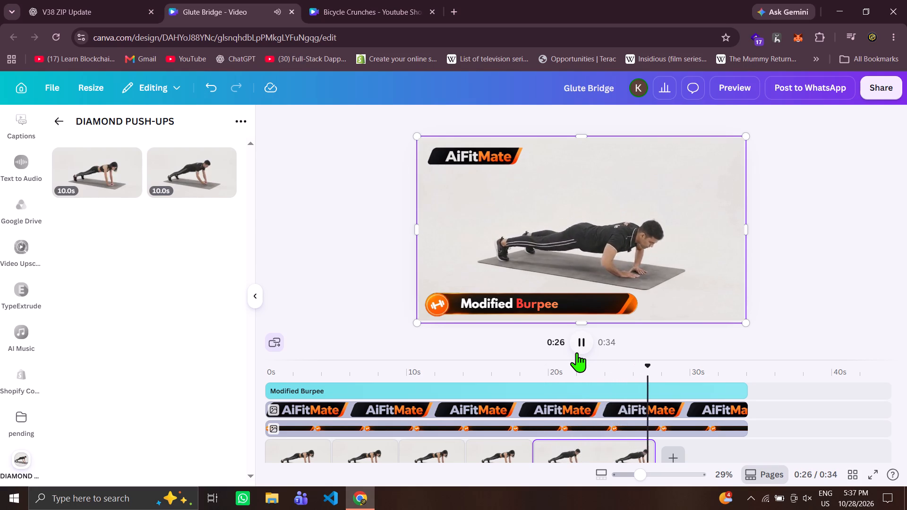
left_click(617, 450)
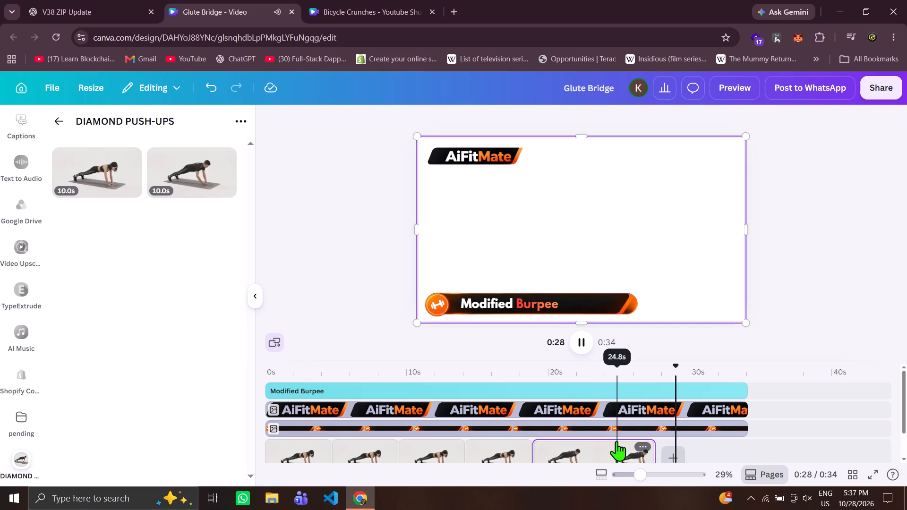
left_click(584, 350)
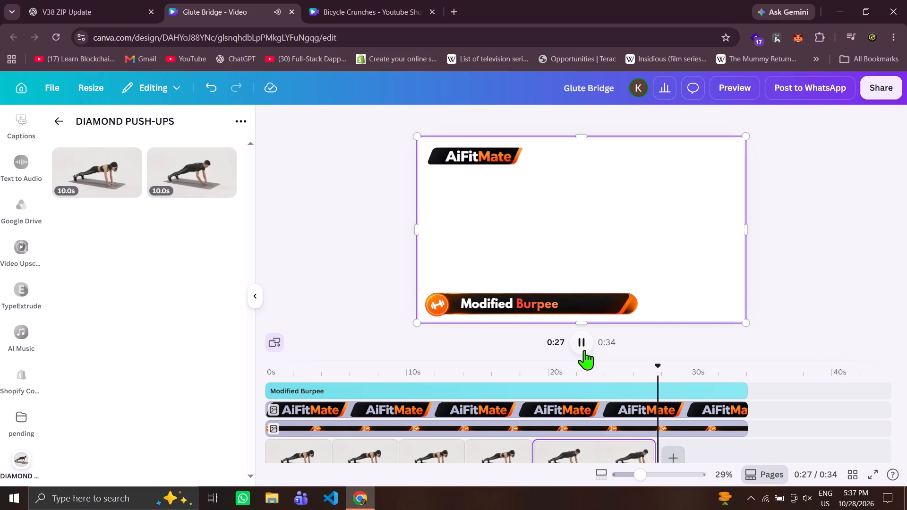
left_click(623, 447)
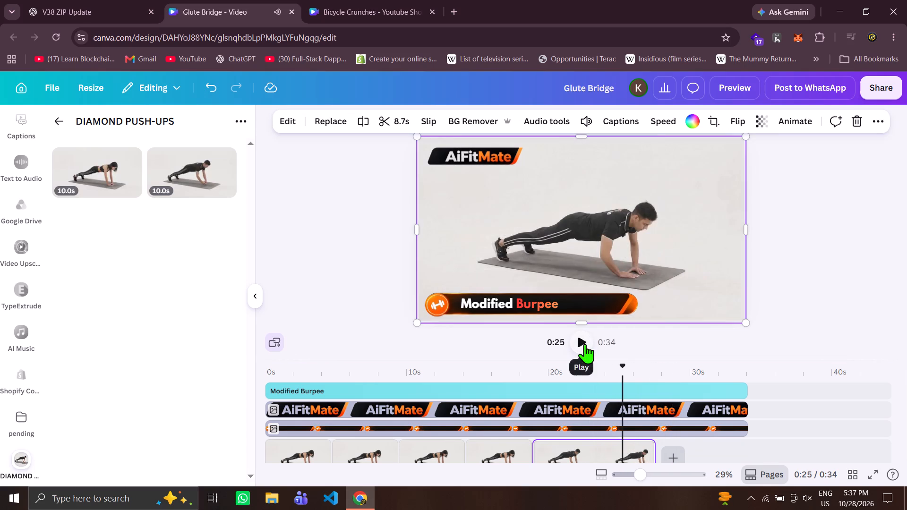
left_click(585, 344)
left_click(585, 344)
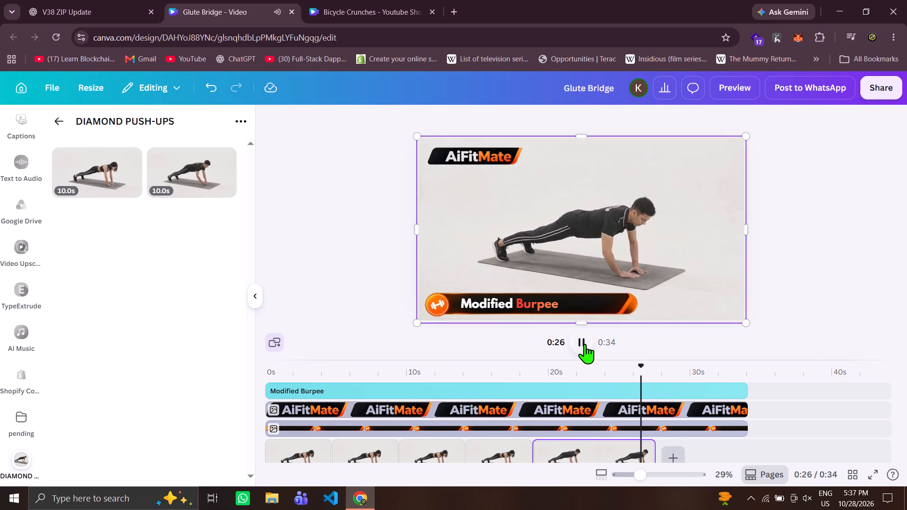
key("Left")
key("Left")
key("Left")
key("Left")
key("Left")
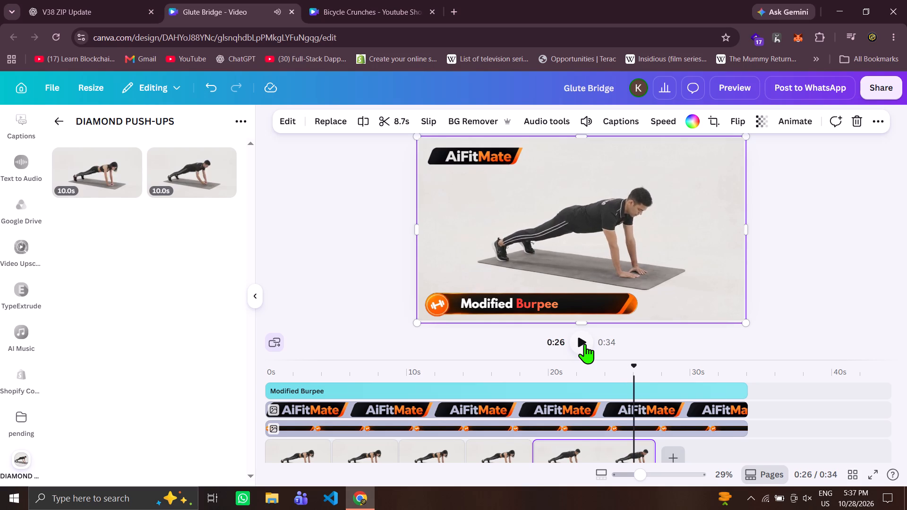
key("Left")
key("Right")
key("s")
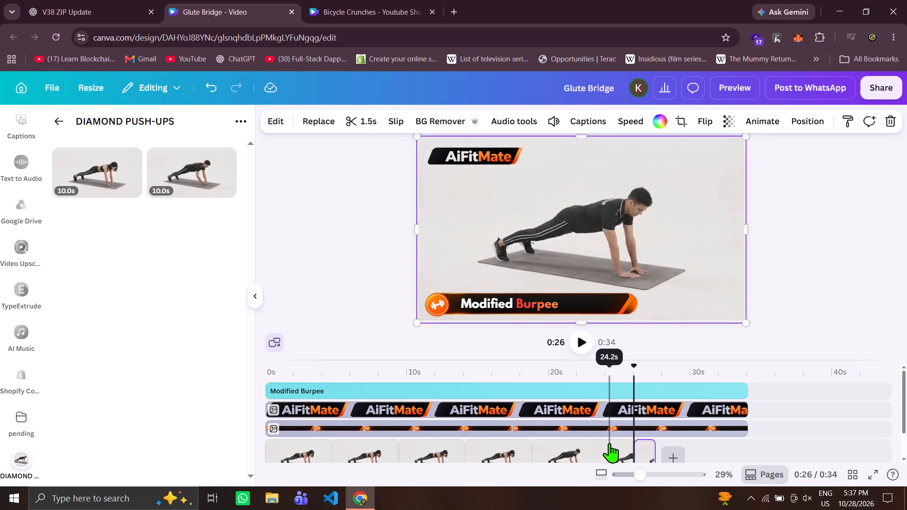
key("Delete")
Duplicate the remaining 7.1s man's push-up clip once so two copies play back to back.
left_click(602, 447)
key("ctrl+c")
key("ctrl+v")
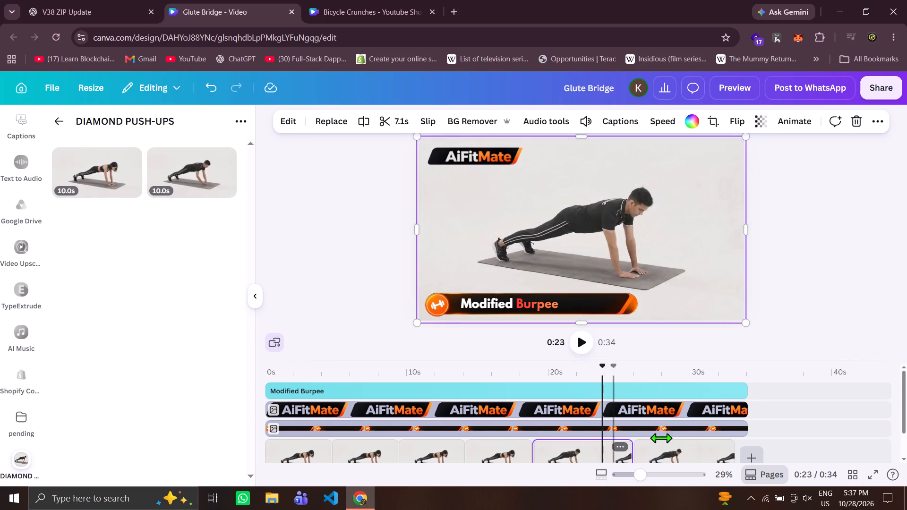
Trim the title text, AiFitMate logo and banner tracks together to 33.1s, matching the end of the last clip.
left_click(731, 399)
left_click(736, 434, "shift")
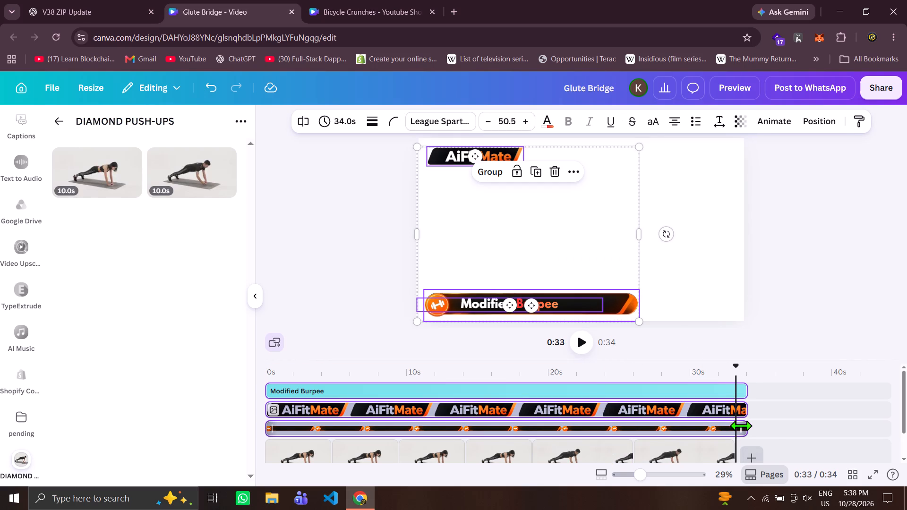
left_click_drag(744, 413, 723, 407)
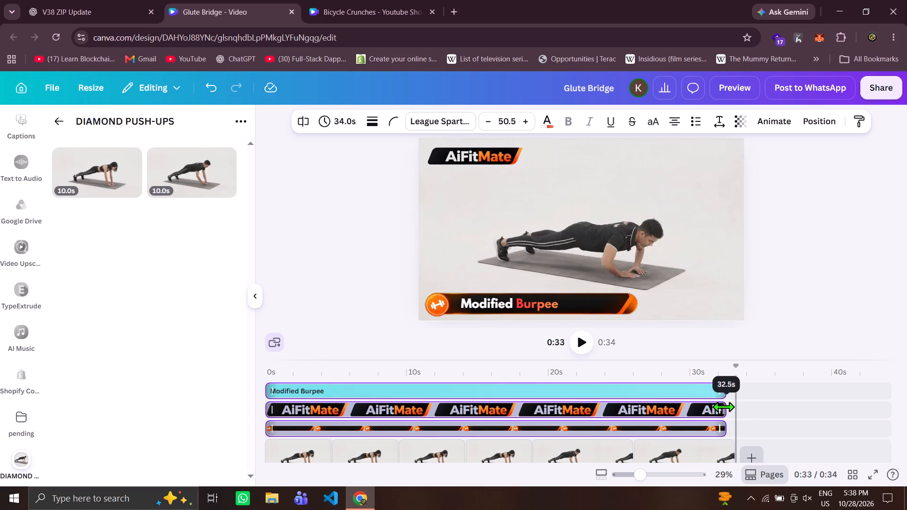
left_click_drag(723, 407, 728, 406)
Trim the background audio track to 33.1s so it ends with the last video clip.
left_click_drag(906, 402, 906, 461)
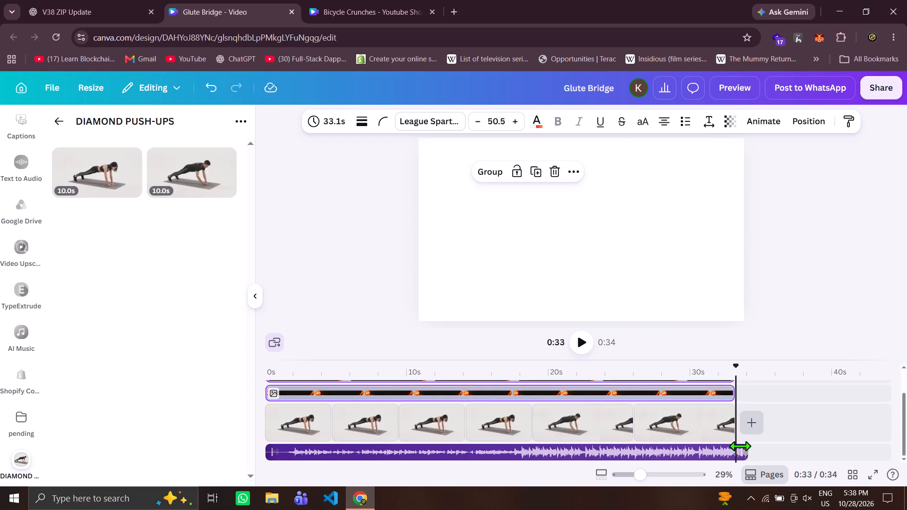
left_click_drag(740, 451, 723, 446)
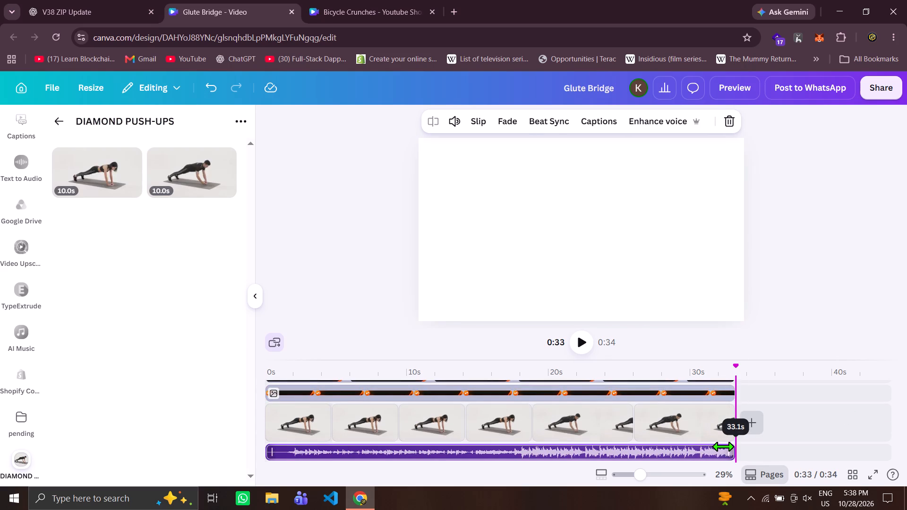
Replace the "Modified Burpee" title text in the banner with "Diamond Push-Ups".
left_click_drag(906, 407, 906, 370)
left_click(625, 387)
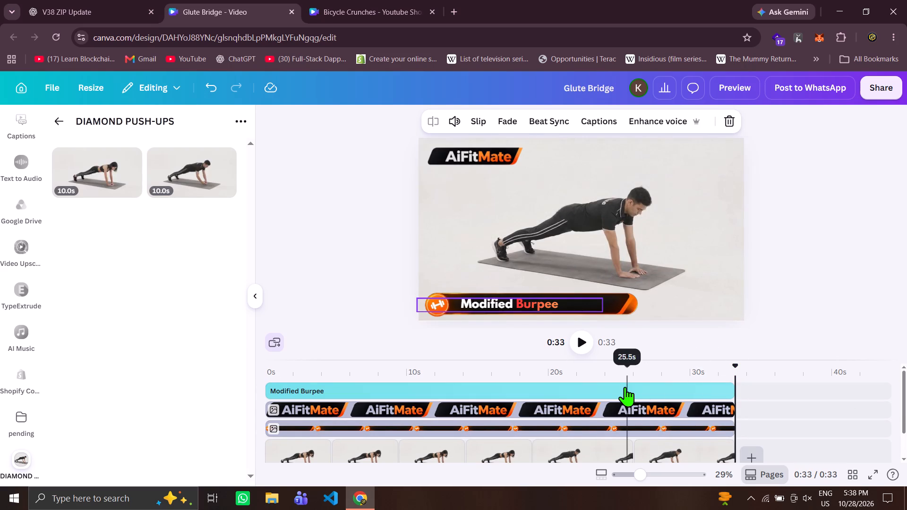
triple_click(498, 306)
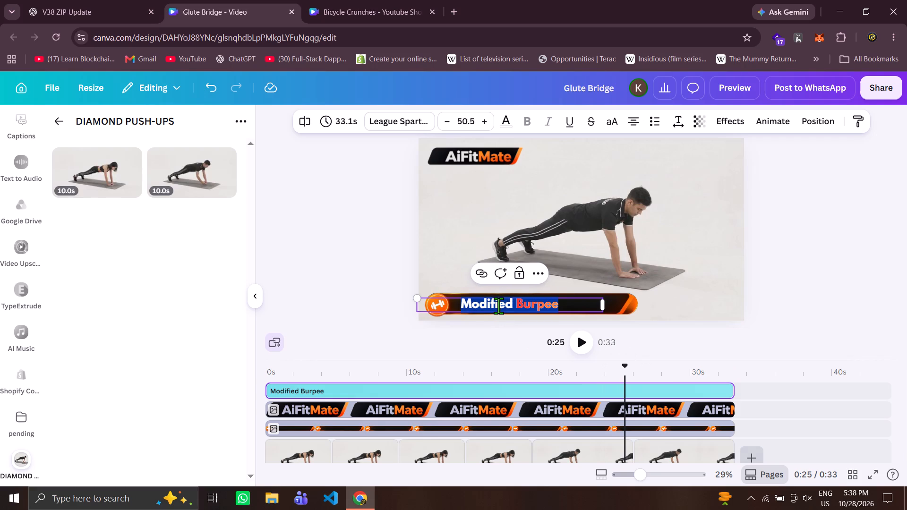
key("ctrl+t")
type("Diamond Push")
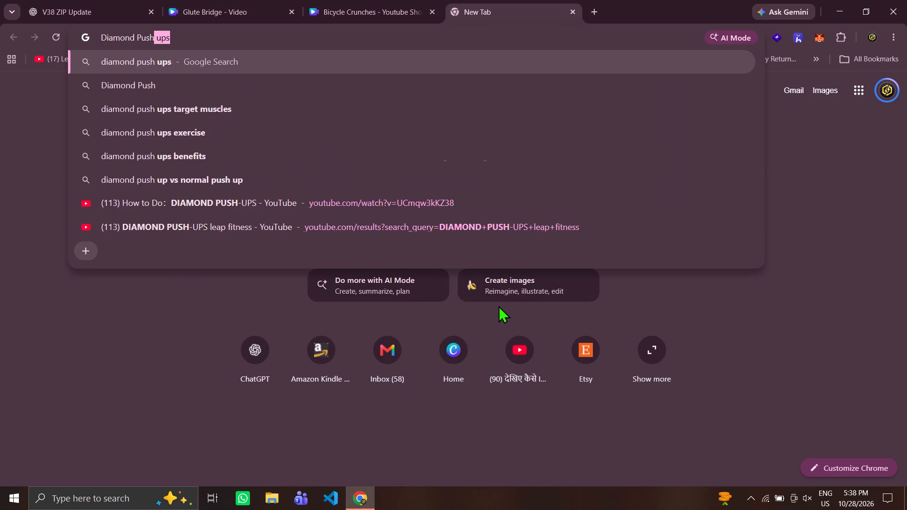
key("space")
type("Ups")
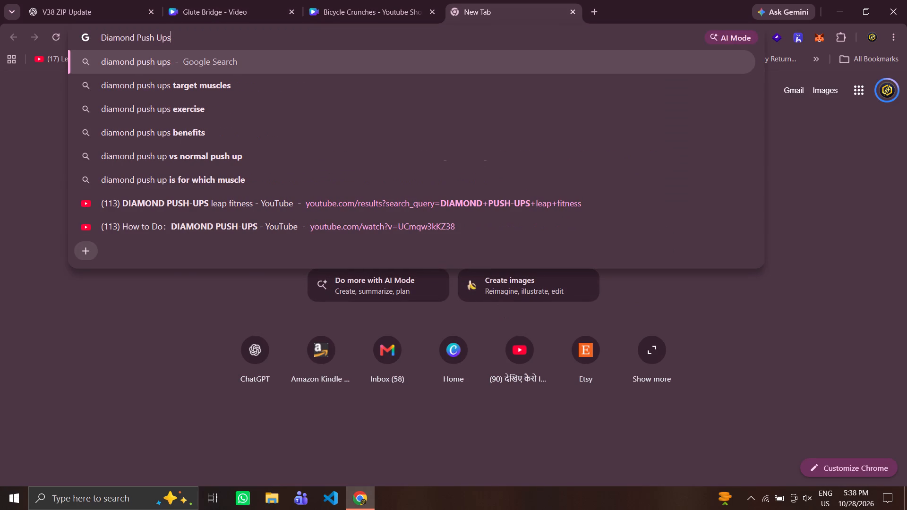
key("ctrl+Left")
key("BackSpace")
key("minus")
key("ctrl+a")
key("ctrl+c")
key("ctrl+w")
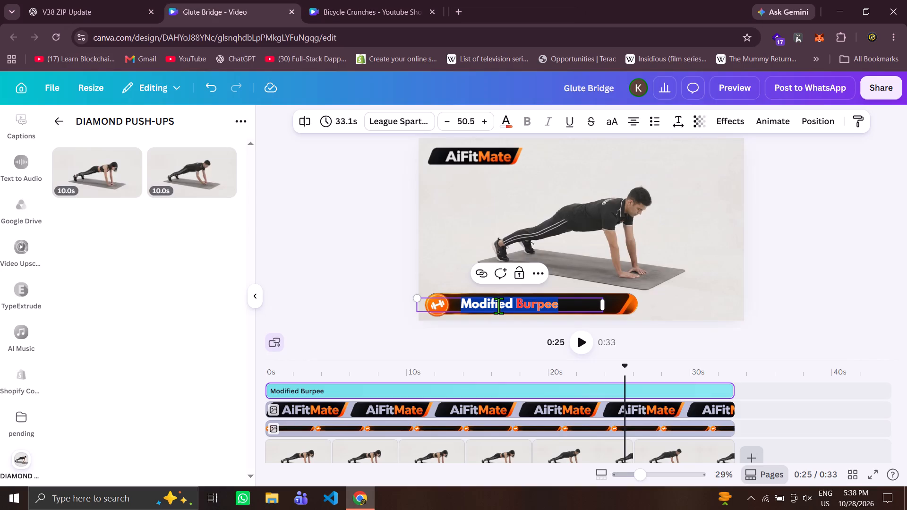
key("ctrl+v")
Colour the word "Ups" in the title with the default red-to-orange gradient.
double_click(557, 300)
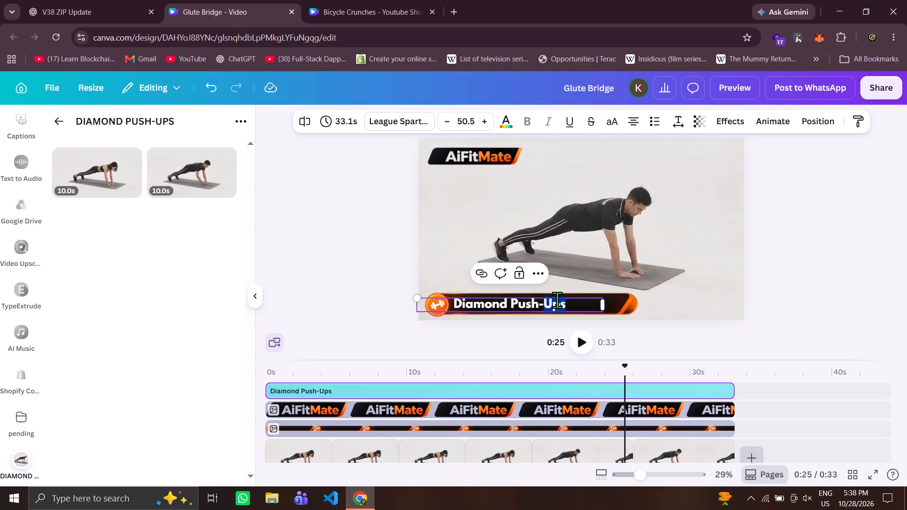
left_click(507, 122)
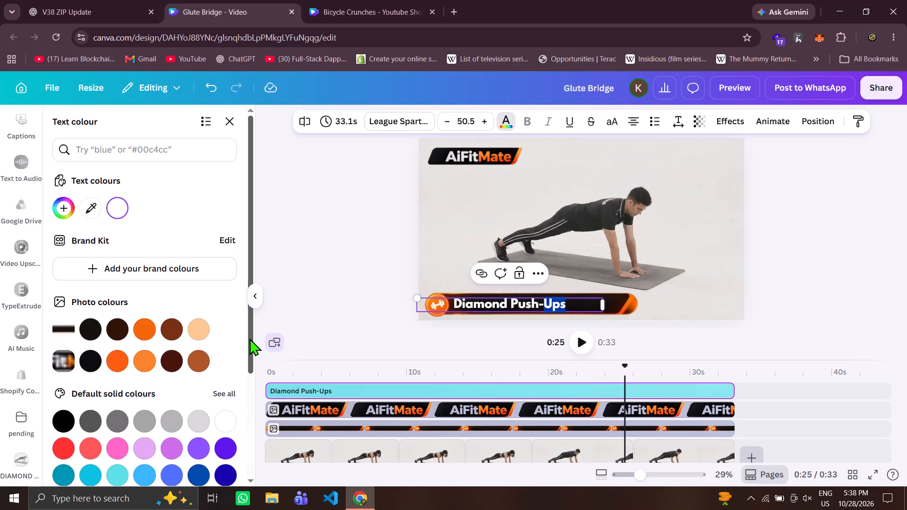
left_click(243, 386)
left_click(252, 399)
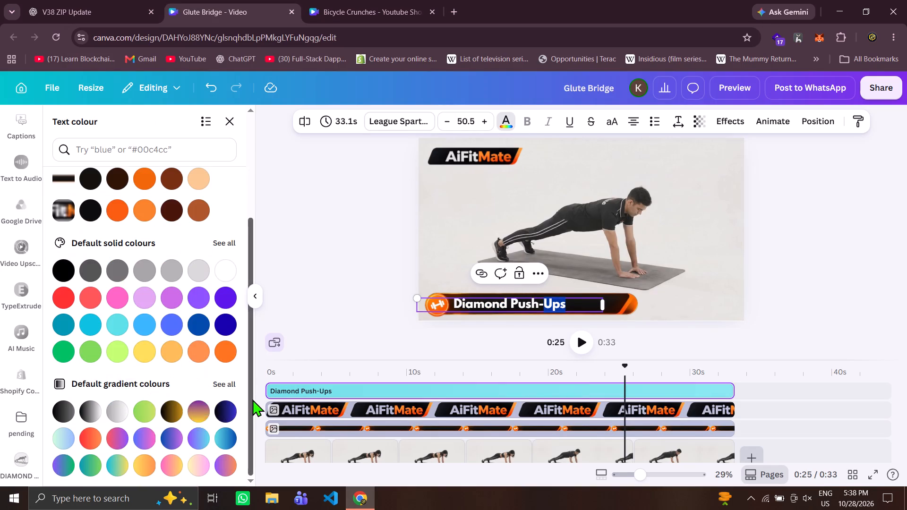
left_click(94, 433)
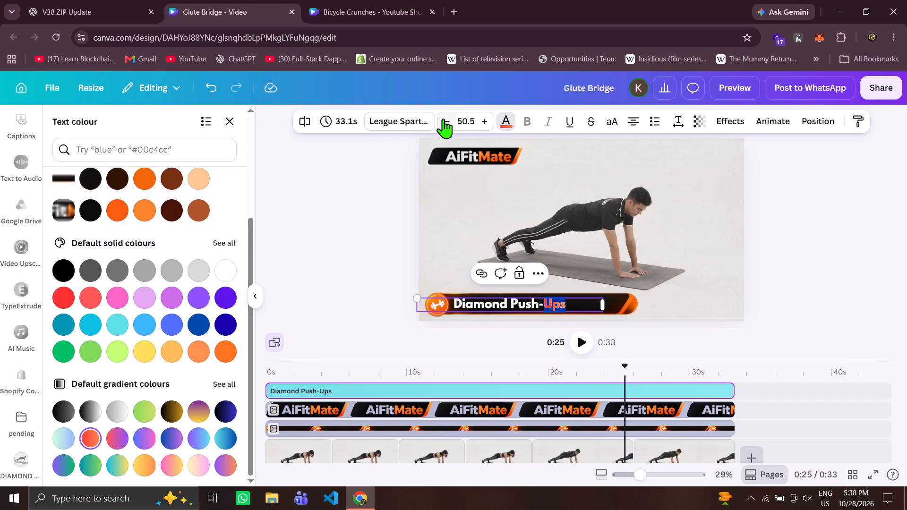
Reduce the title text's font size to 48.5.
double_click(443, 119)
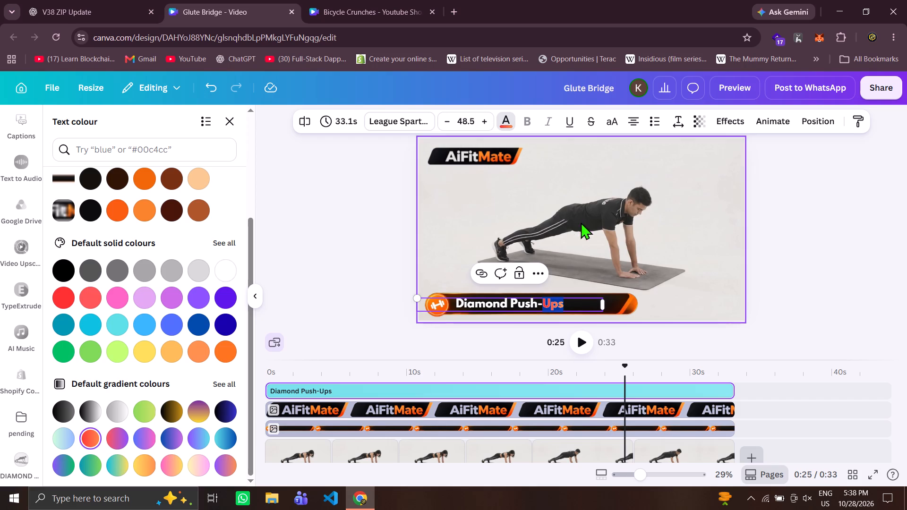
Check the title's placement in a full preview and set its Y position to 946 px.
left_click(811, 117)
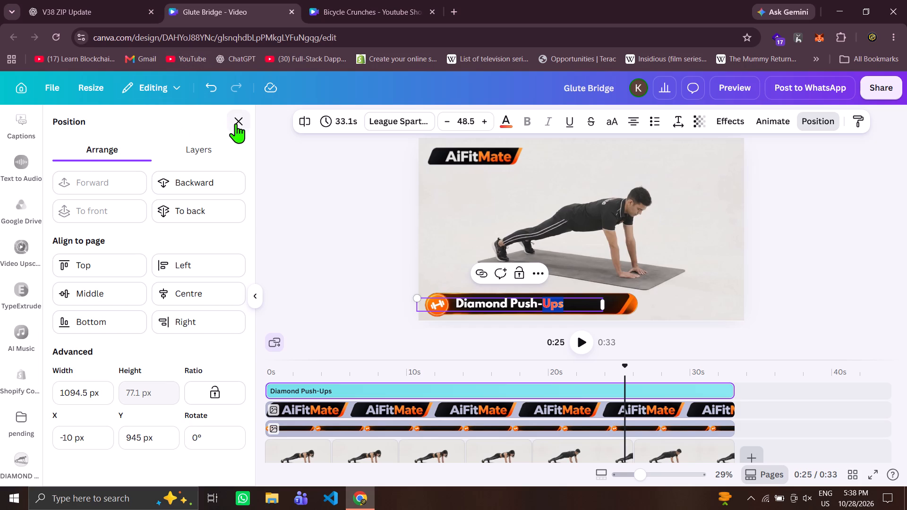
left_click_drag(40, 392, 103, 66)
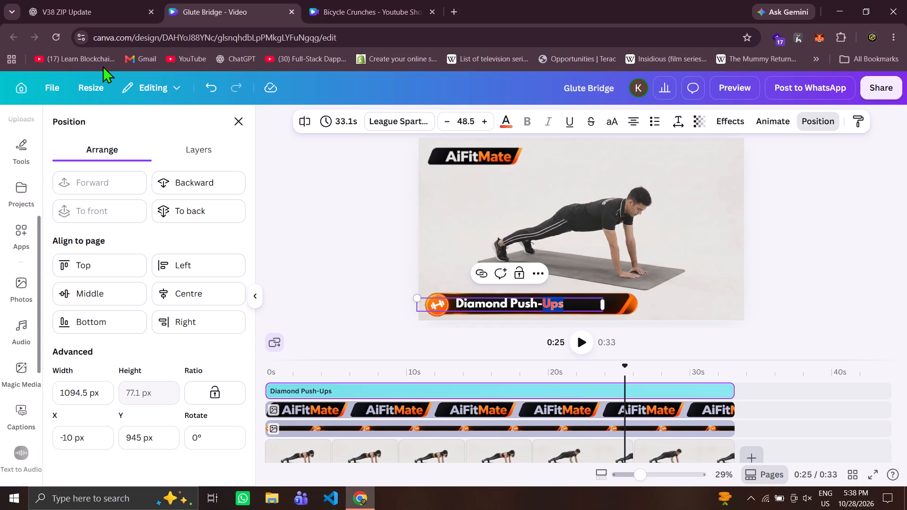
left_click_drag(103, 66, 108, 58)
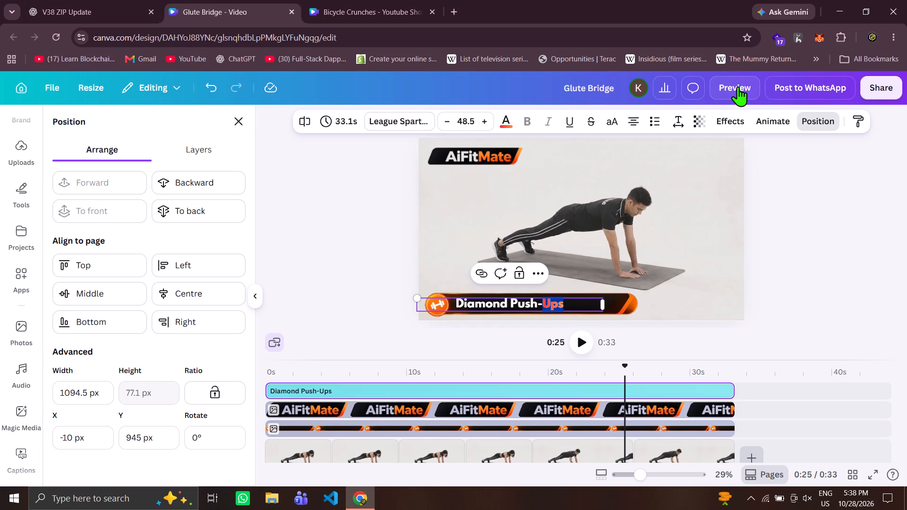
left_click(739, 86)
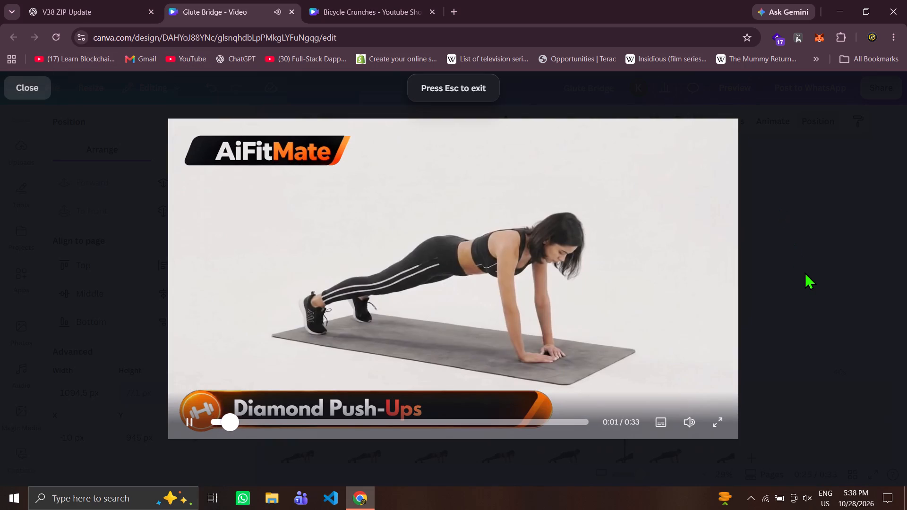
left_click(814, 298)
left_click(138, 439)
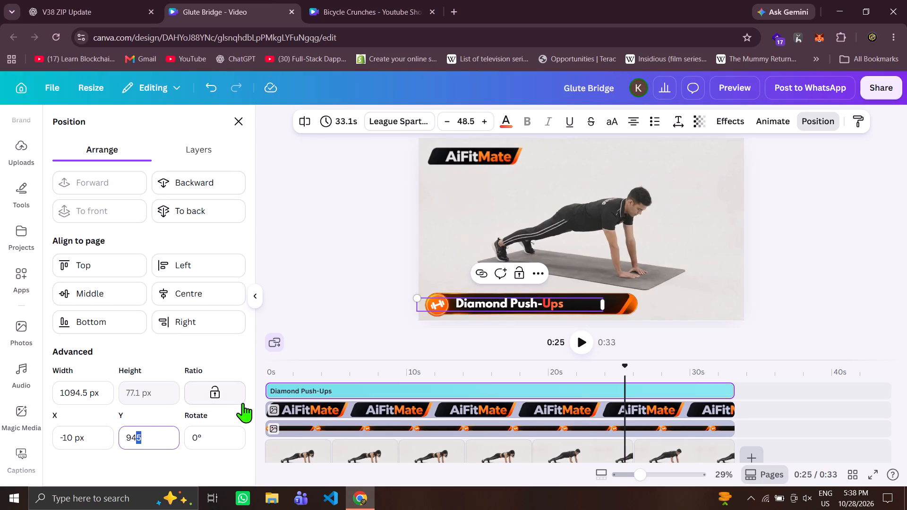
key("6")
key("Return")
key("Return")
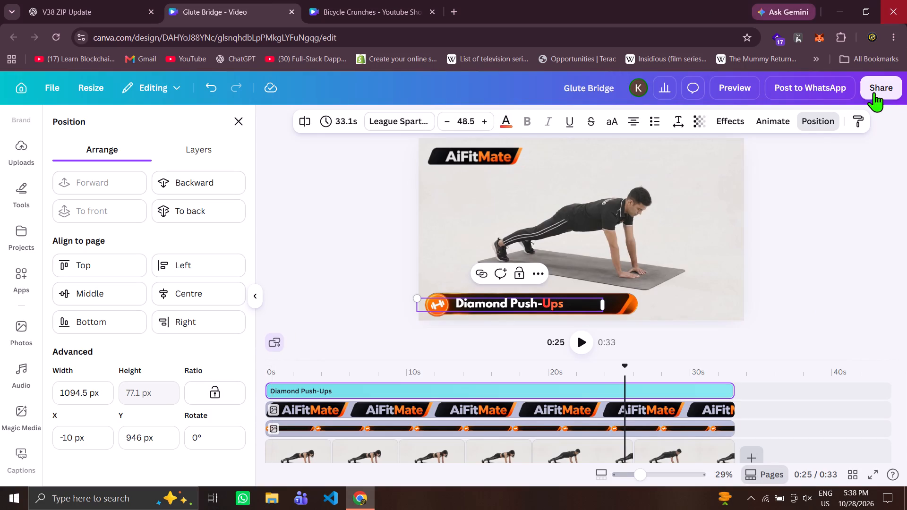
Preview the video again to check the title's vertical placement within the banner.
left_click(740, 87)
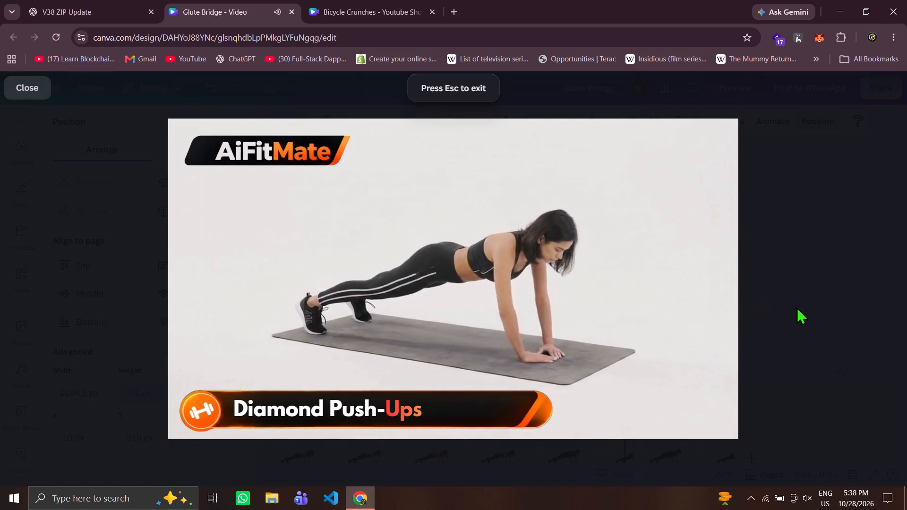
left_click(805, 321)
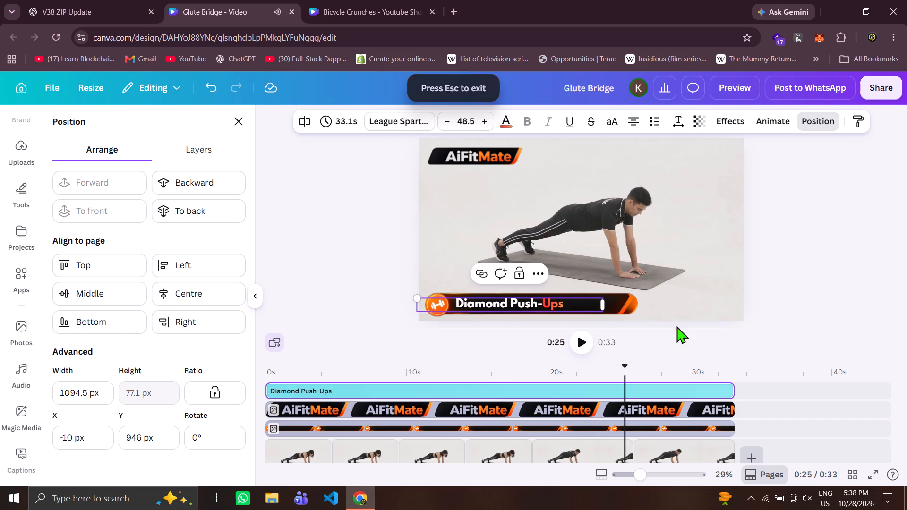
Set the Diamond Push-Ups title's X position to 30 px.
left_click_drag(82, 444, 47, 432)
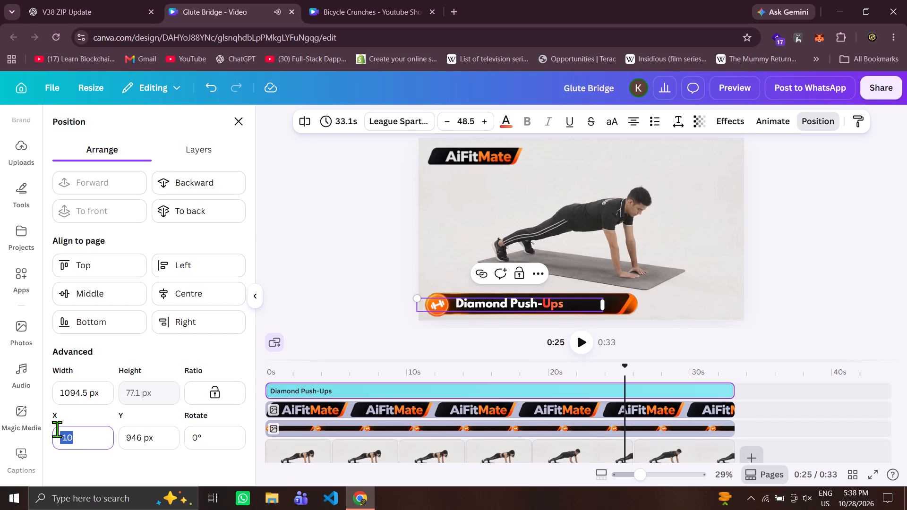
key("3")
key("0")
key("Return")
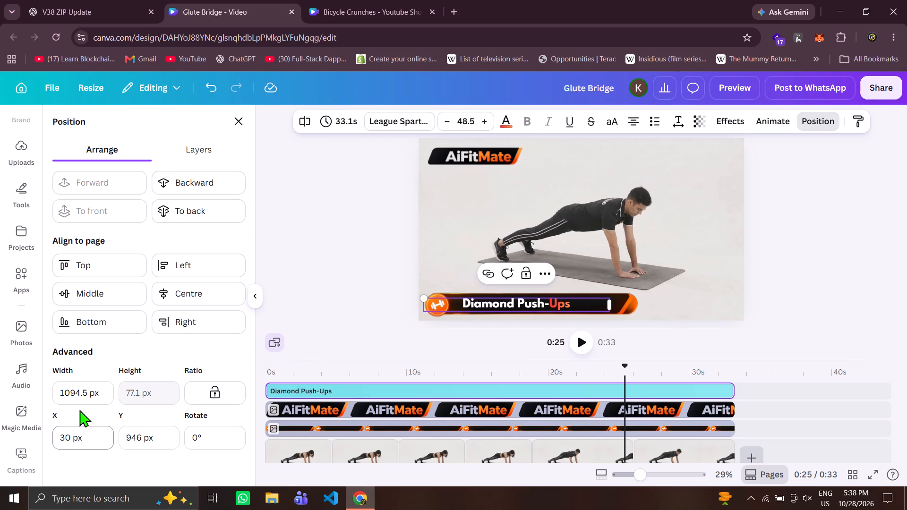
Prepare a download of the design as an MP4 video with the quality set to 4K.
left_click(887, 78)
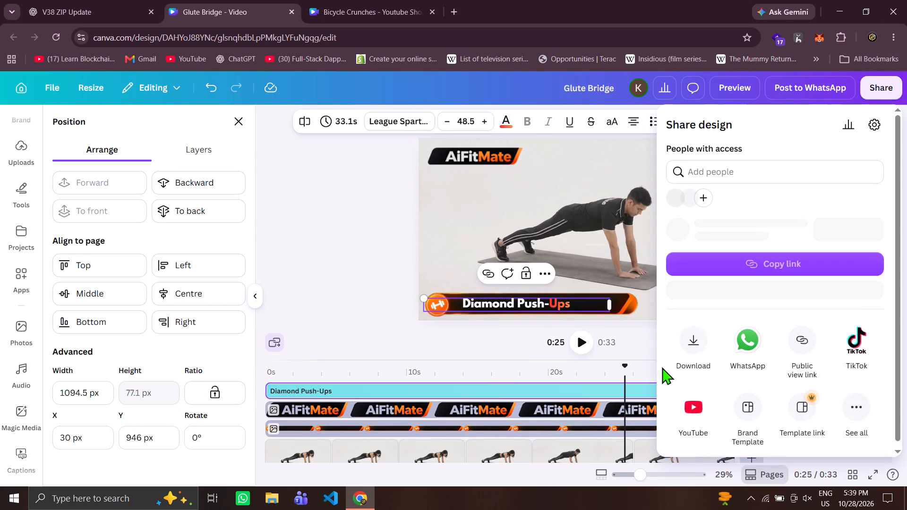
left_click(682, 351)
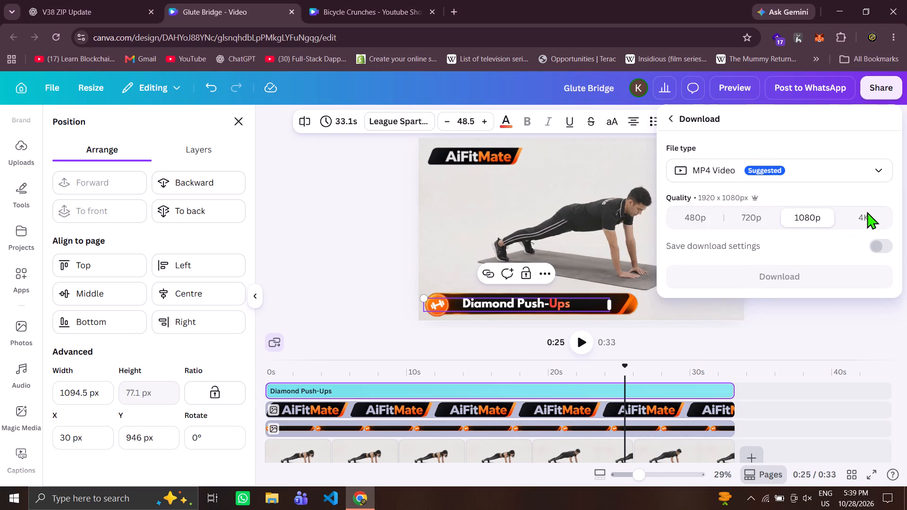
left_click(867, 212)
left_click(861, 218)
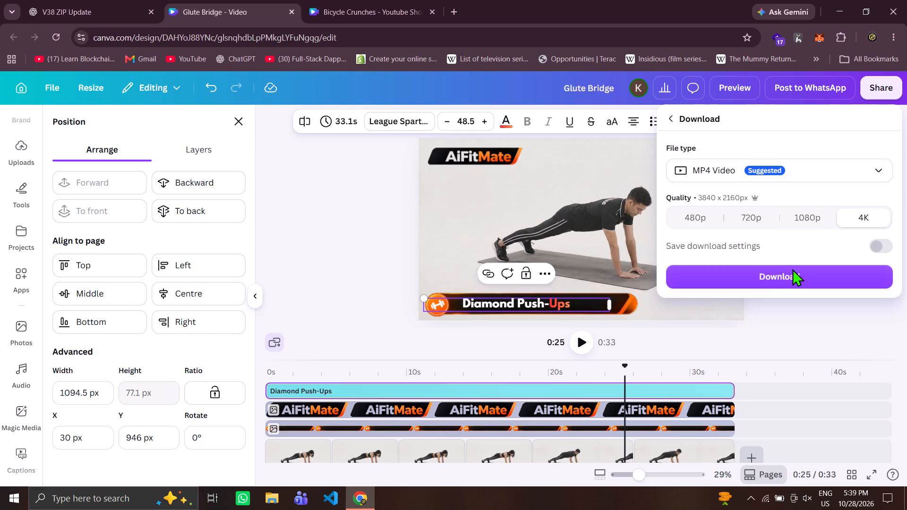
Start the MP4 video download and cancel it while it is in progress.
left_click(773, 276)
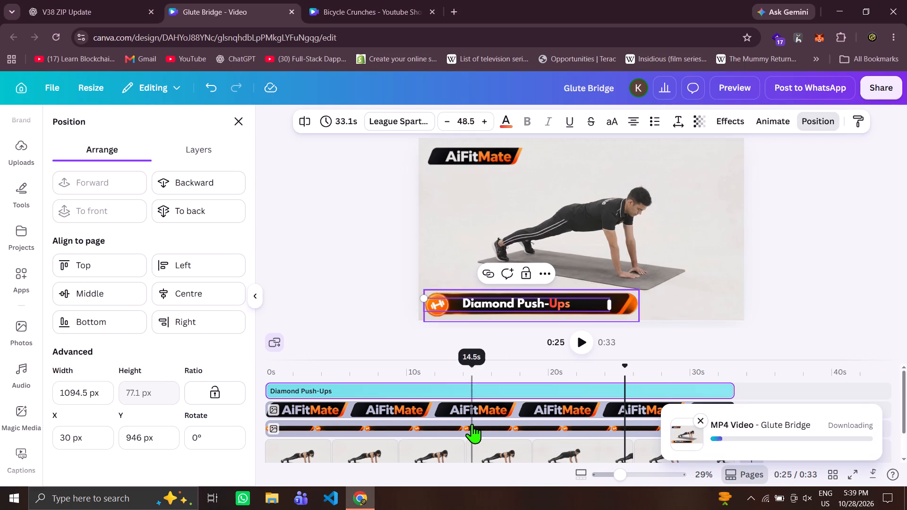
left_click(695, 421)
Mute the sound of the man's two push-up clips at the end of the timeline.
left_click_drag(906, 408, 906, 467)
left_click(668, 438)
left_click(305, 425, "shift")
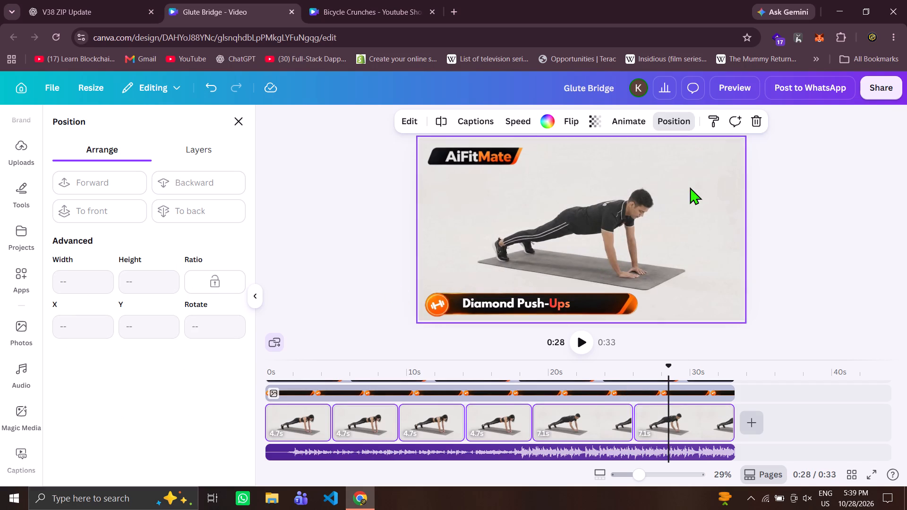
left_click(654, 430)
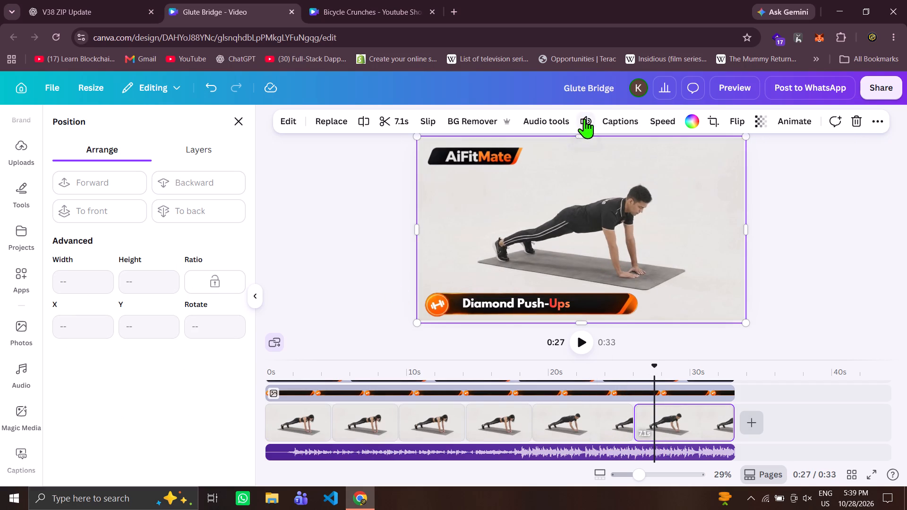
left_click(584, 119)
left_click(558, 408, "shift")
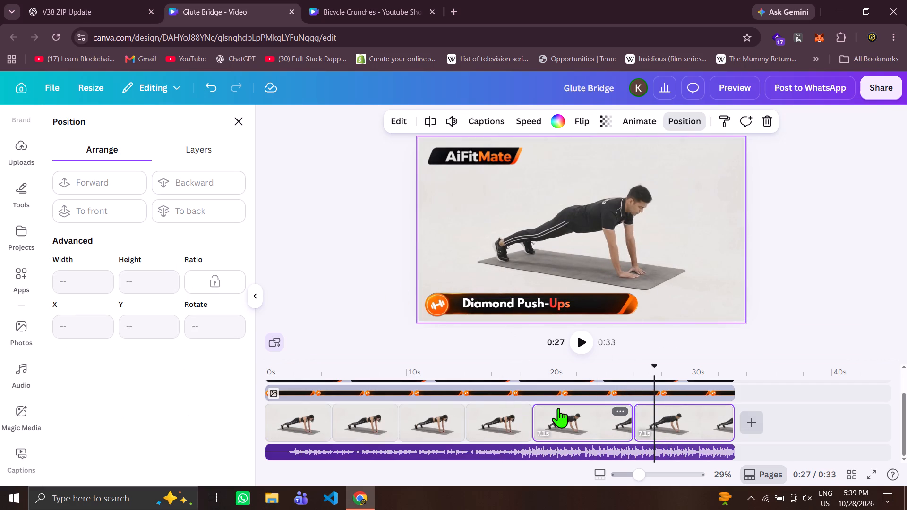
left_click(453, 121)
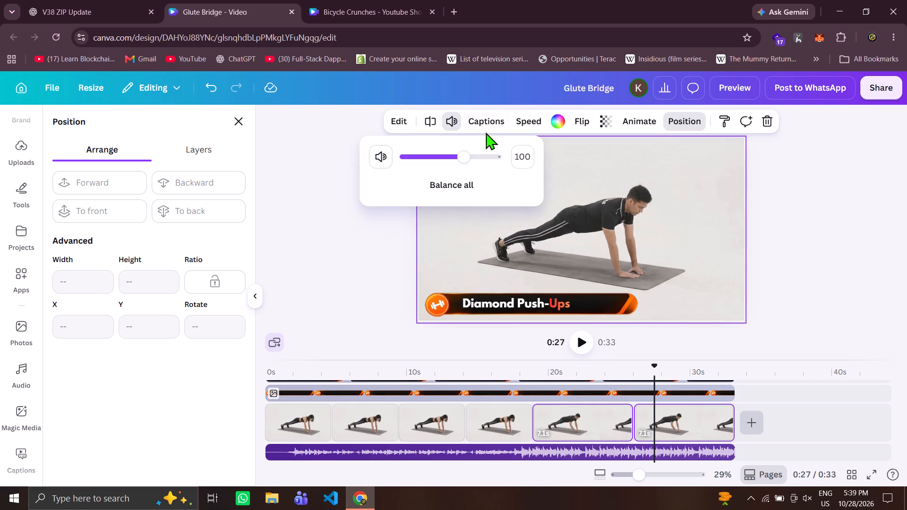
left_click(370, 149)
left_click(496, 417)
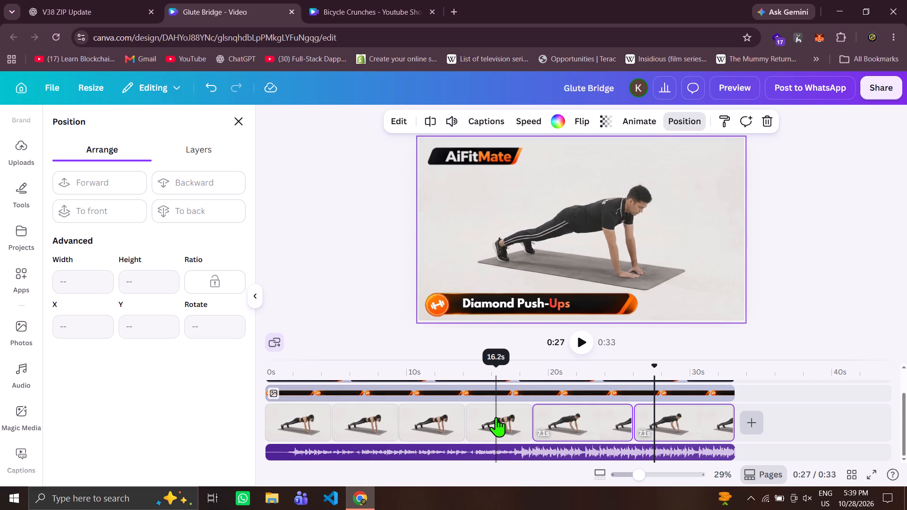
left_click(416, 408)
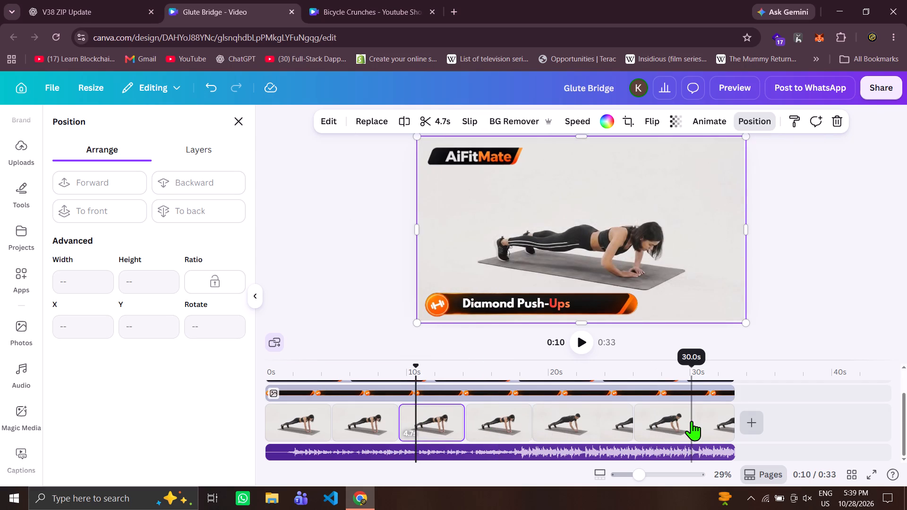
left_click(705, 419)
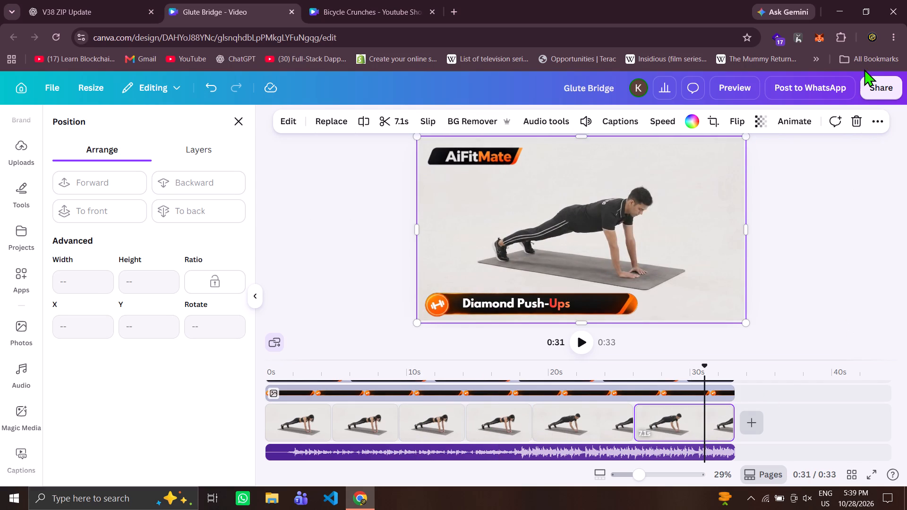
Delete the Diamond Push-Ups title, the AiFitMate logo and the lower banner together from the video.
left_click(906, 383)
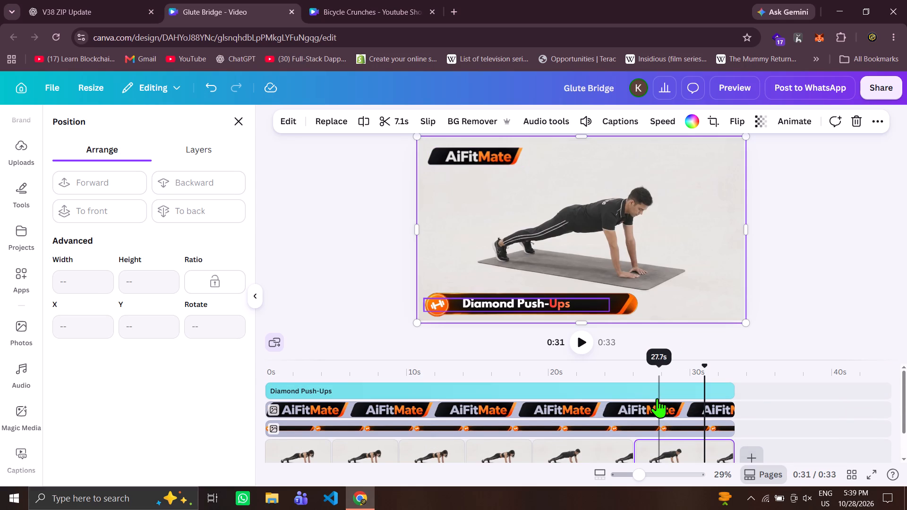
left_click(638, 391)
left_click(690, 425, "shift")
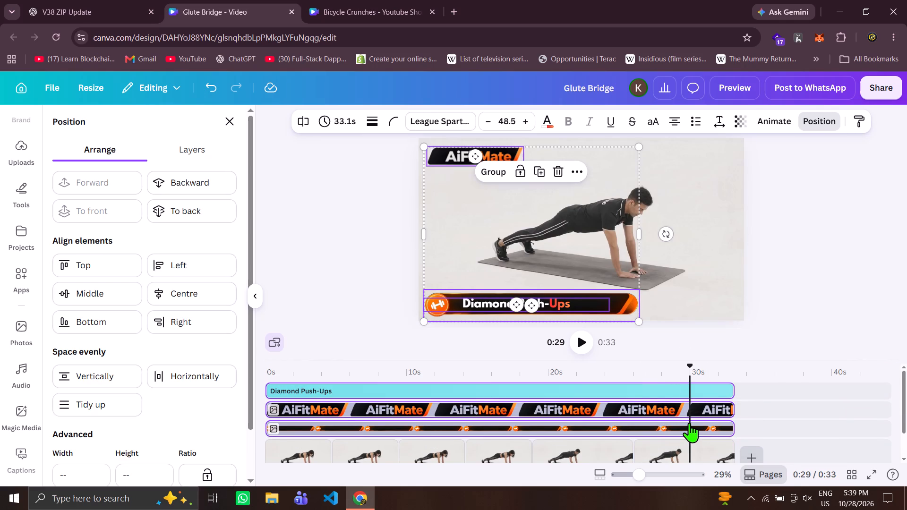
key("Delete")
Download the version without title, logo and banner as a 4K MP4 video.
left_click(879, 95)
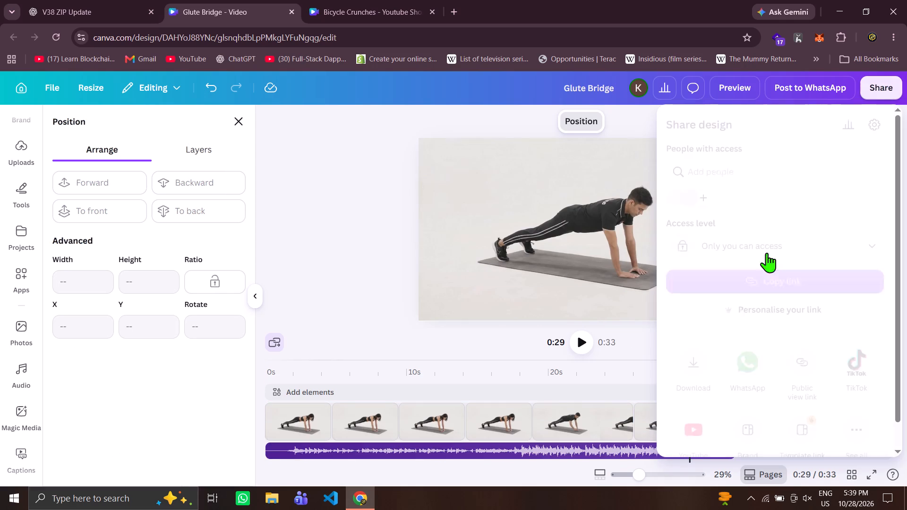
left_click(678, 350)
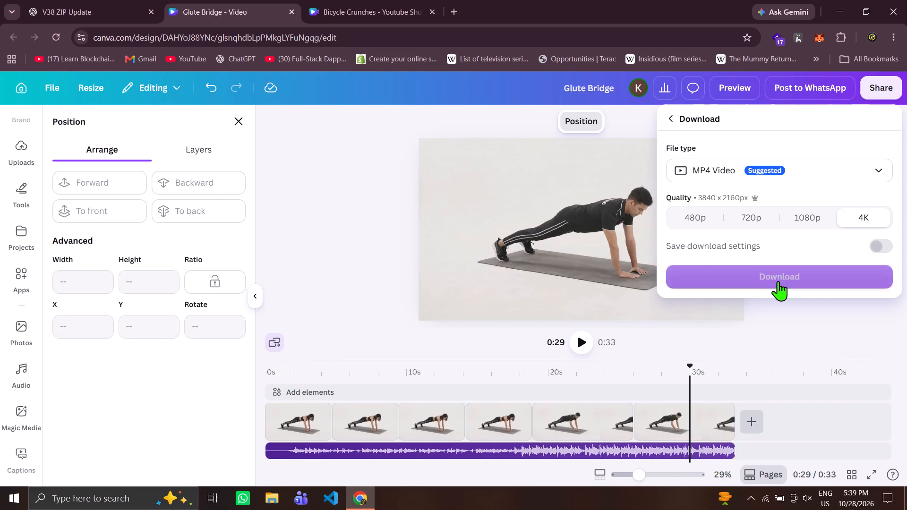
left_click(779, 282)
Undo the deletion of the title, logo and banner.
left_click(852, 254)
key("ctrl+z")
Download the version with title, logo and banner as a 4K MP4 video.
left_click(868, 84)
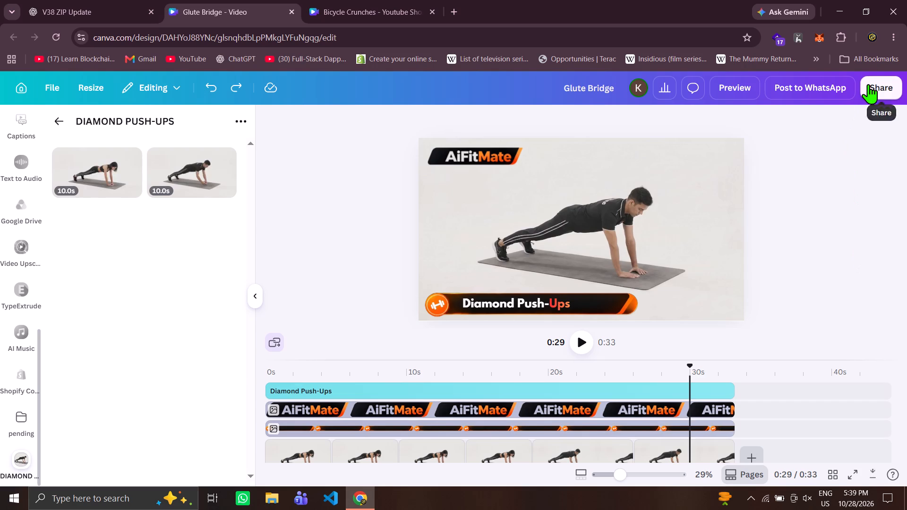
left_click(684, 366)
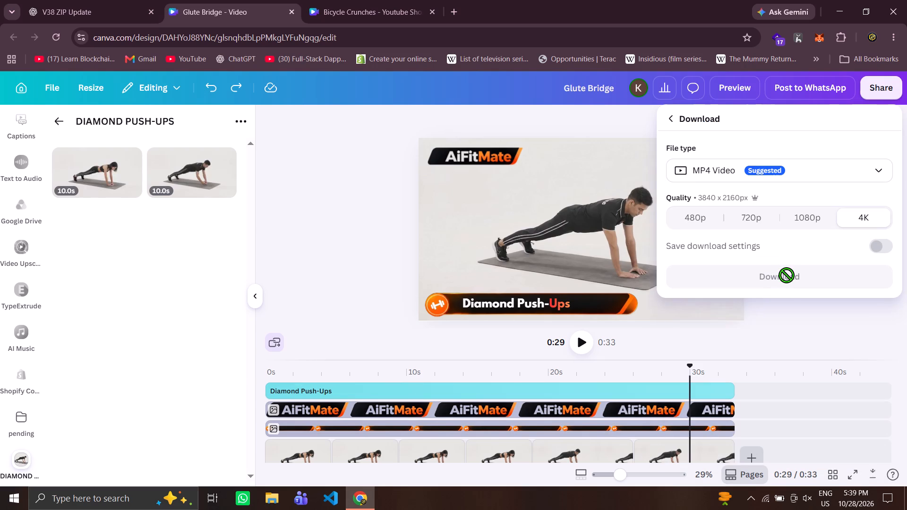
left_click(787, 275)
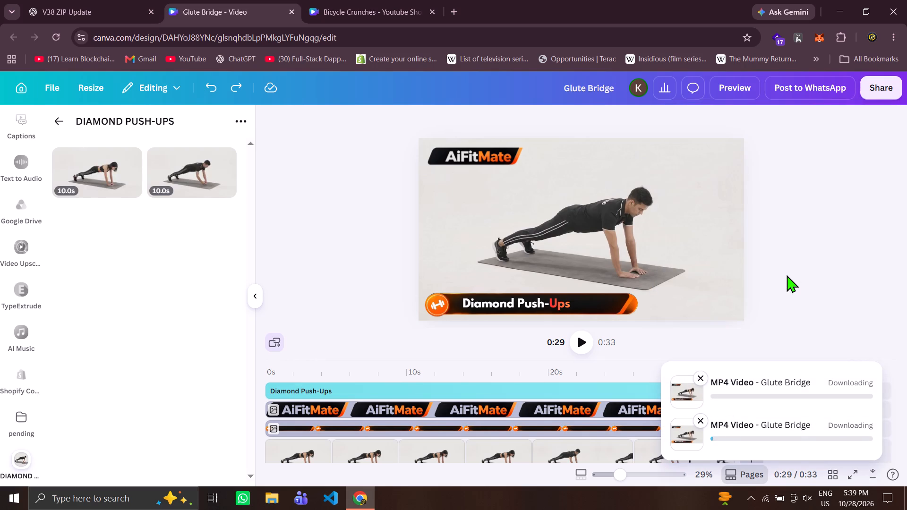
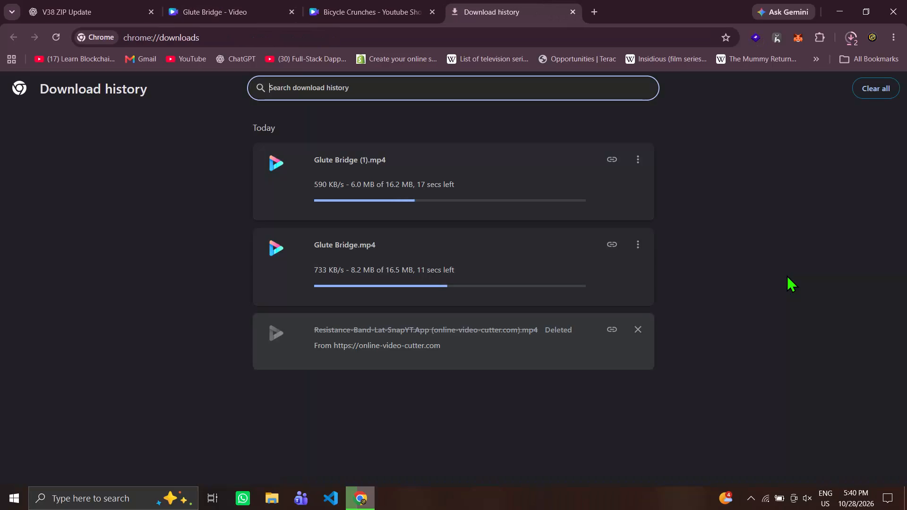
Open the Downloads folder in File Explorer and return to the browser's download history.
key("super+2")
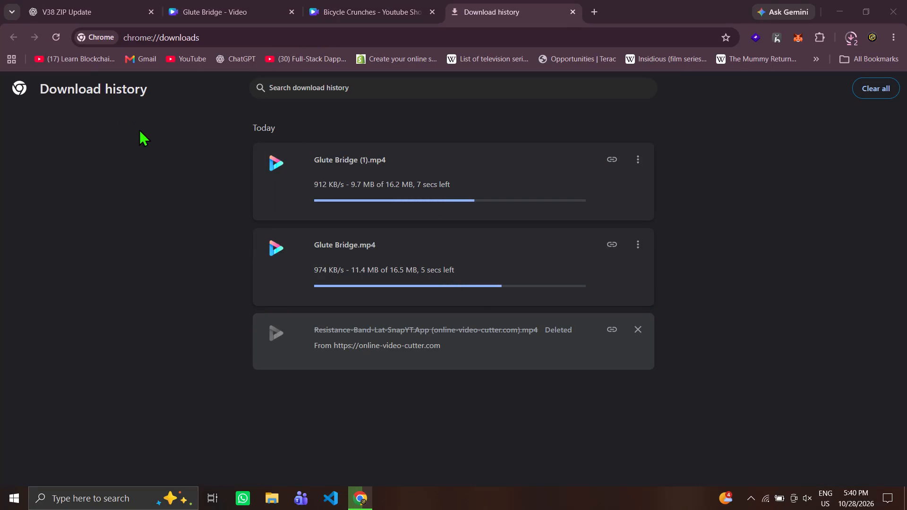
left_click(94, 212)
key("alt+Tab")
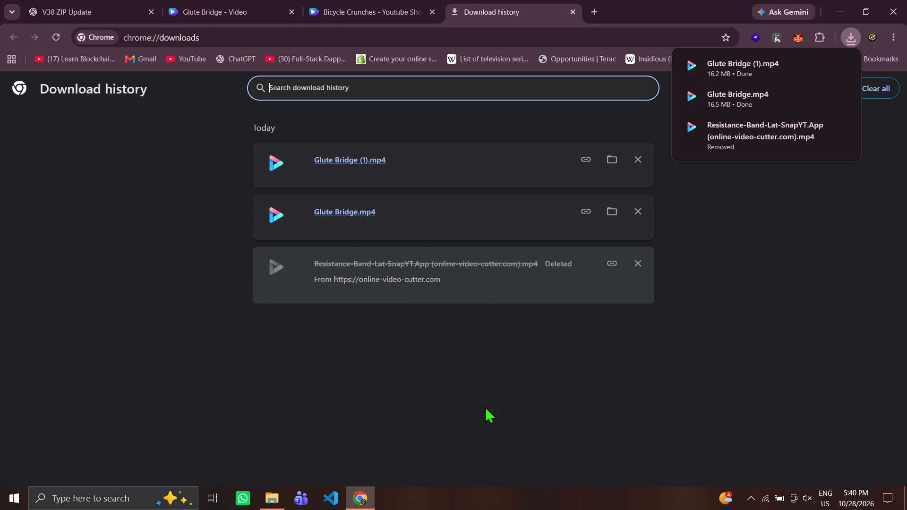
Remove the deleted Resistance-Band-Lat video from the download history and close the history page.
left_click(634, 257)
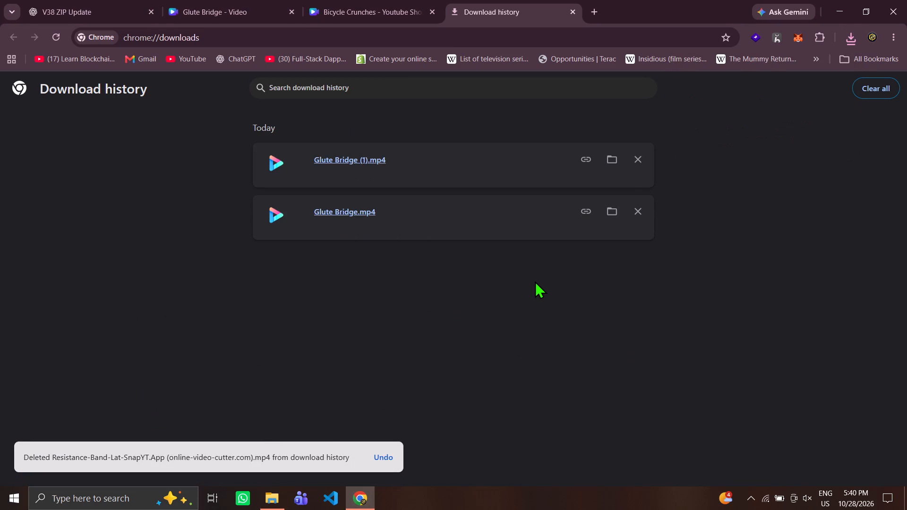
key("ctrl+w")
Preview the Glute Bridge and Glute Bridge (1) videos in the Downloads folder.
key("super+2")
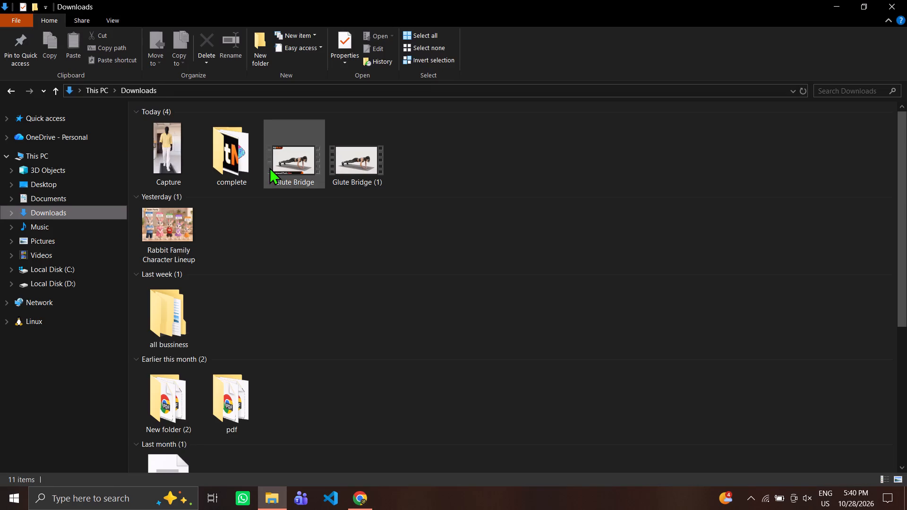
left_click(271, 167)
key("space")
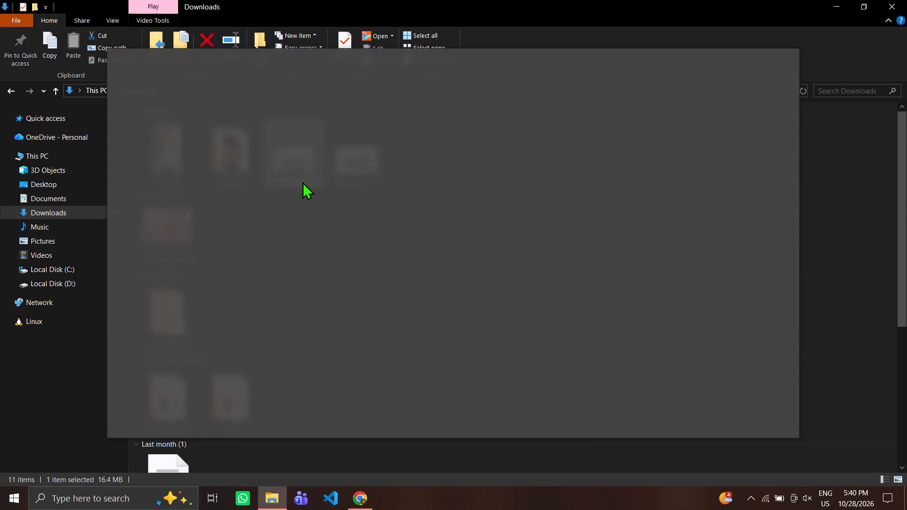
key("Right")
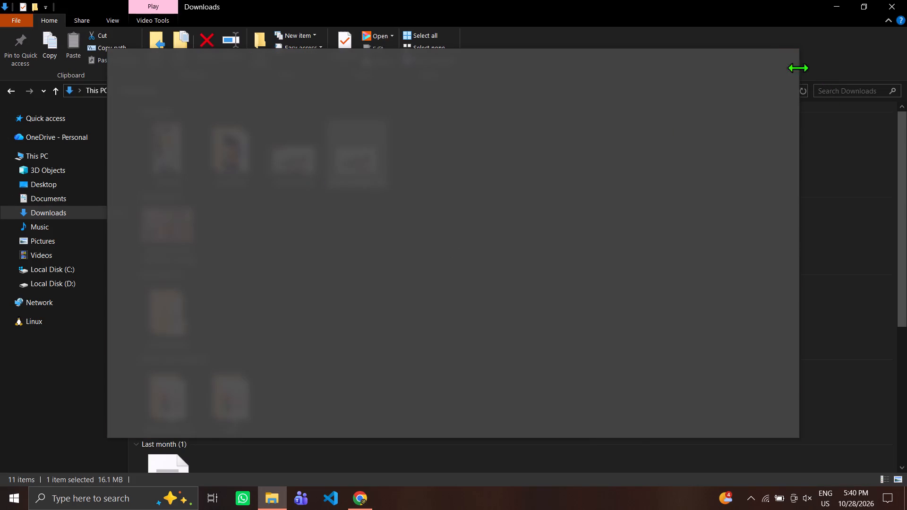
left_click(789, 66)
Upload the Glute Bridge (1) video from Downloads to the Bicycle Crunches YouTube Short design.
key("alt+Tab")
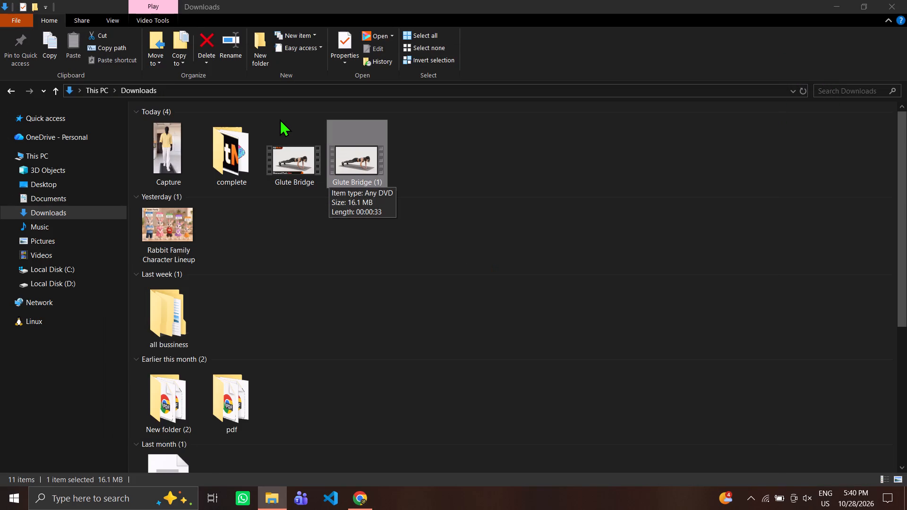
left_click(342, 8)
left_click(22, 357)
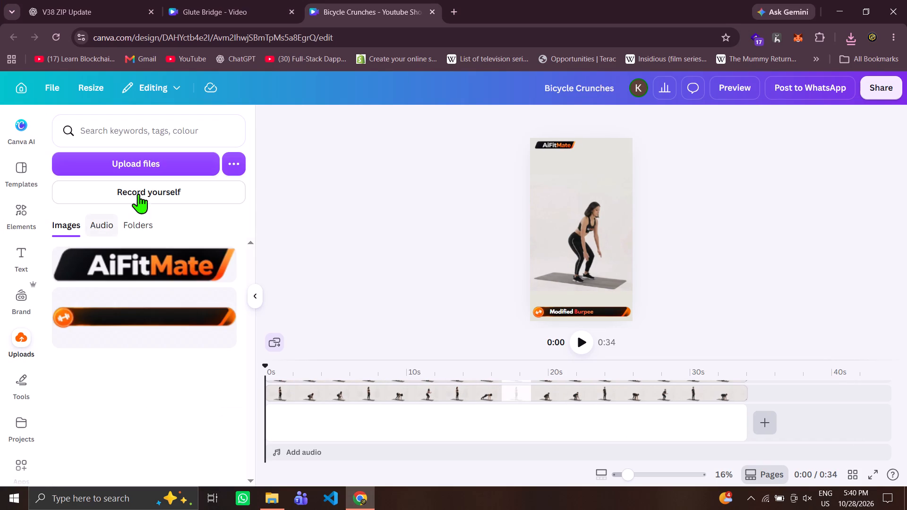
left_click(146, 158)
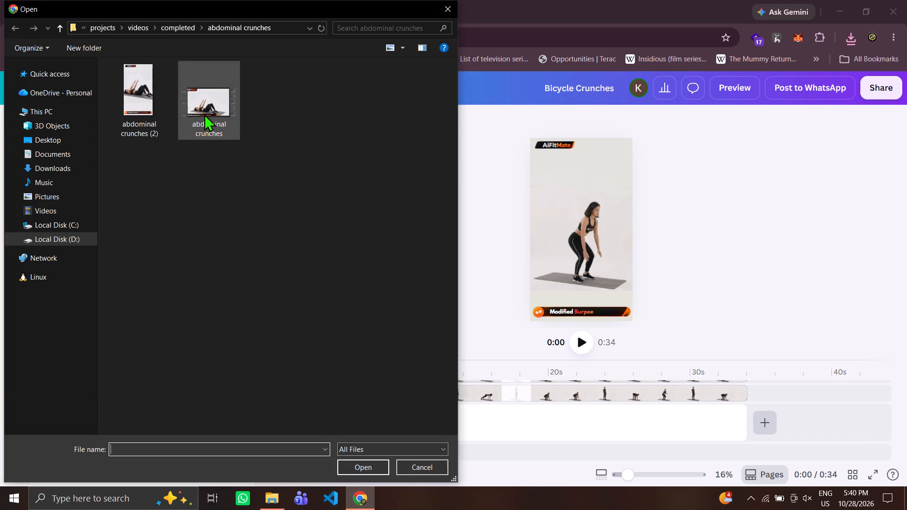
left_click(67, 167)
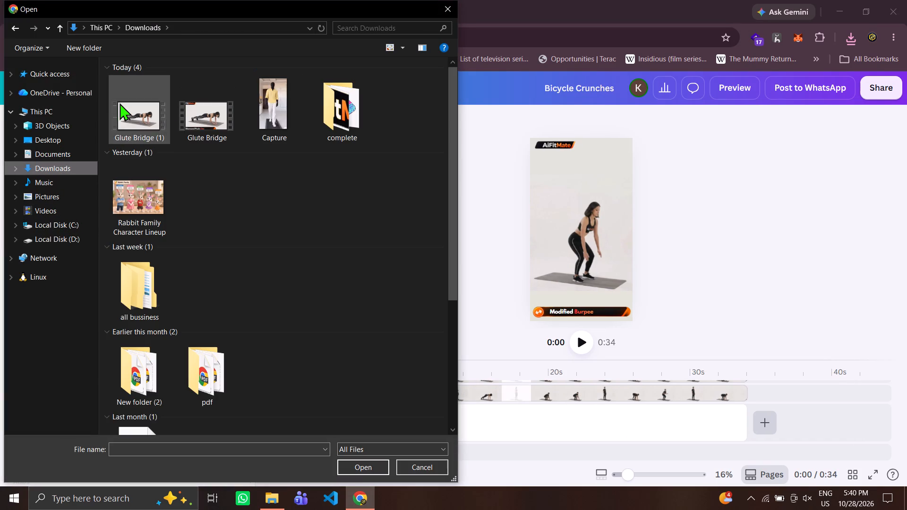
double_click(116, 103)
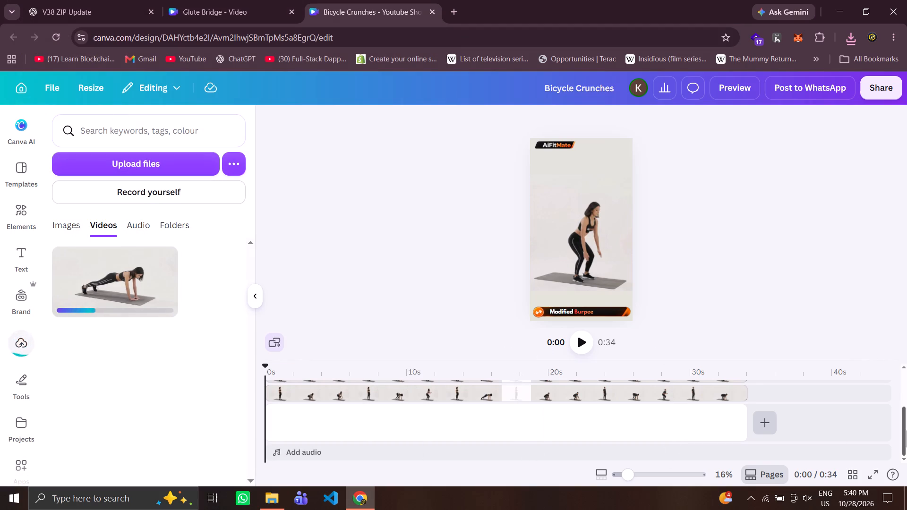
Replace both burpee clips in the timeline with the uploaded push-up video.
left_click_drag(906, 430, 903, 383)
left_click_drag(131, 280, 595, 445)
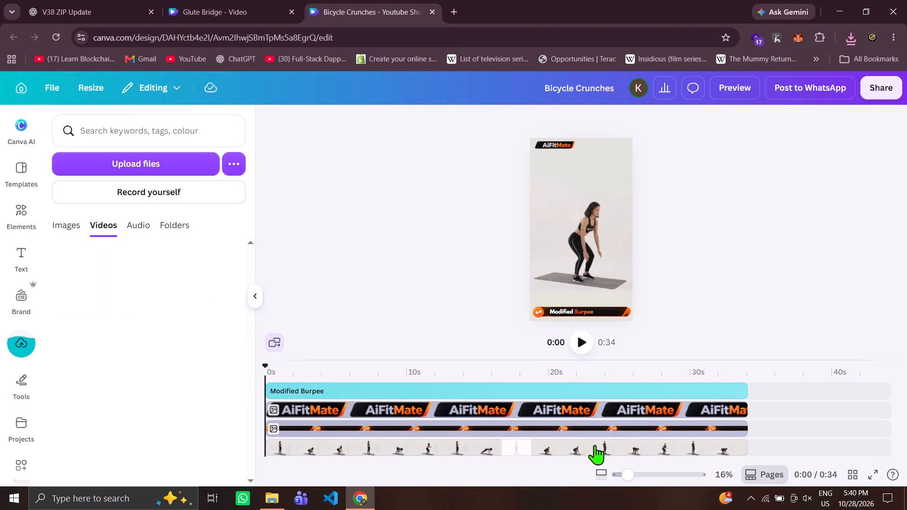
left_click_drag(595, 445, 602, 448)
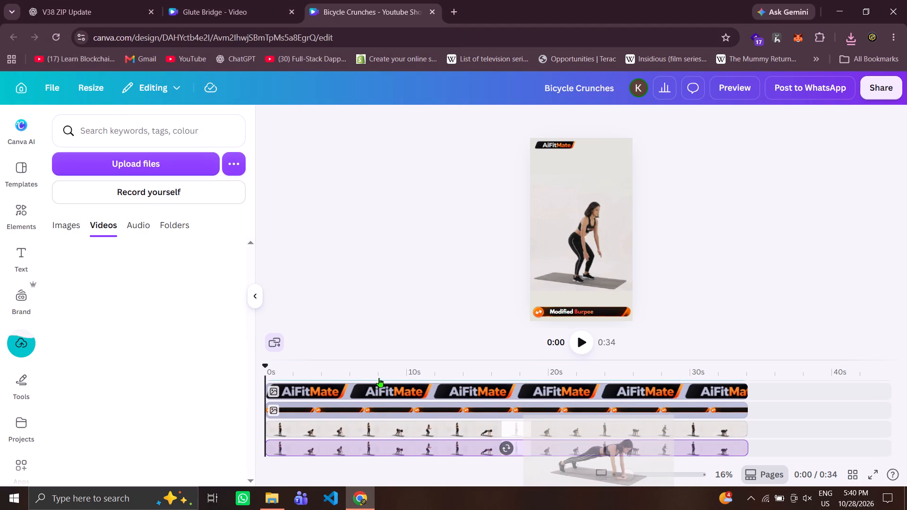
left_click_drag(103, 278, 521, 447)
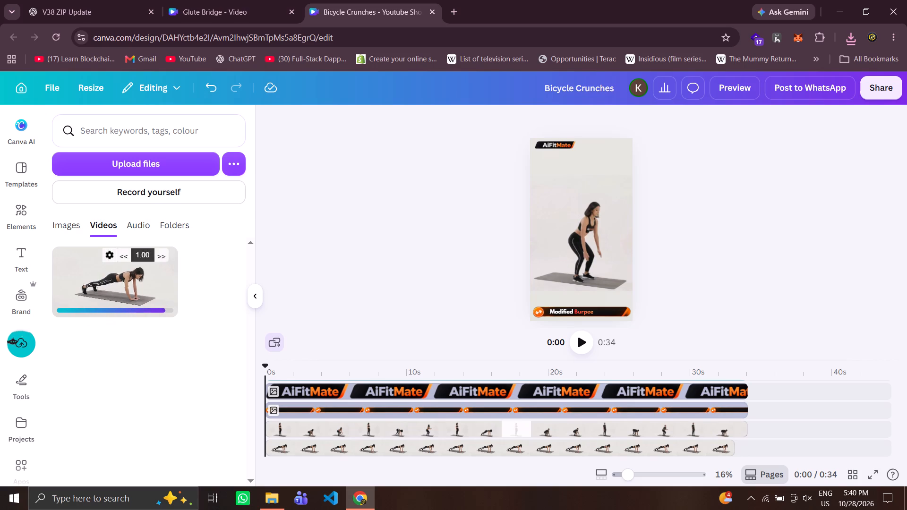
left_click_drag(521, 447, 527, 427)
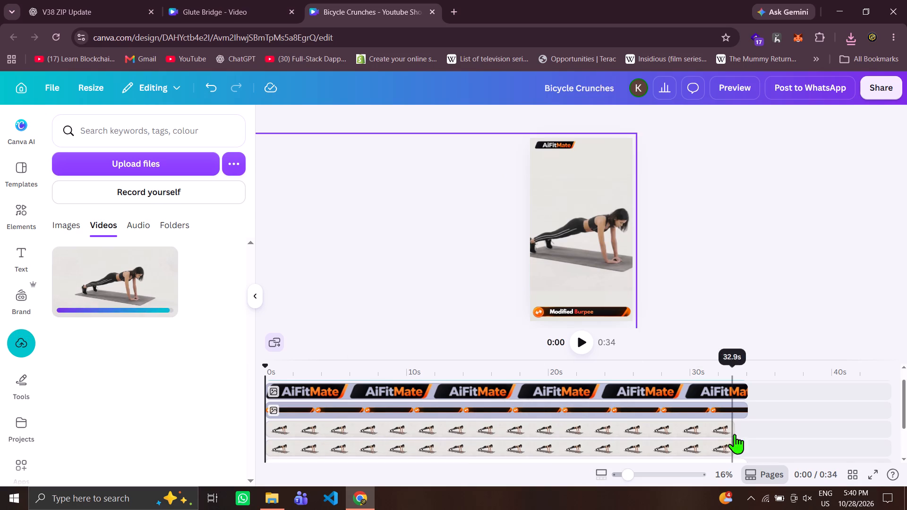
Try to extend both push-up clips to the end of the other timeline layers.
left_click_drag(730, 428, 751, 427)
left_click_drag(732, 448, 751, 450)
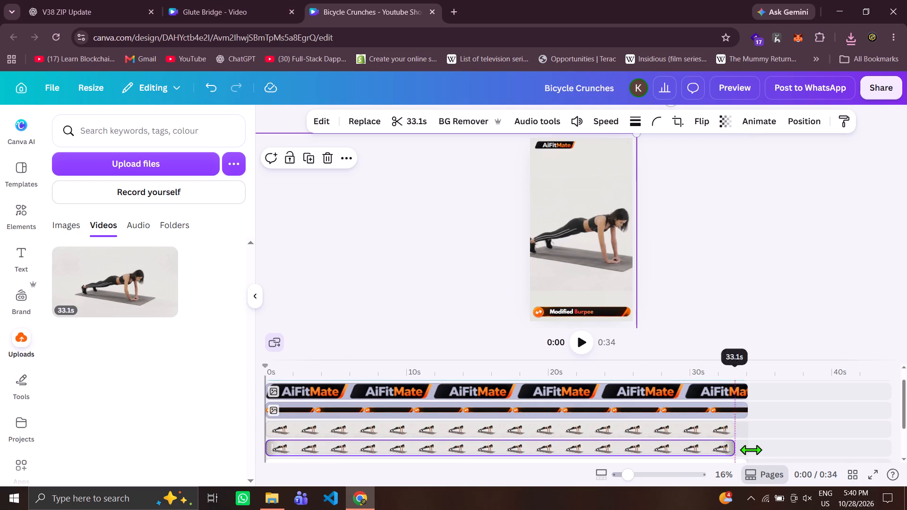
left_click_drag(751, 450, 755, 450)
Shorten the Modified Burpee title, AiFitMate logo, lower banner and page to 33.1 s to match the push-up clips.
left_click_drag(906, 404, 906, 368)
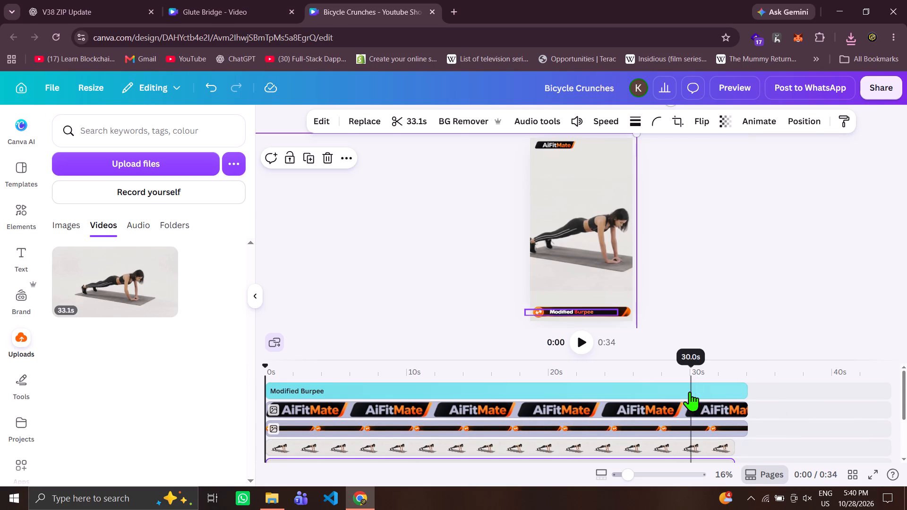
left_click(690, 391)
left_click(726, 428, "shift")
left_click_drag(737, 411, 724, 407)
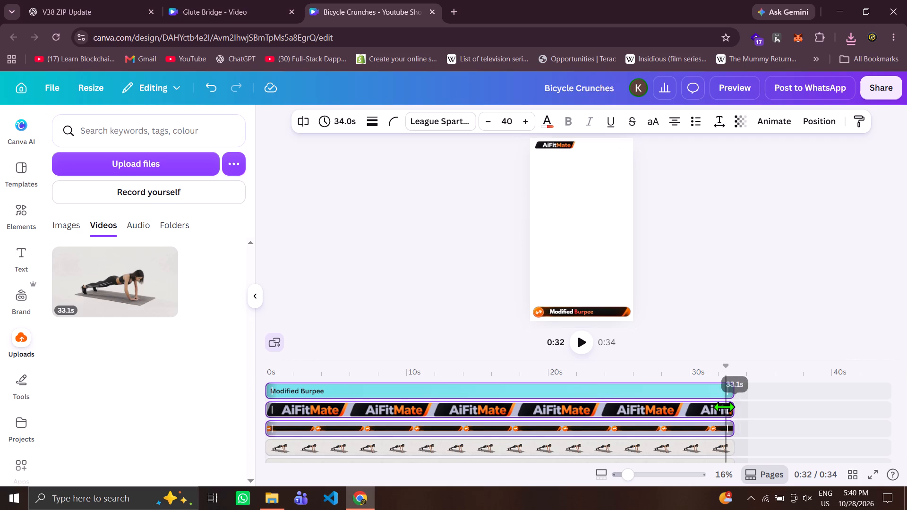
left_click_drag(724, 407, 725, 404)
left_click_drag(906, 393, 906, 448)
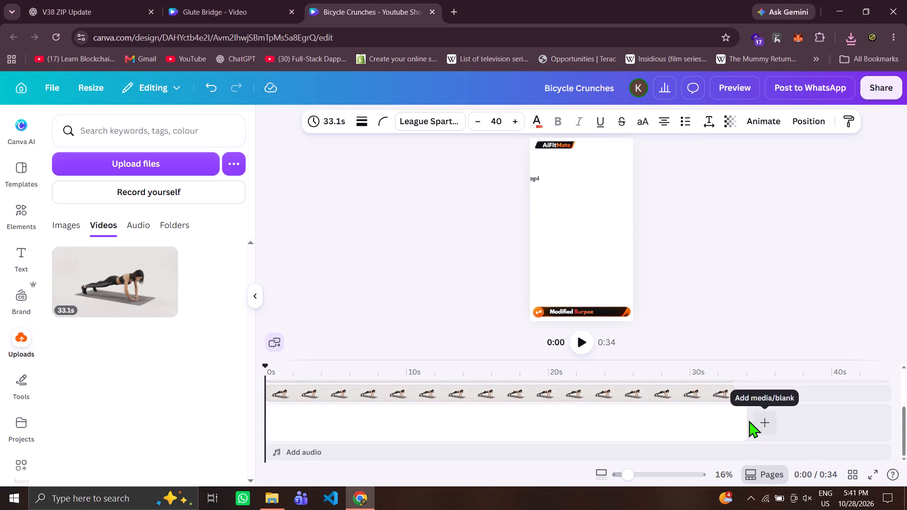
left_click_drag(744, 420, 729, 424)
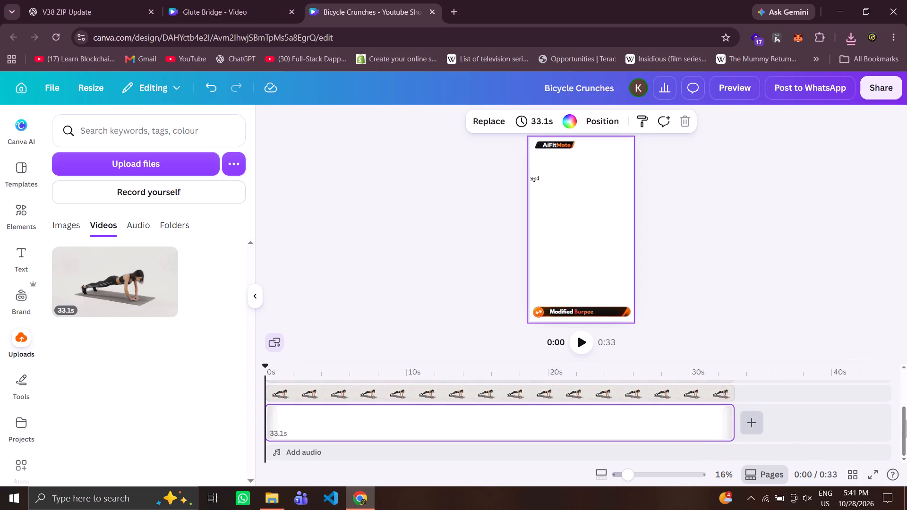
Play the short from about the 16-second mark to check the new push-up clips.
left_click(906, 395)
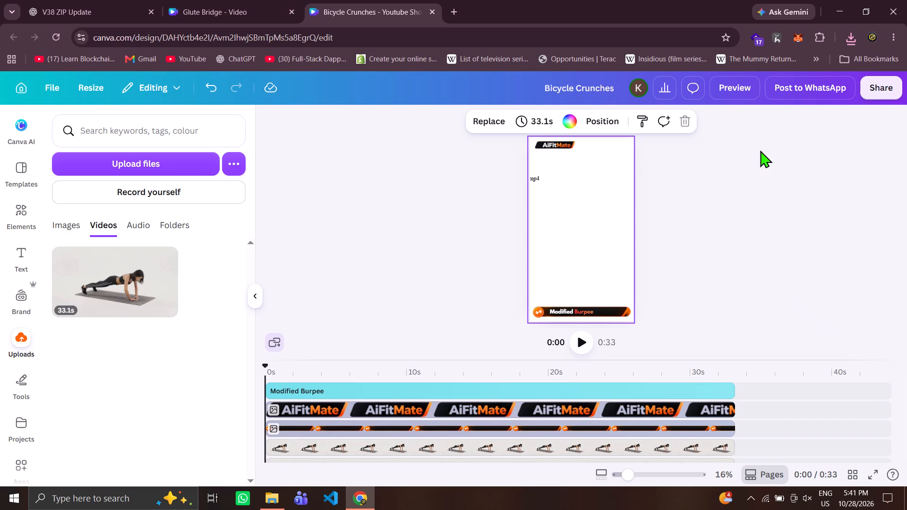
left_click(493, 445)
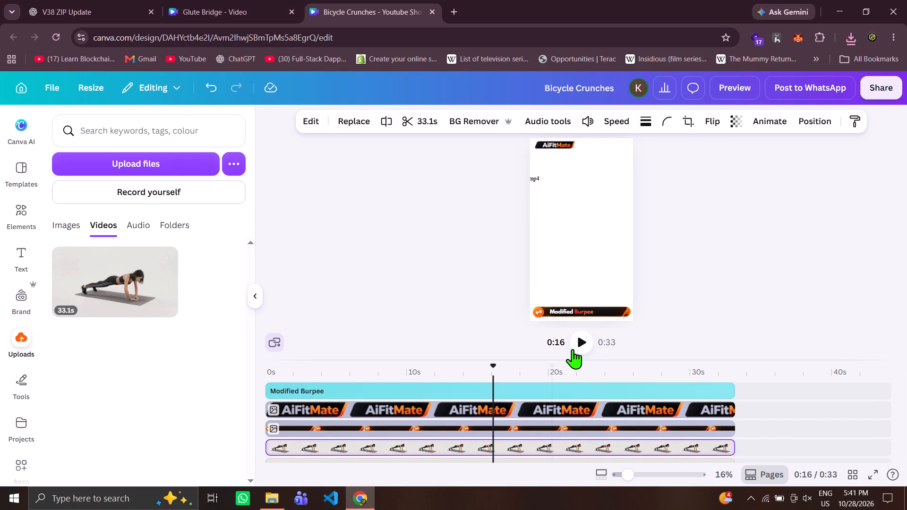
left_click(577, 347)
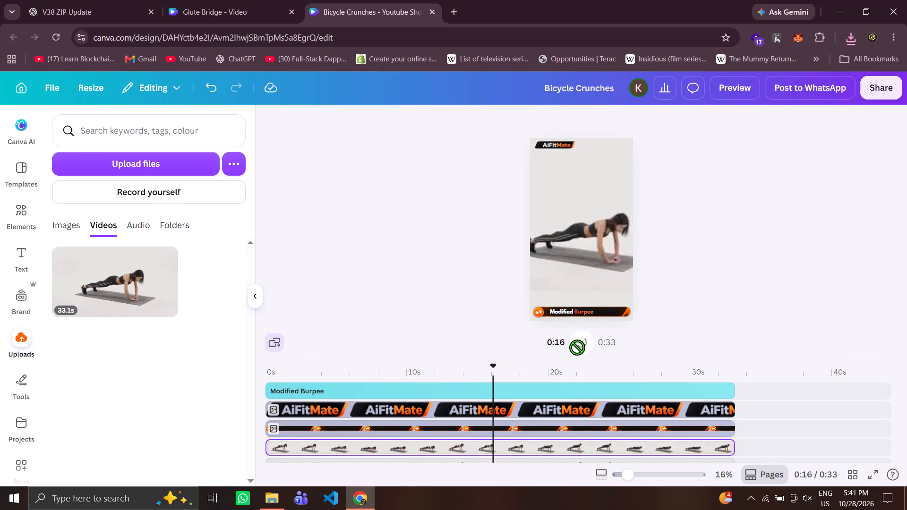
left_click(577, 347)
Scale down the front push-up clip on the canvas so the exercising woman fits within the vertical frame.
left_click(599, 244)
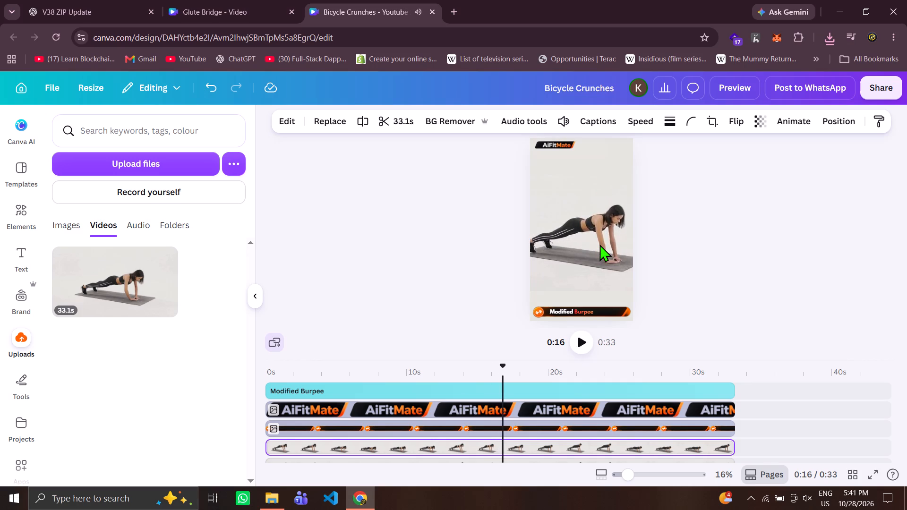
left_click_drag(504, 177, 513, 178)
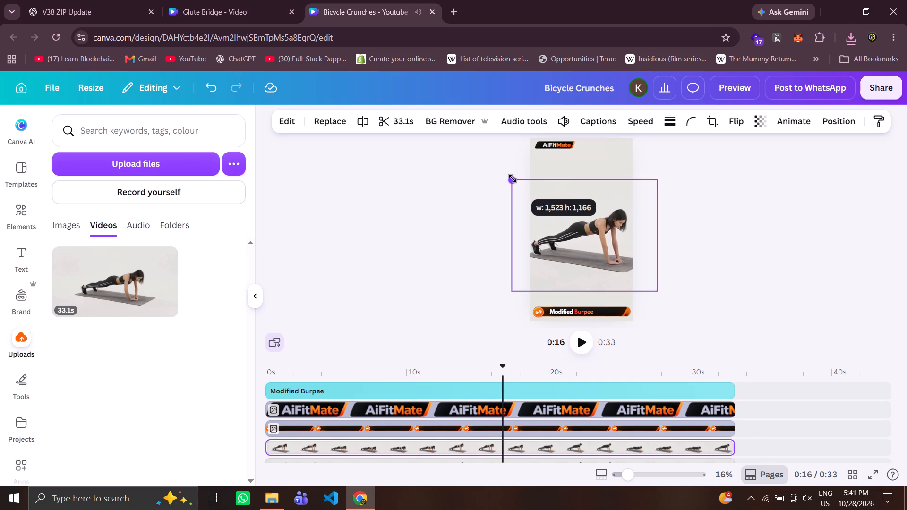
left_click_drag(513, 178, 521, 183)
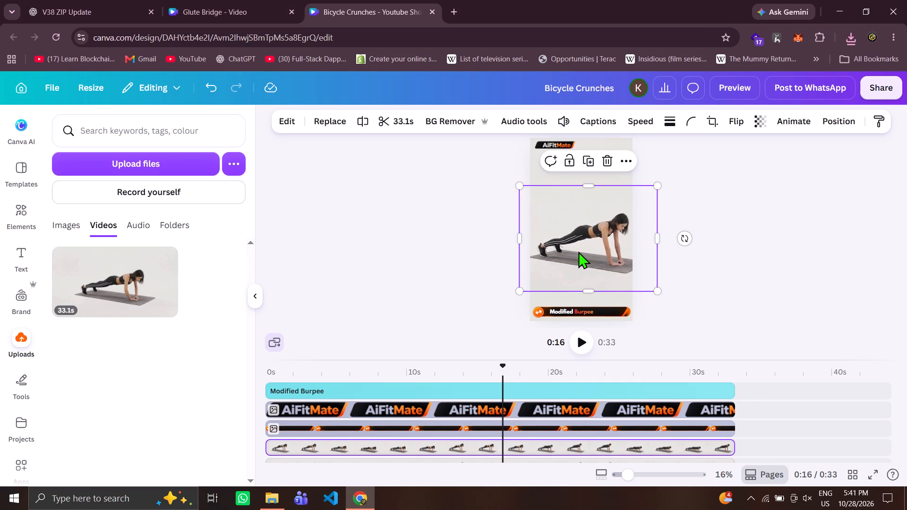
left_click(589, 251)
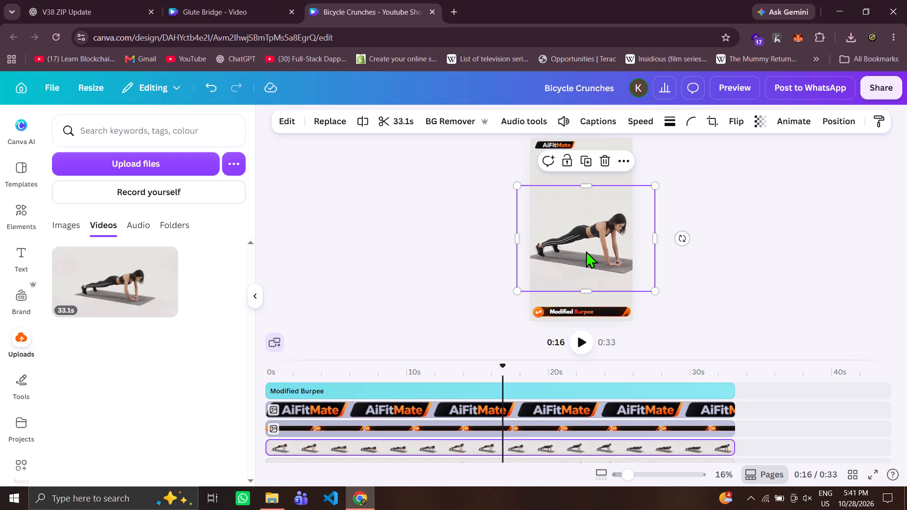
Play the short from about the 13-second mark to check the framing of the push-up movement.
left_click(359, 393)
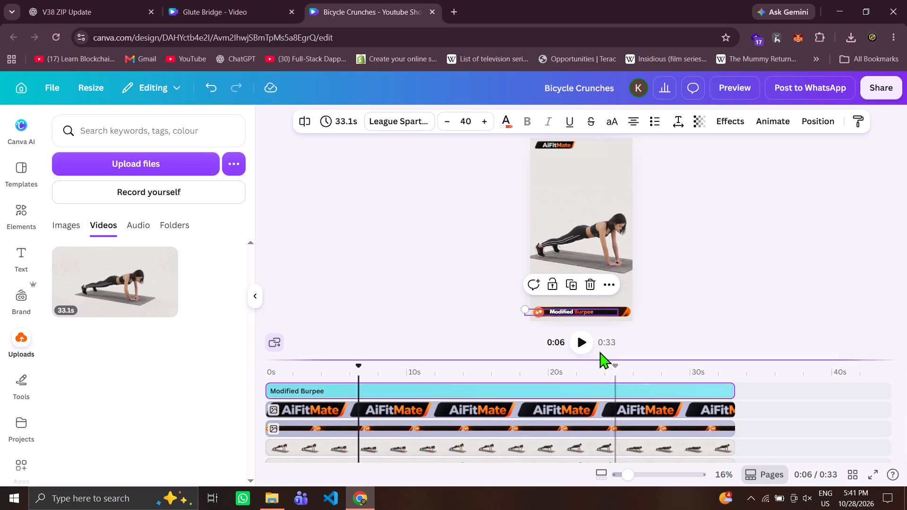
left_click(447, 407)
left_click(580, 343)
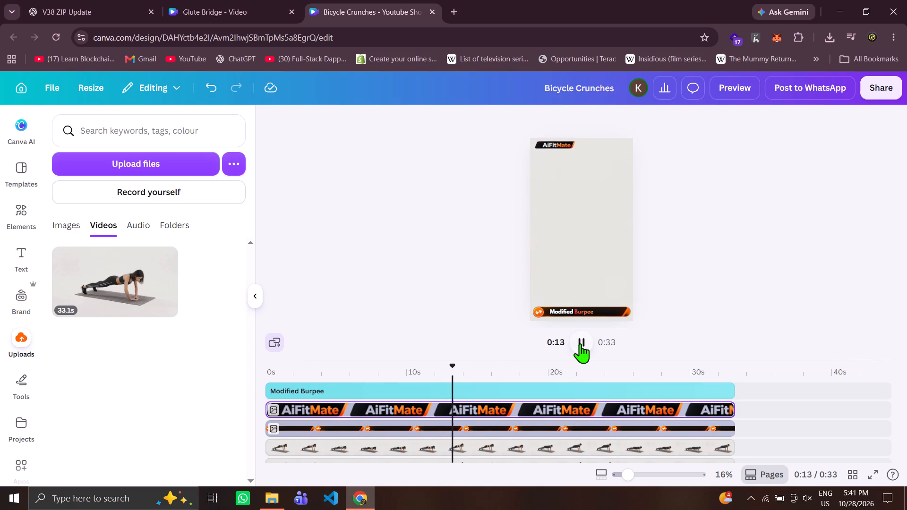
left_click(580, 343)
left_click(580, 343)
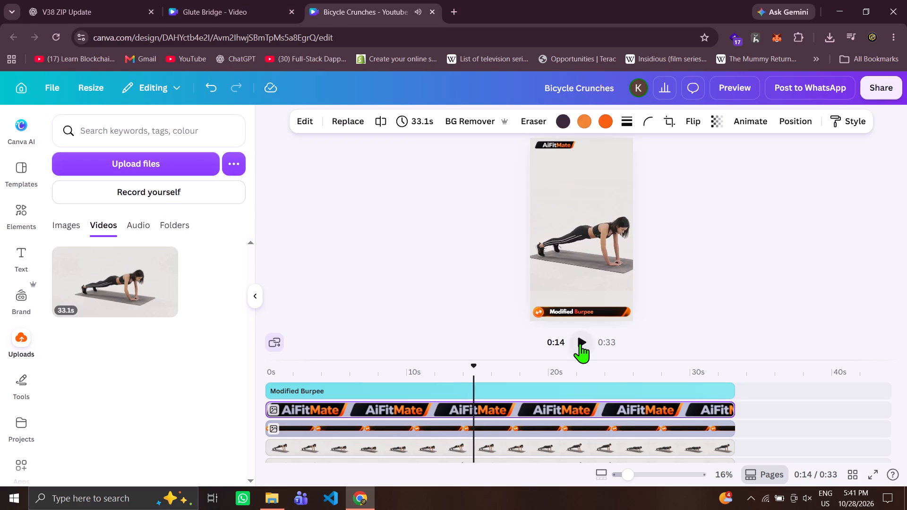
left_click(580, 343)
Scale the front push-up clip down slightly more.
left_click(612, 228)
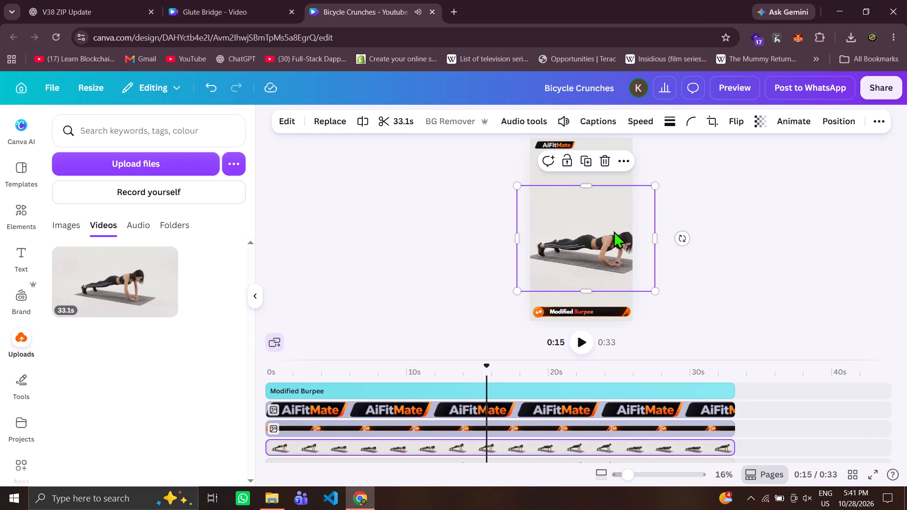
left_click_drag(656, 183, 651, 183)
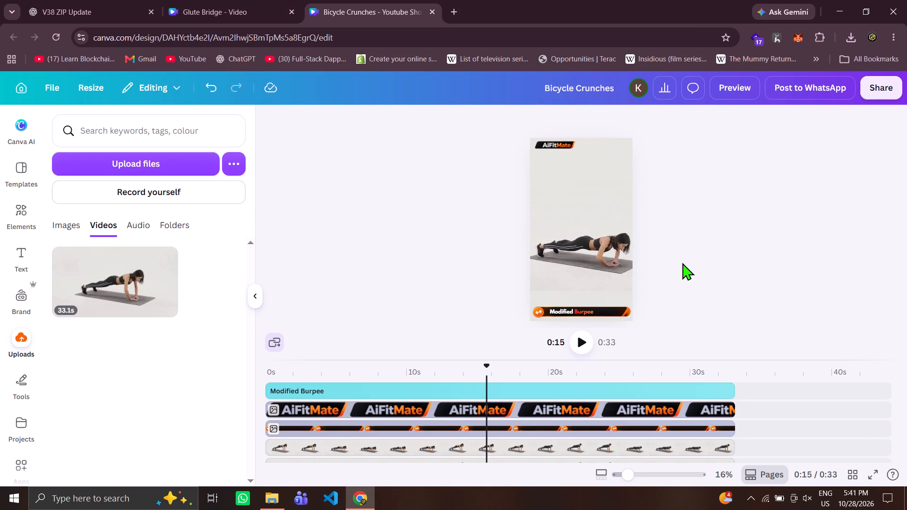
Replace the Modified Burpee title in the bottom banner with "Diamond Push-Ups", copying the wording from a new browser tab.
key("ctrl+t")
type("Diamon")
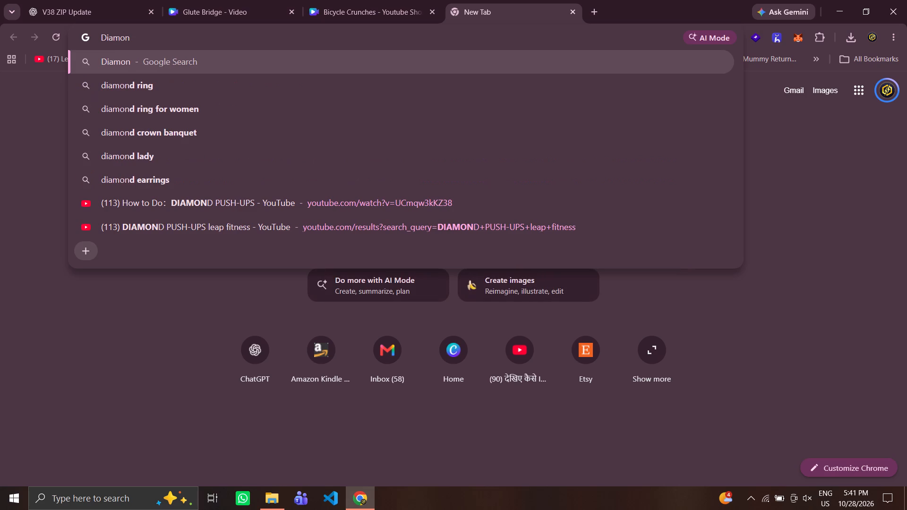
type("d P")
type("ush")
key("ctrl+a")
key("super+v")
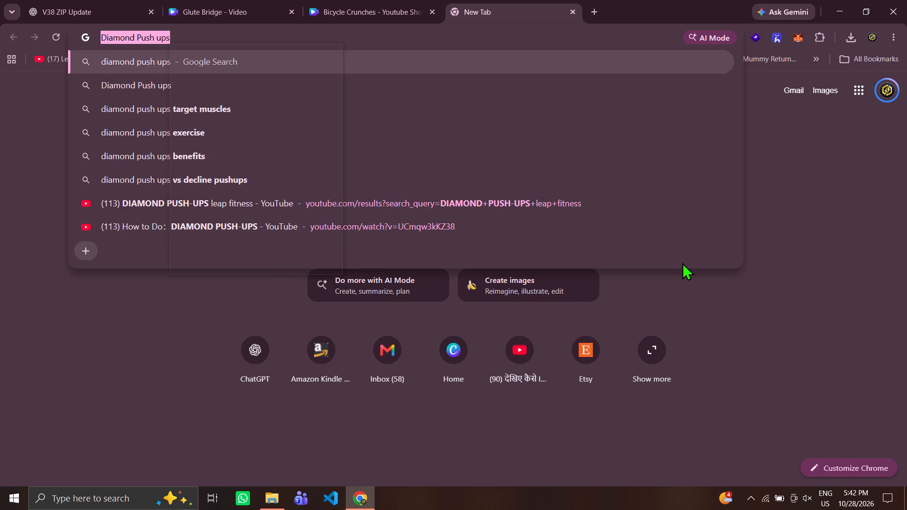
key("Return")
key("ctrl+v")
key("ctrl+a")
key("ctrl+c")
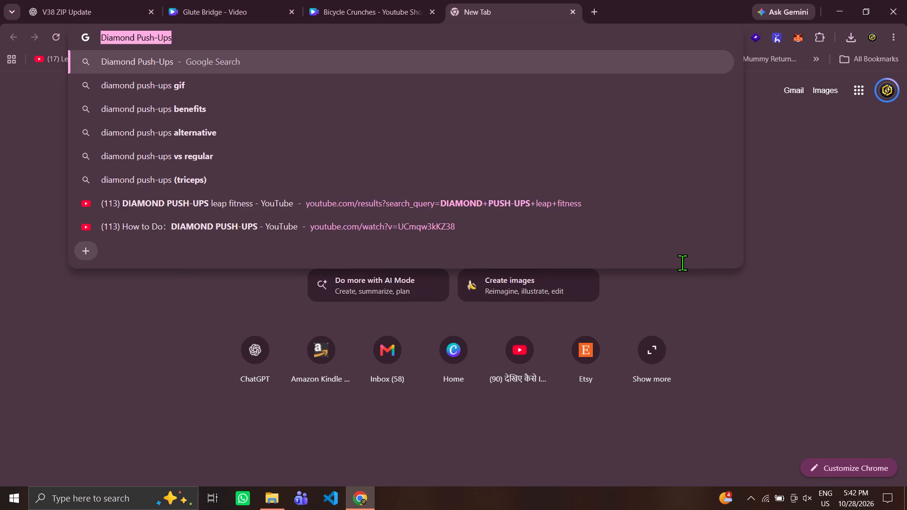
key("ctrl+w")
triple_click(585, 309)
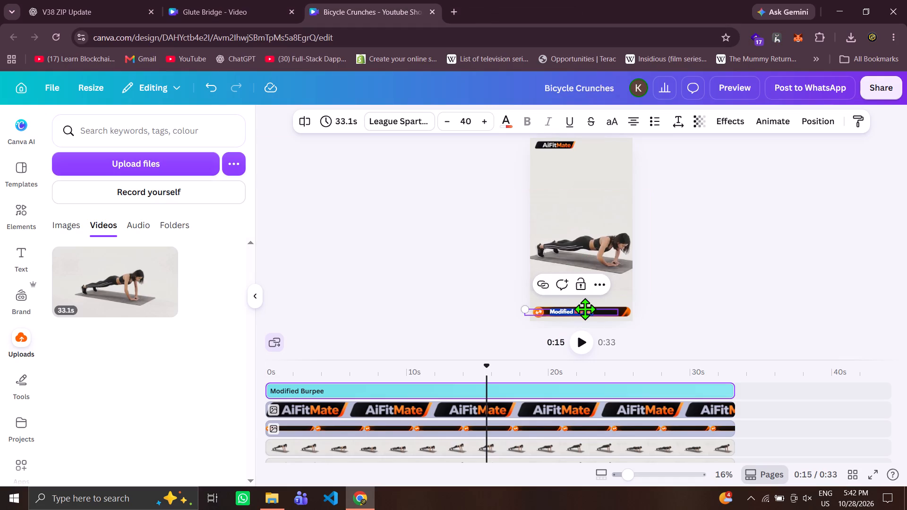
key("ctrl+v")
Recolour the word "Ups" in the banner title with the default red-to-orange gradient.
double_click(597, 312)
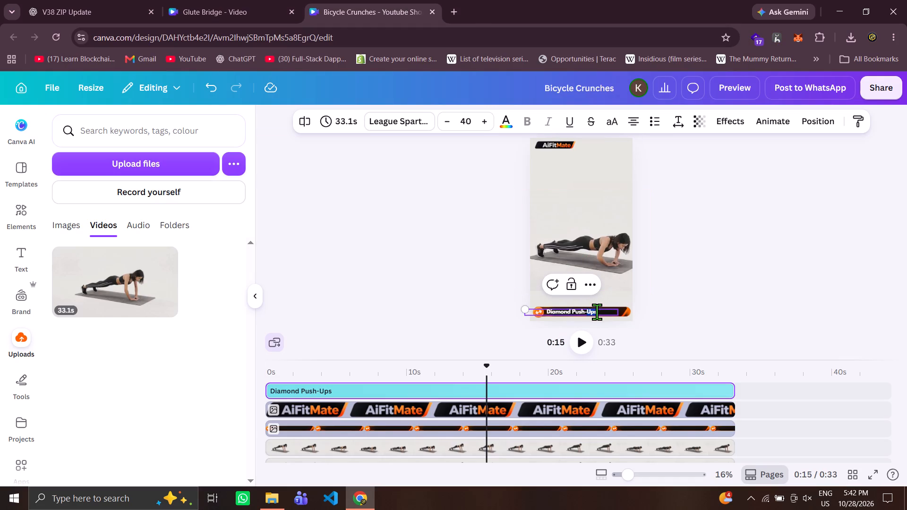
left_click(504, 119)
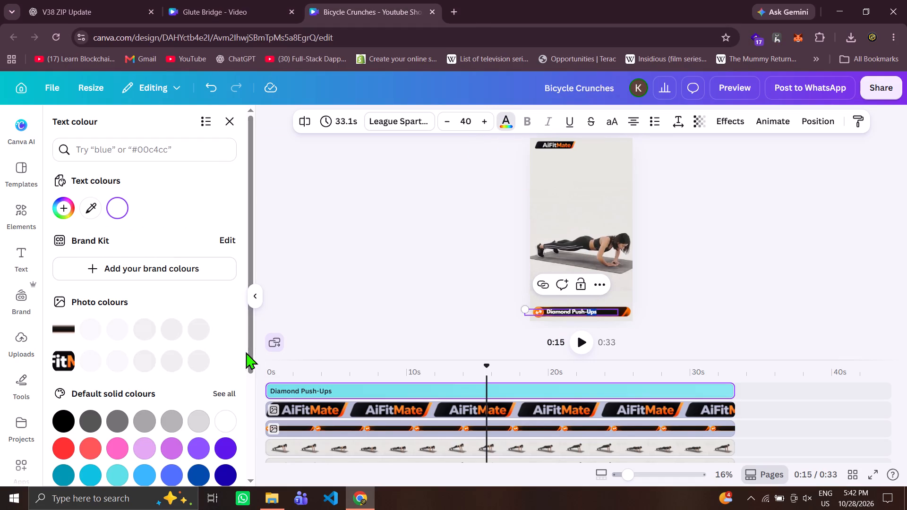
left_click(251, 389)
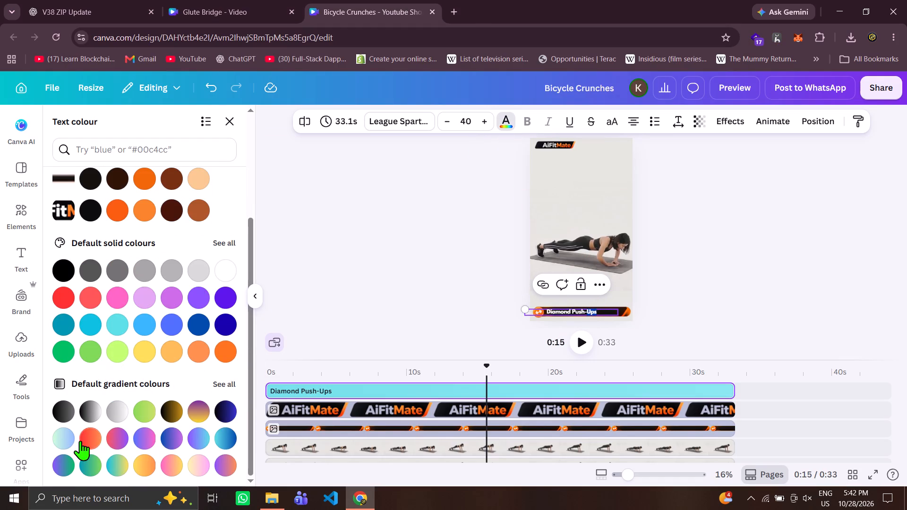
left_click(90, 444)
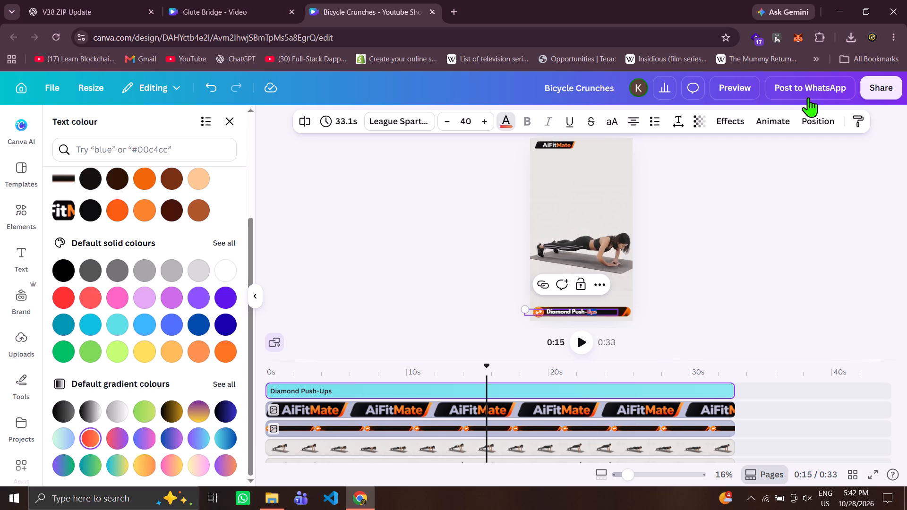
Adjust the banner title's X position, trying 50 px and 30 px and settling on 10 px.
left_click(812, 118)
left_click(95, 438)
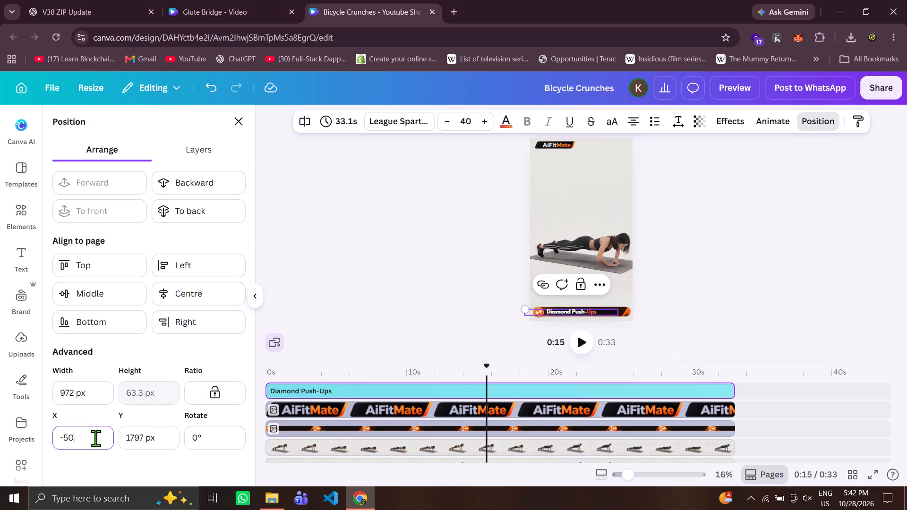
key("ctrl+a")
type("50")
key("Return")
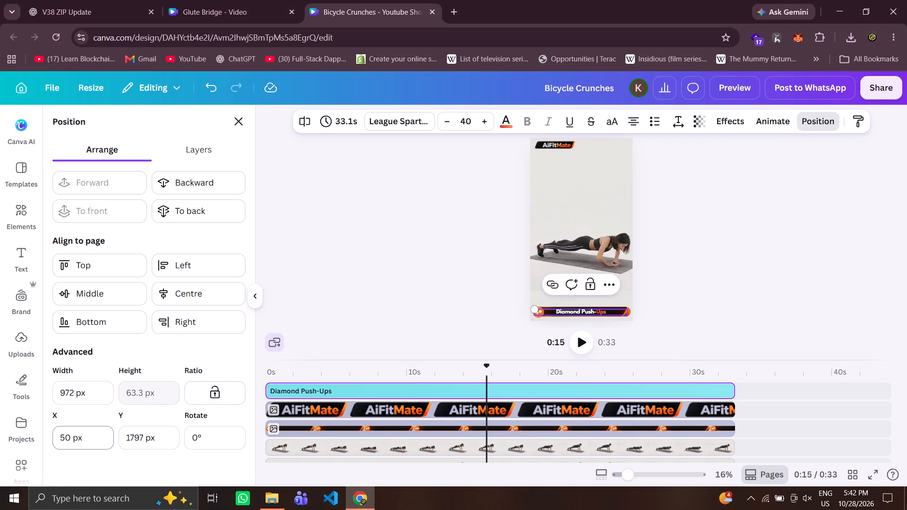
left_click(95, 438)
key("ctrl+a")
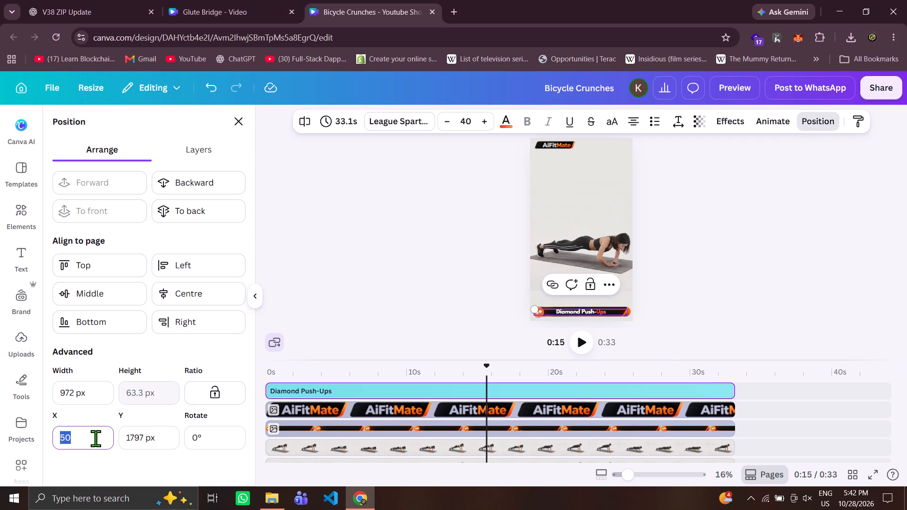
type("30")
key("Return")
left_click(95, 438)
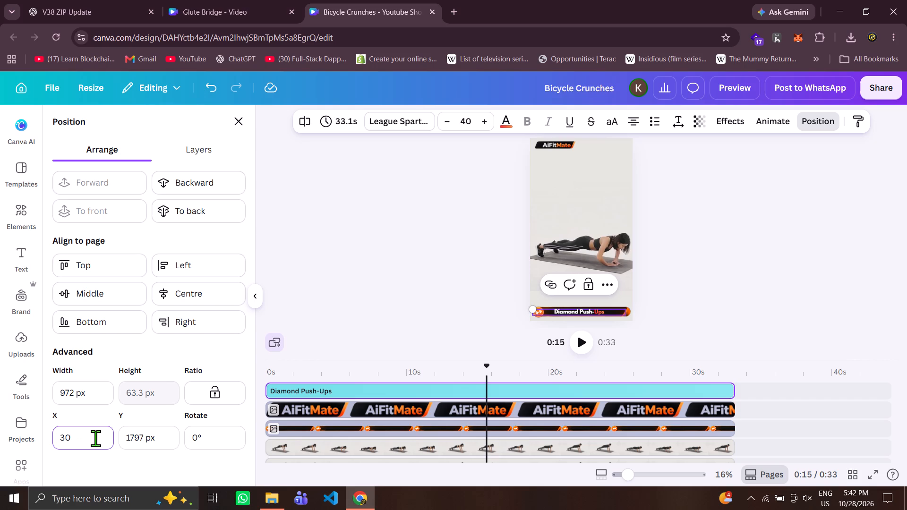
key("ctrl+a")
type("10")
key("Return")
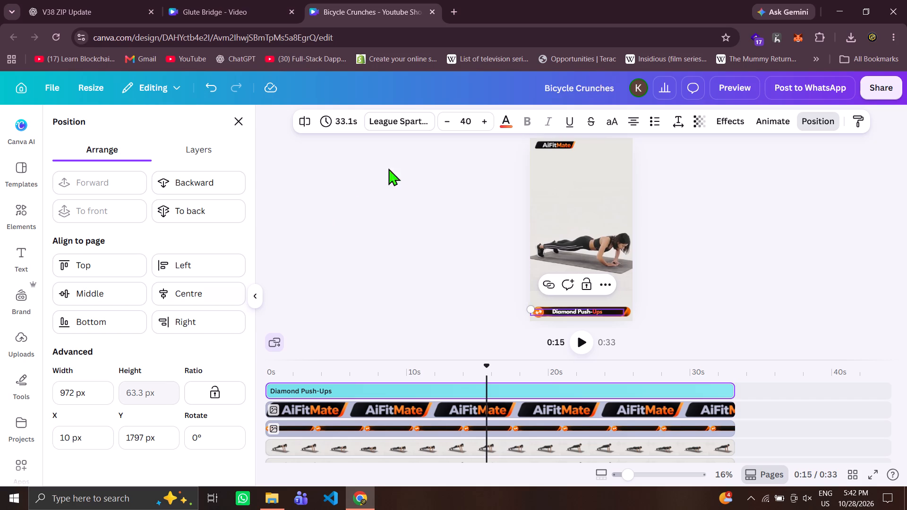
Preview the vertical short from the start to check the clips and the new title, and look over the timeline.
left_click(744, 81)
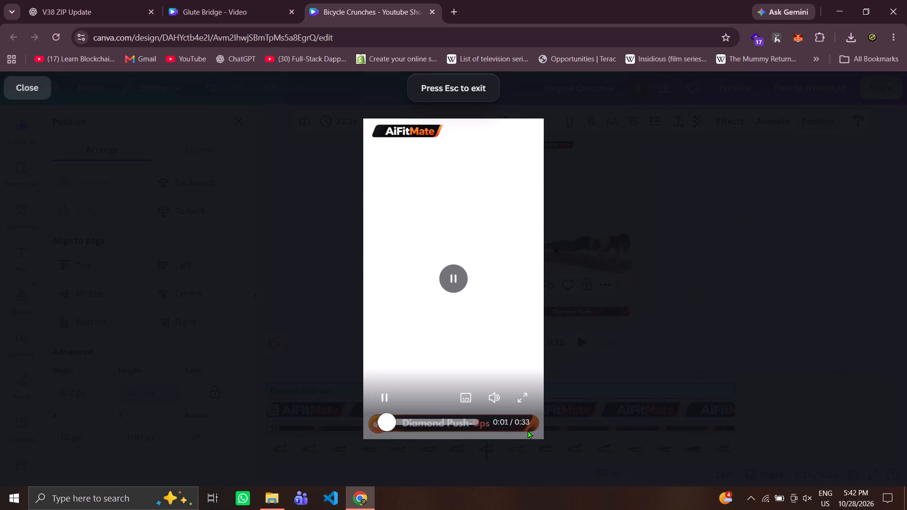
left_click(761, 232)
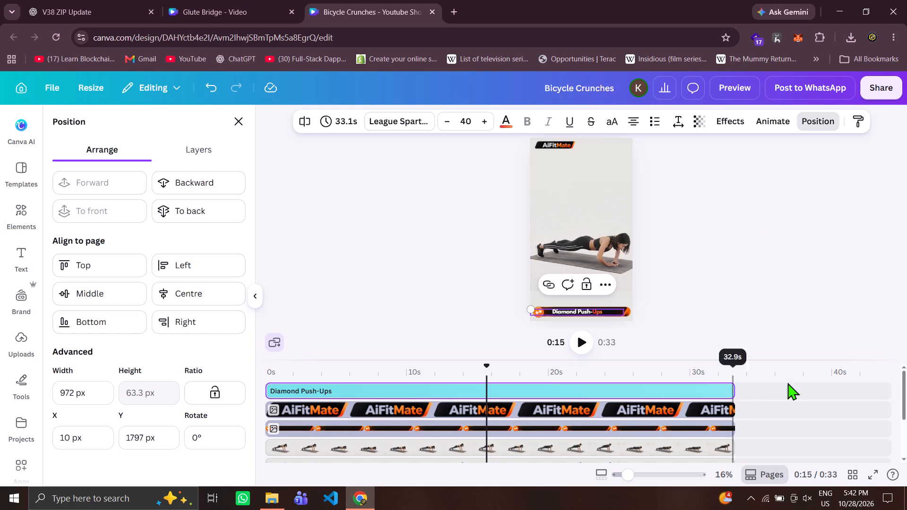
left_click_drag(904, 387, 906, 256)
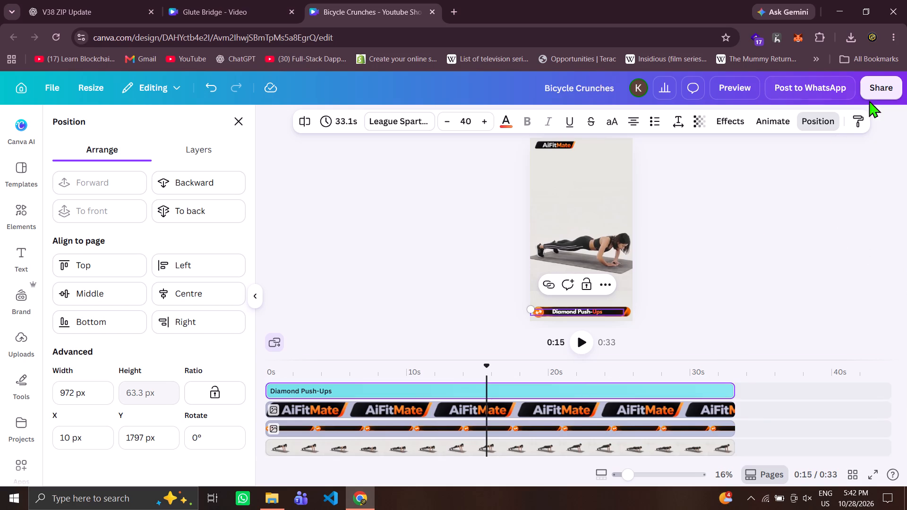
left_click_drag(906, 411, 906, 362)
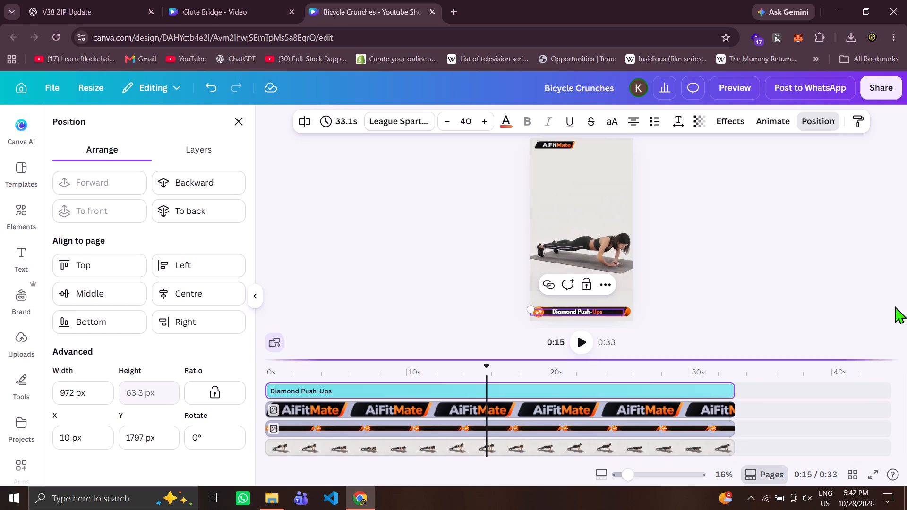
Download the vertical short as an MP4 video in 4K quality.
left_click(880, 78)
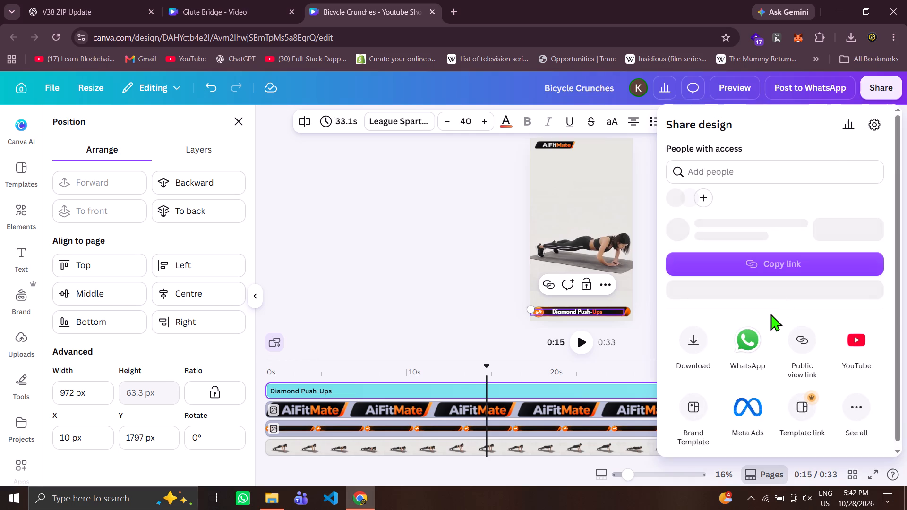
left_click(693, 379)
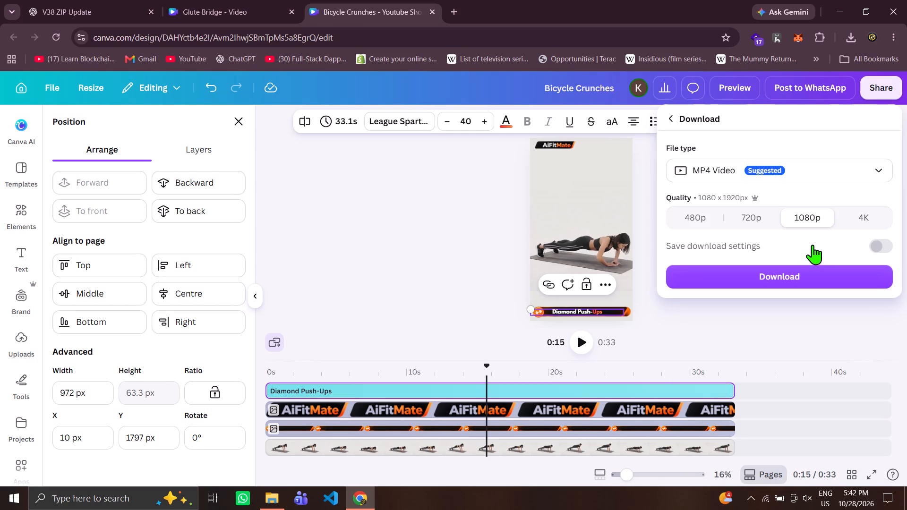
left_click(862, 215)
left_click(794, 281)
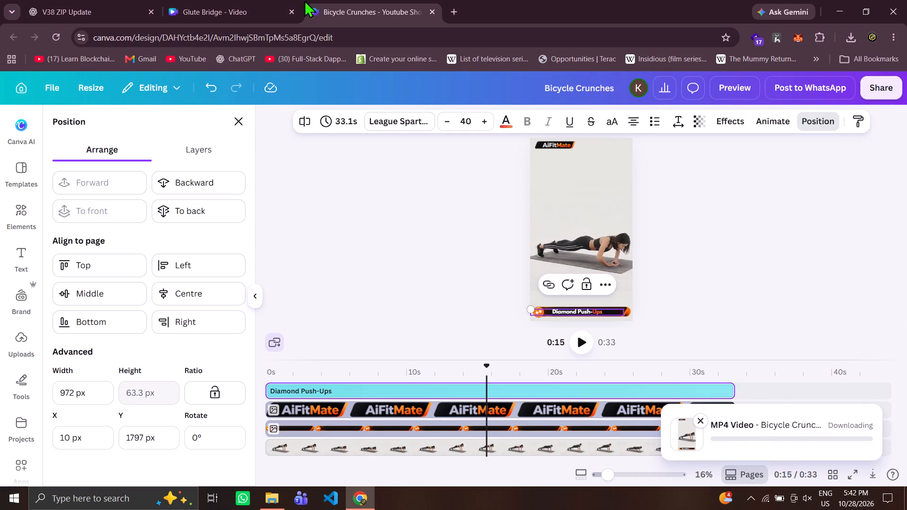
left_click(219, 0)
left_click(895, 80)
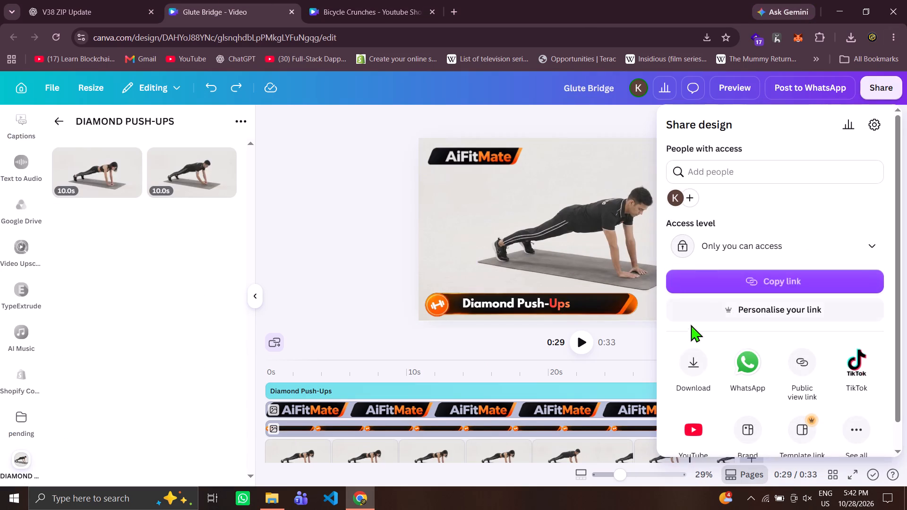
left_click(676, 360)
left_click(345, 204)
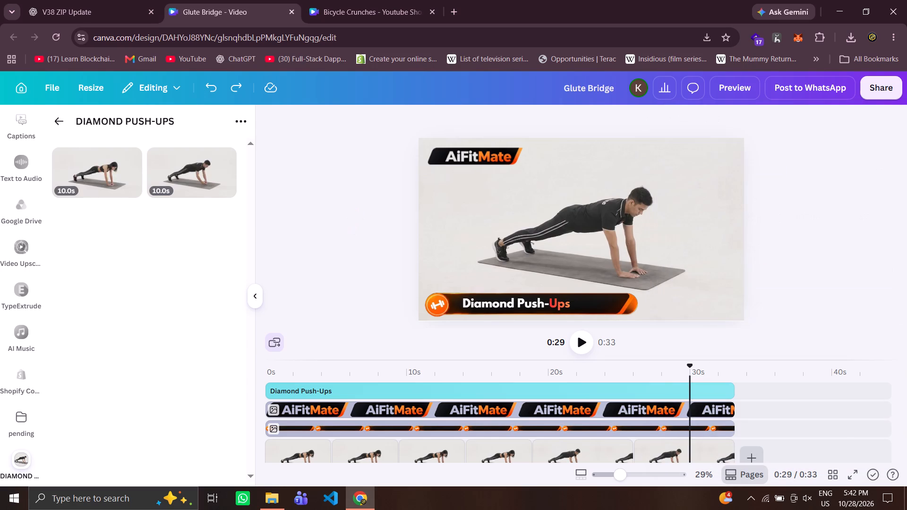
Switch to File Explorer and create a folder named "Diamond Push-Ups" in Downloads.
key("super+2")
left_click(493, 153)
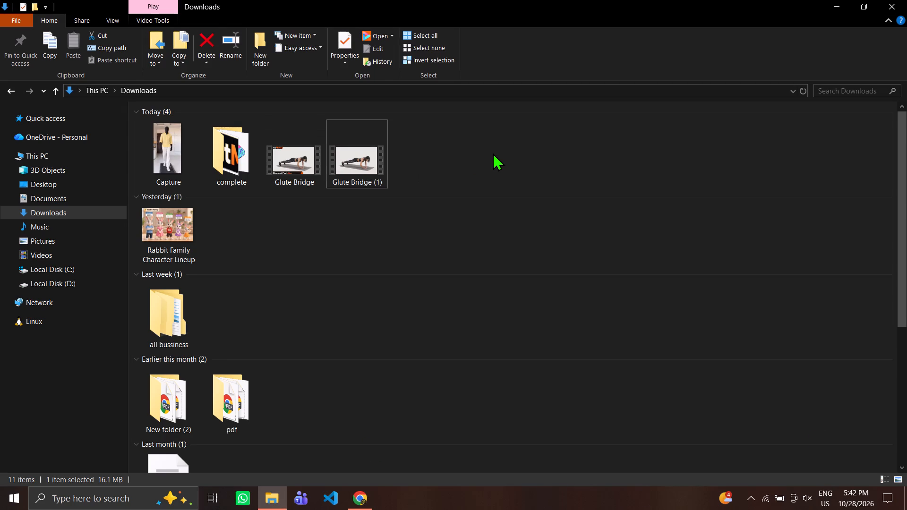
key("ctrl+shift+n")
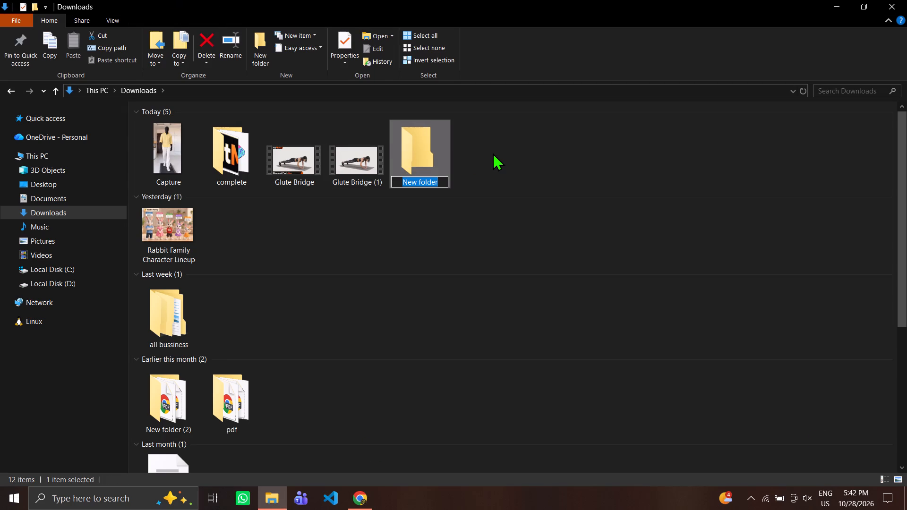
key("super+v")
left_click(478, 229)
key("ctrl+v")
left_click(521, 166)
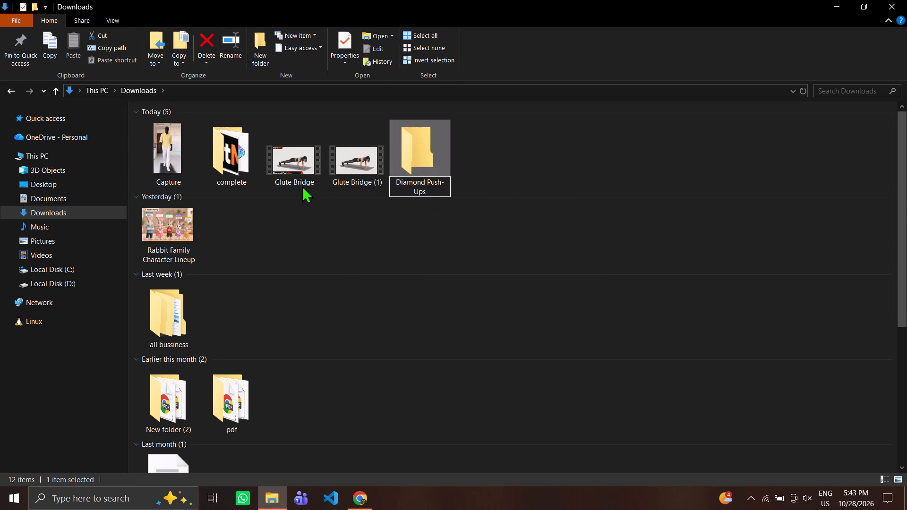
Rename the landscape Glute Bridge video in Downloads as "Diamond Push-Ups".
left_click(291, 180)
key("F2")
key("ctrl+v")
key("Return")
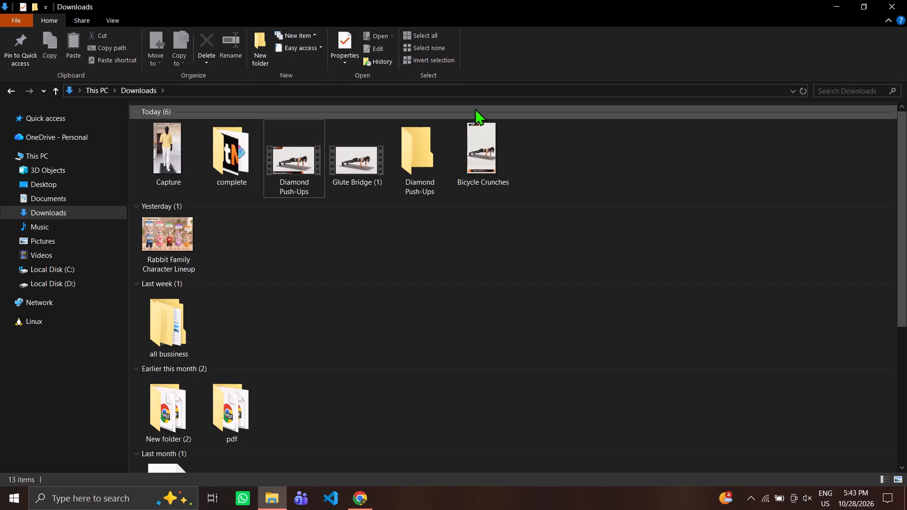
Rename the vertical Bicycle Crunches video as "Diamond Push-Ups", accepting the suggested name "Diamond Push-Ups (2)".
left_click(488, 127)
key("F2")
key("ctrl+v")
key("Return")
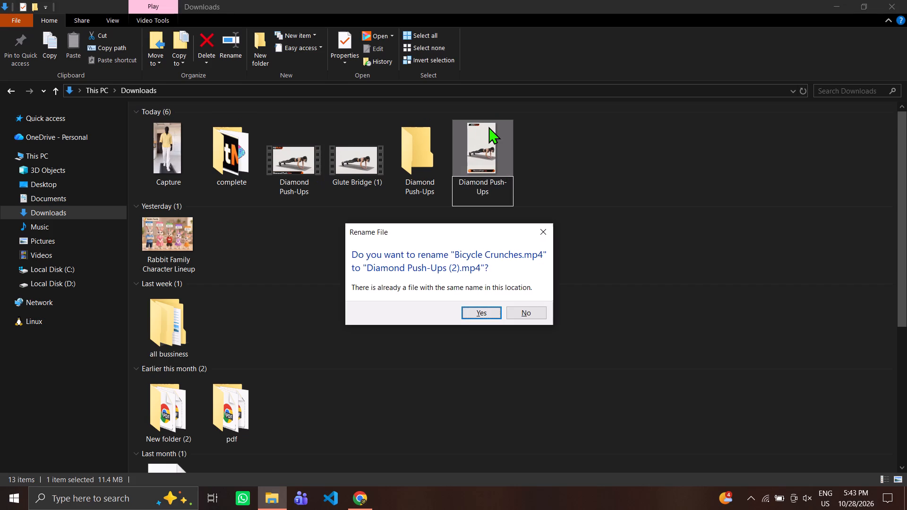
key("Return")
Preview the exported vertical Diamond Push-Ups video to check it.
key("space")
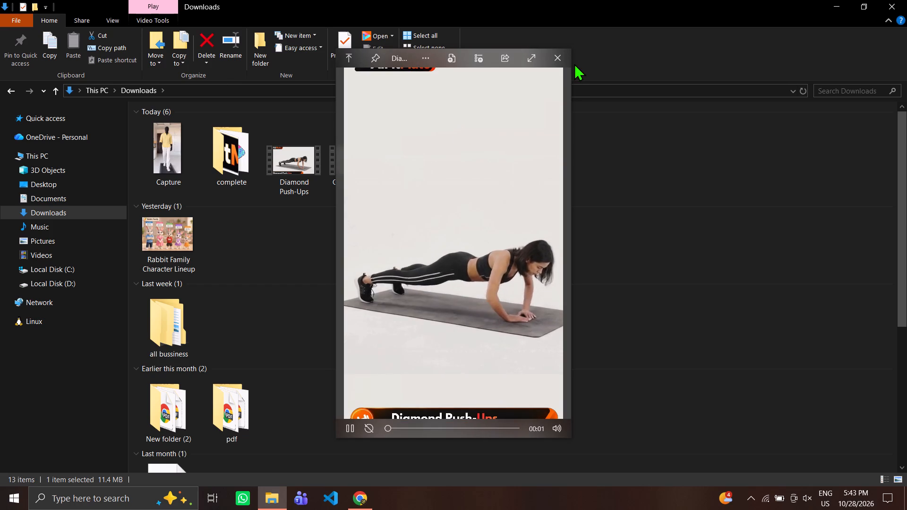
left_click(563, 58)
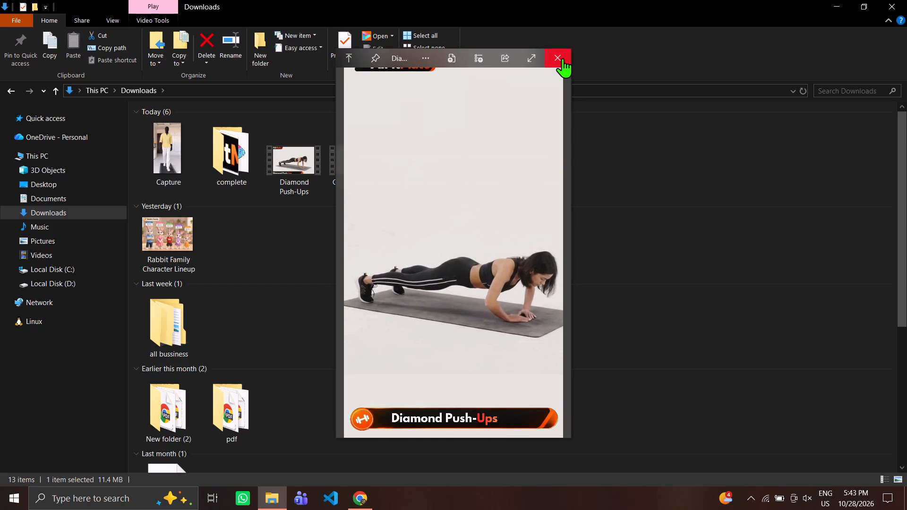
Delete the Glute Bridge (1) video from Downloads to the Recycle Bin.
left_click(294, 173, "ctrl")
key("ctrl+x")
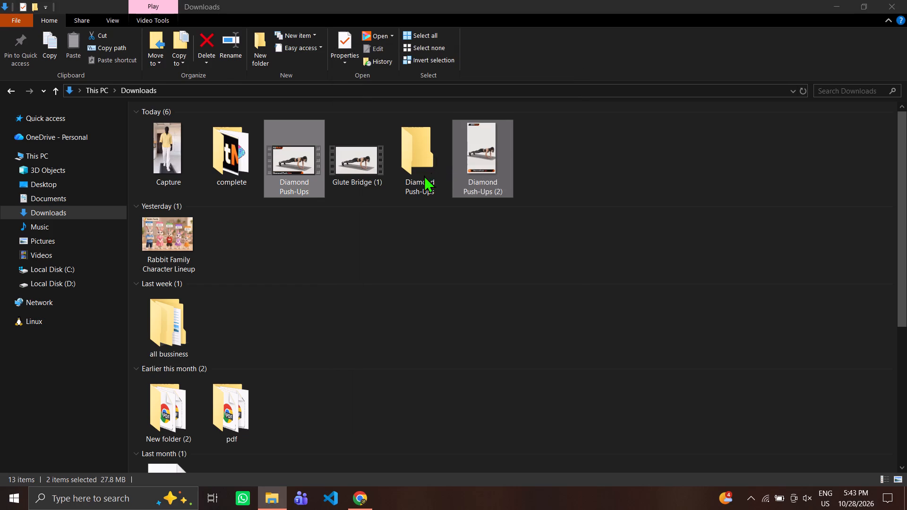
left_click(373, 174)
key("Delete")
key("Return")
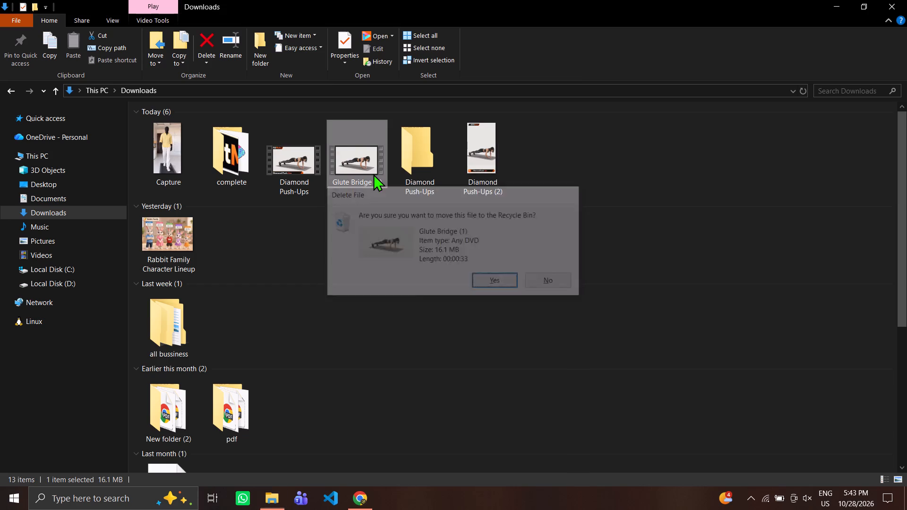
Move the landscape and vertical Diamond Push-Ups videos into the Diamond Push-Ups folder.
left_click(298, 160)
left_click(419, 144, "ctrl")
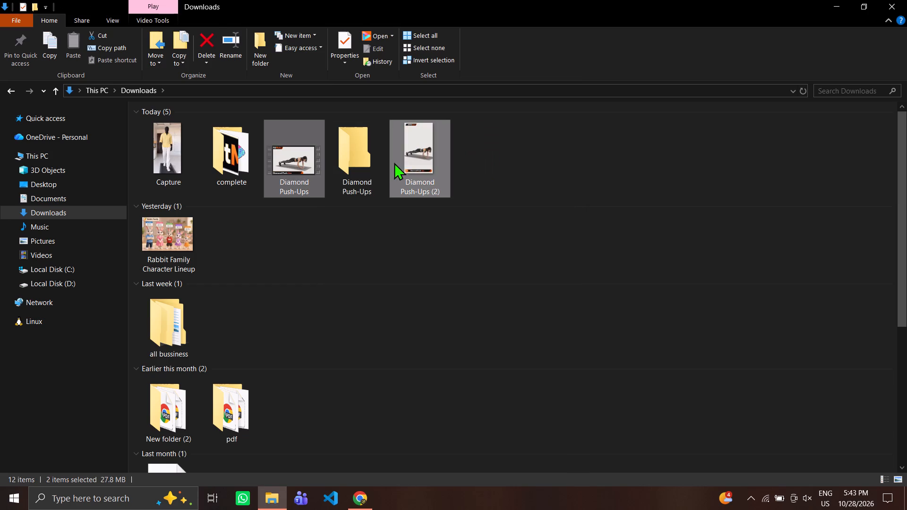
key("ctrl+x")
double_click(352, 164)
key("ctrl+v")
Move the Diamond Push-Ups folder from Downloads into the "complete" folder.
left_click(352, 164)
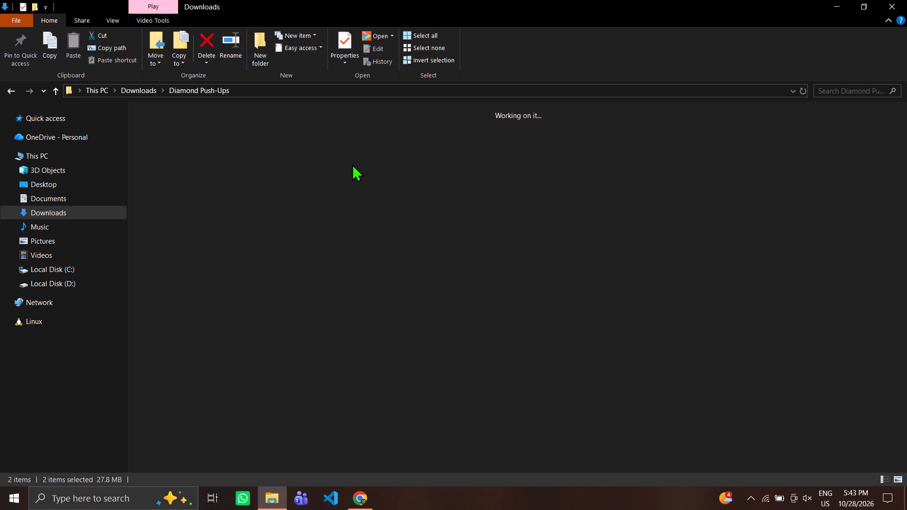
key("ctrl+x")
left_click(301, 161)
double_click(301, 161)
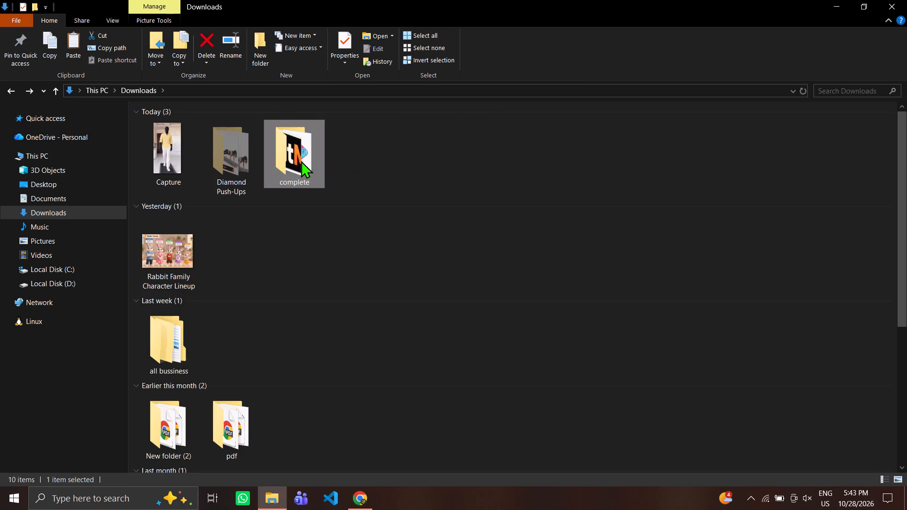
key("ctrl+v")
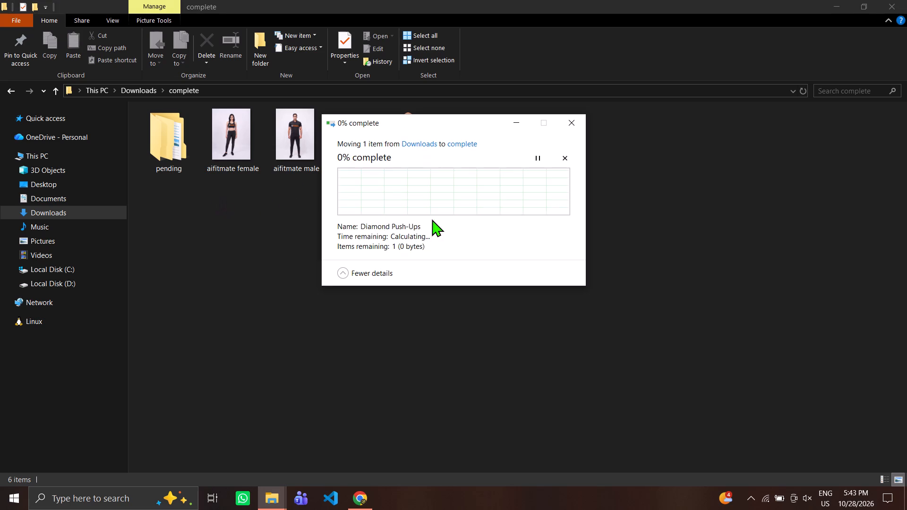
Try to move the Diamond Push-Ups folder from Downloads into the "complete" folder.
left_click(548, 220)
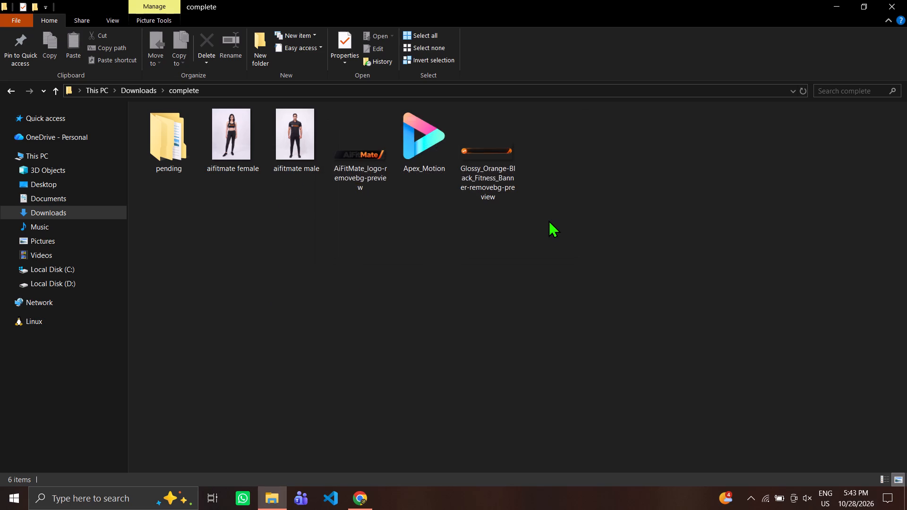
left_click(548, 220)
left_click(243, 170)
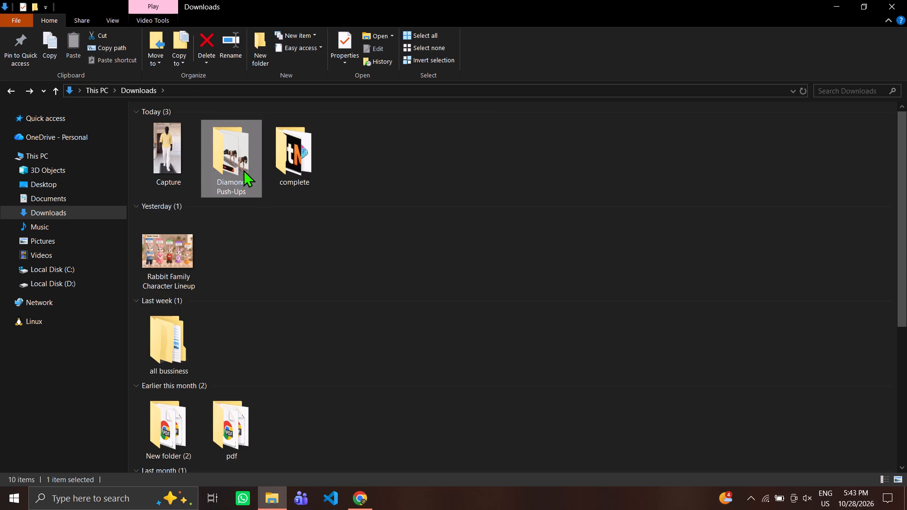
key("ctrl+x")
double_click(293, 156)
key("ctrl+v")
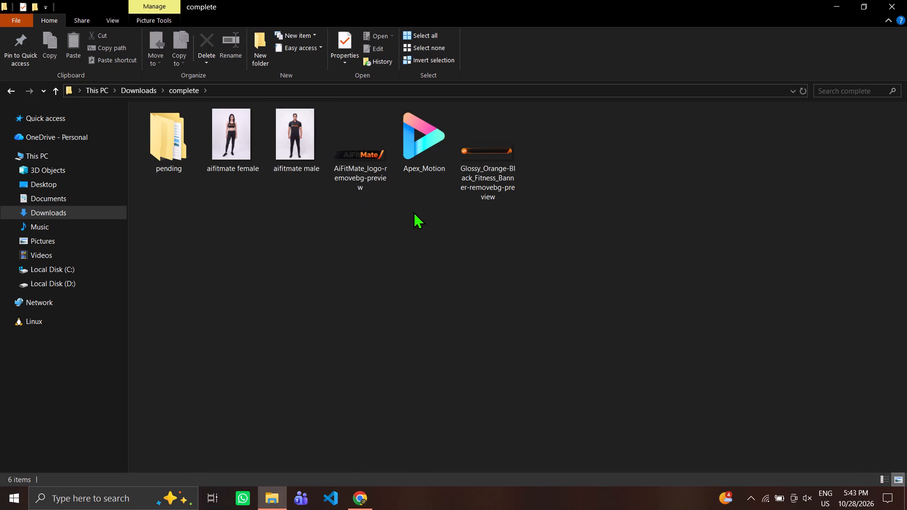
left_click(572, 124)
Create a new folder inside "complete" and put the two aifitmate figures, AiFitMate logo, Apex_Motion and orange-black banner files in it.
left_click_drag(483, 238, 227, 157)
scroll(209, 162, "down", 1)
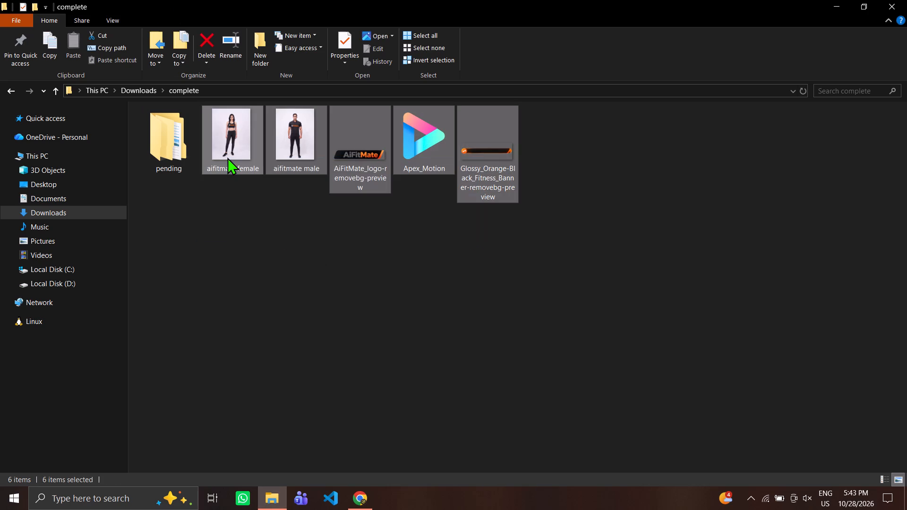
key("ctrl+shift+n")
left_click(257, 293)
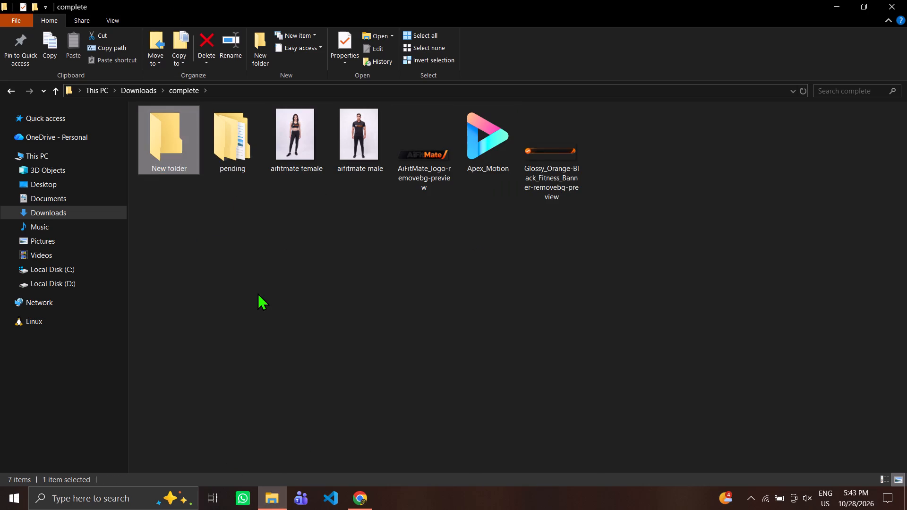
left_click_drag(317, 189, 566, 158)
left_click_drag(559, 141, 216, 154)
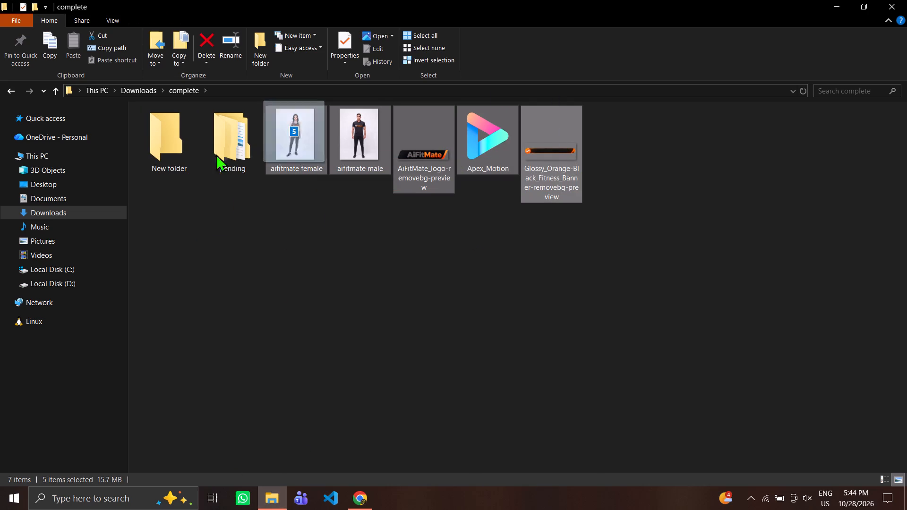
left_click_drag(216, 154, 184, 151)
Try again to move the Diamond Push-Ups folder from Downloads into the "complete" folder.
left_click(89, 209)
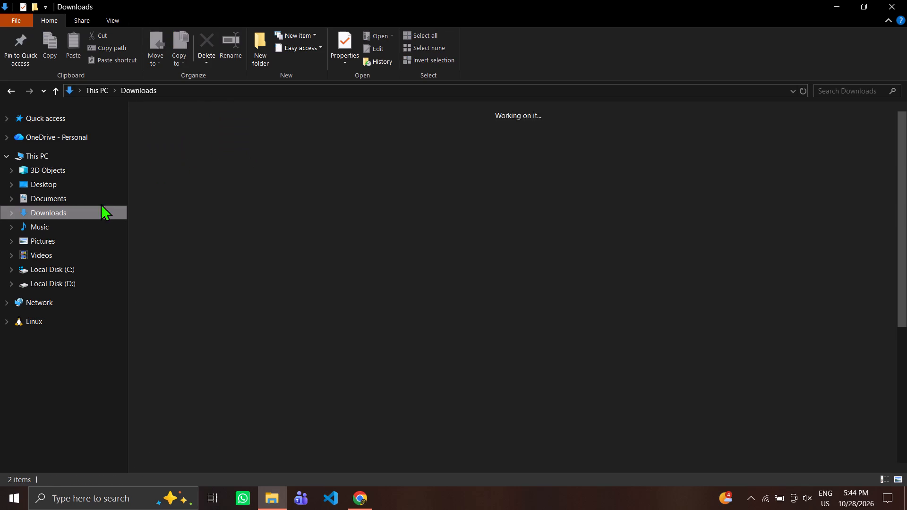
left_click(239, 161)
left_click(283, 161)
key("ctrl+x")
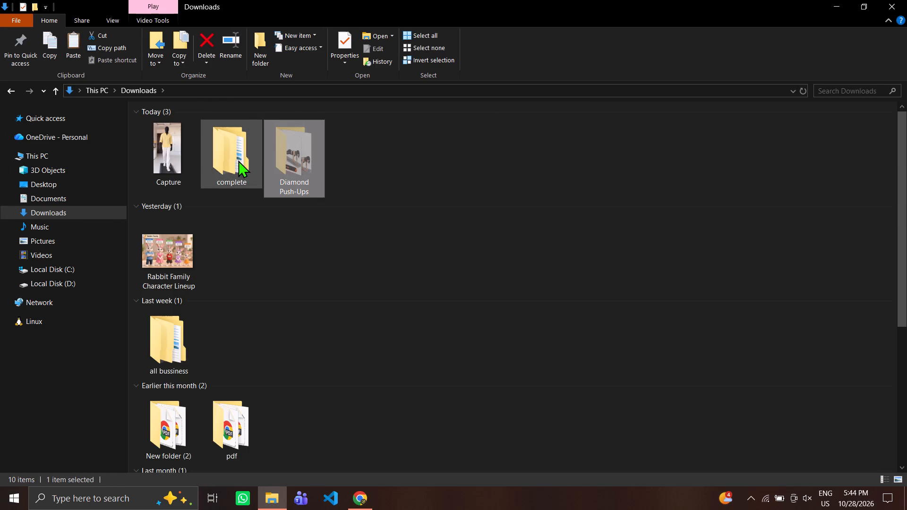
double_click(237, 160)
key("ctrl+v")
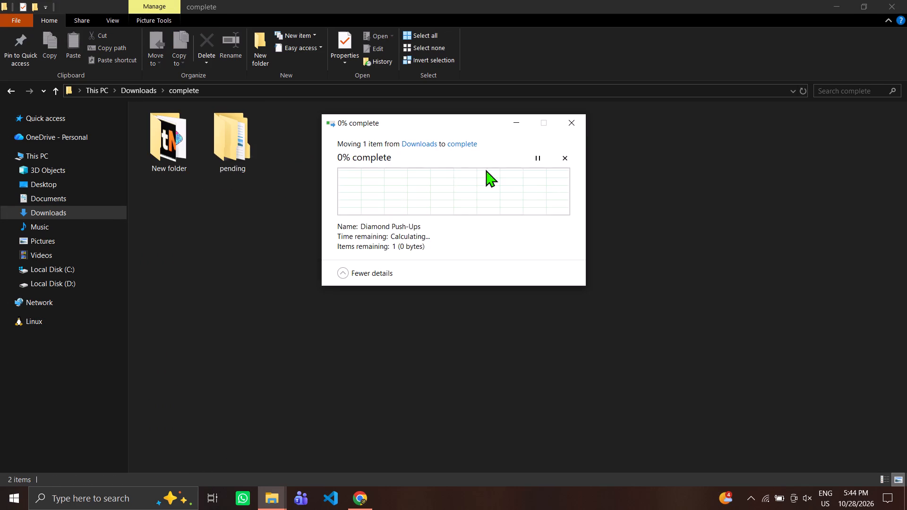
left_click(560, 219)
Examine the pending exercise folders inside "complete" and the videos in Dumbbell Good Morning.
double_click(231, 149)
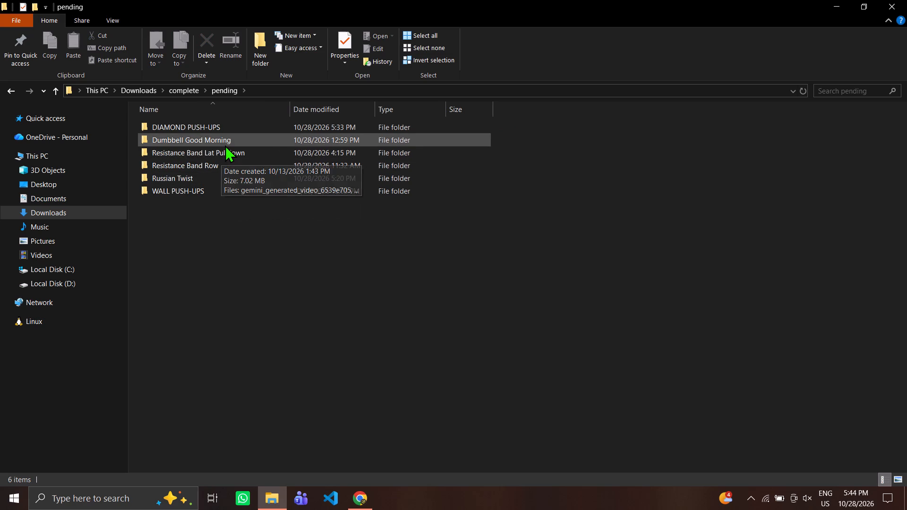
double_click(225, 145)
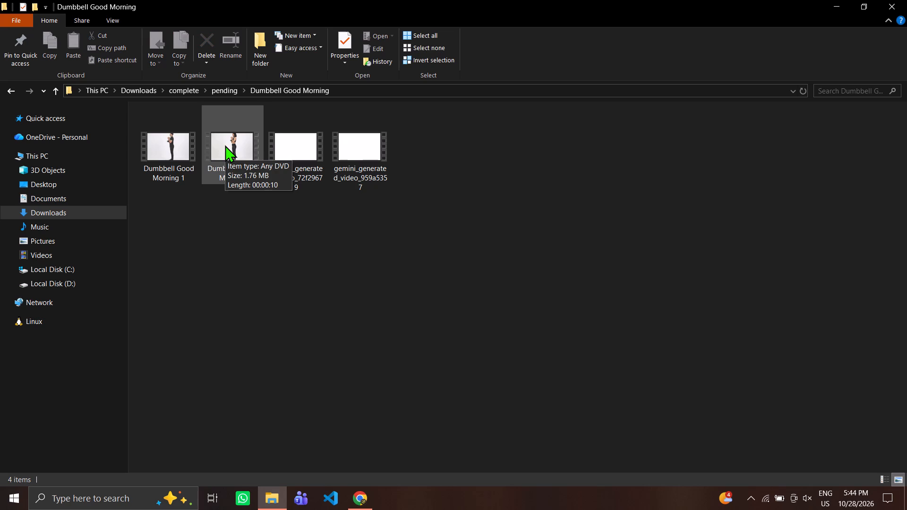
scroll(225, 145, "down", 1)
scroll(225, 145, "up", 1)
scroll(225, 145, "down", 1)
left_click(267, 204)
Switch to Chrome and look over both Canva designs and the uploaded pending folder, including Dumbbell Good Morning.
key("alt+Tab")
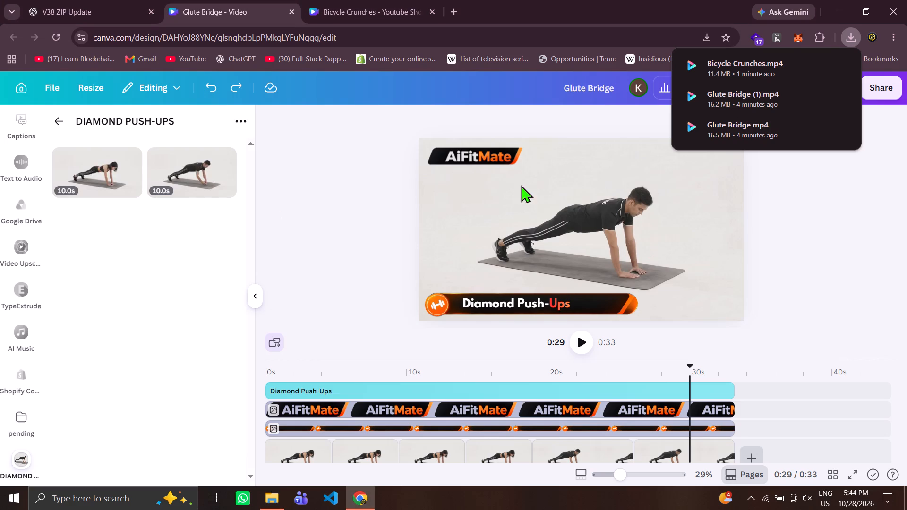
left_click(359, 0)
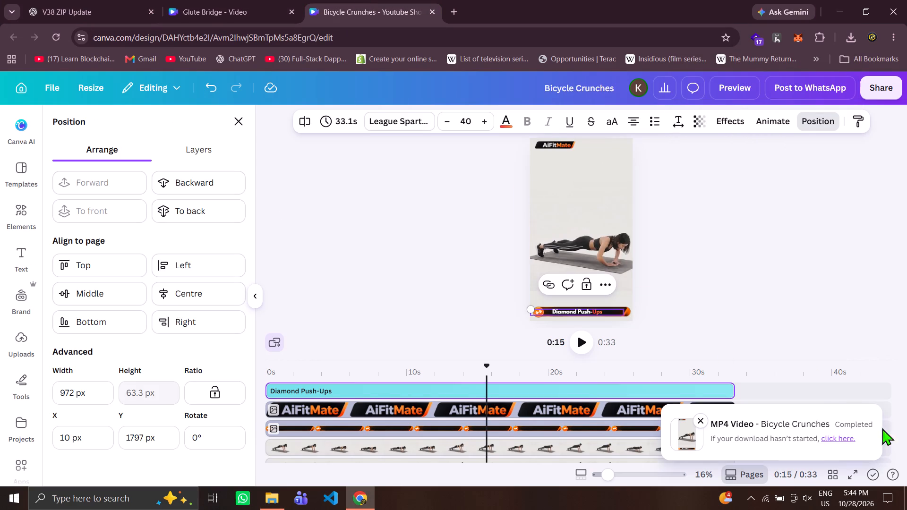
left_click(203, 0)
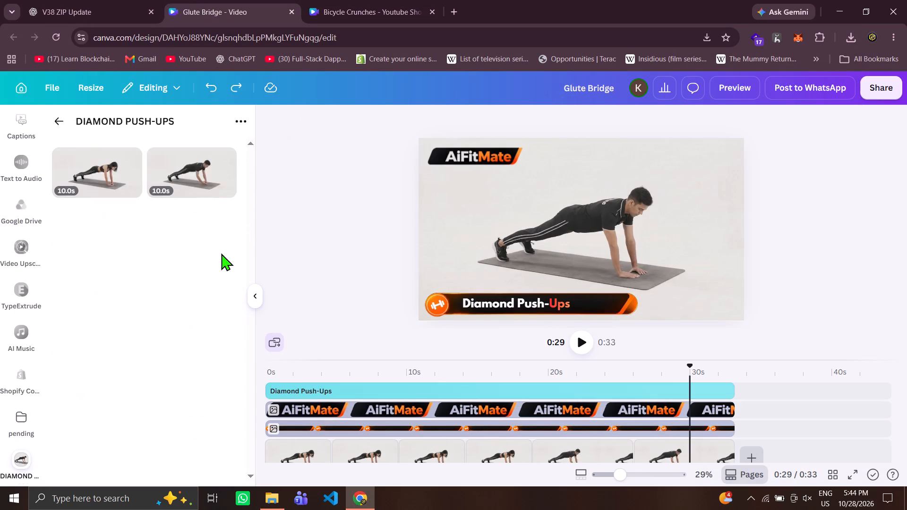
key("alt+Tab")
key("alt+Tab")
left_click(53, 113)
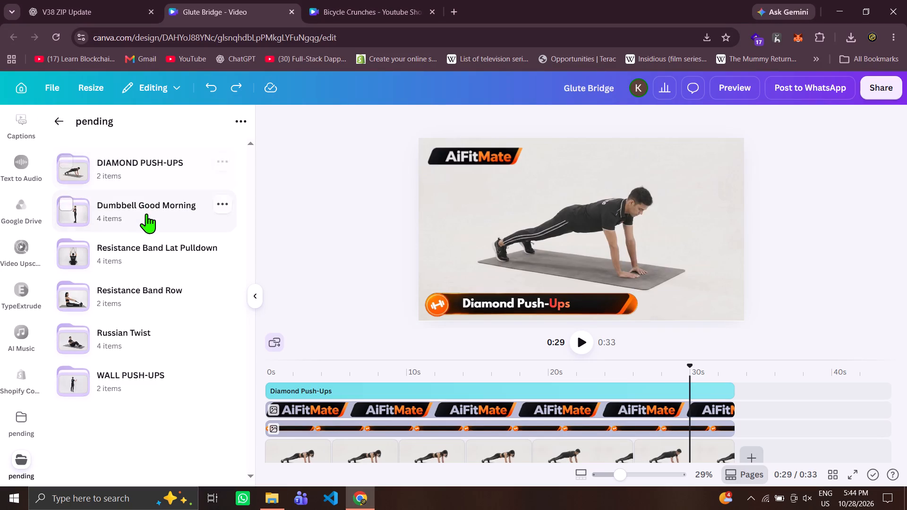
double_click(149, 226)
left_click(51, 121)
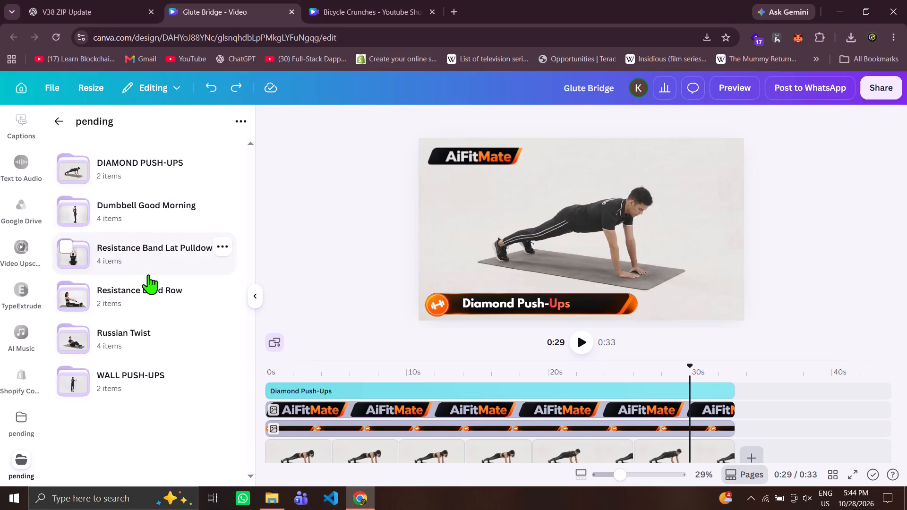
Permanently delete the DIAMOND PUSH-UPS folder from the uploaded pending folder in Canva.
left_click(217, 158)
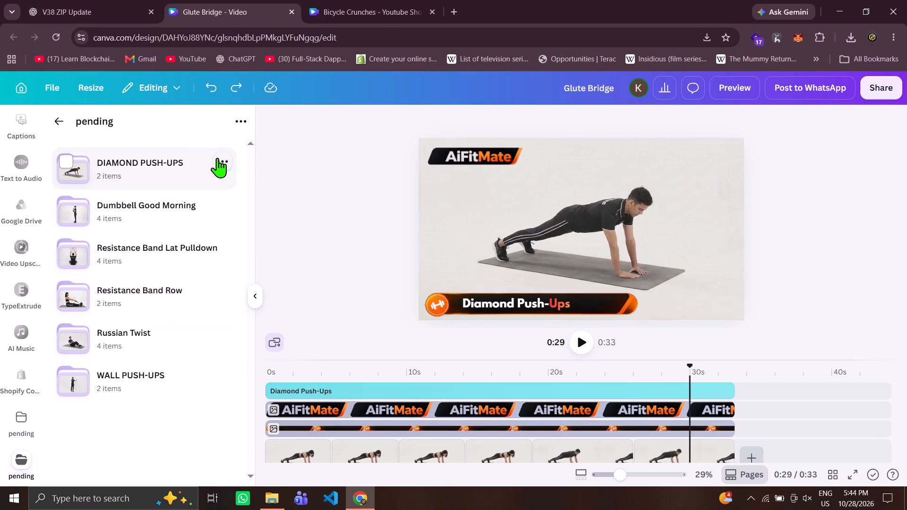
left_click(315, 385)
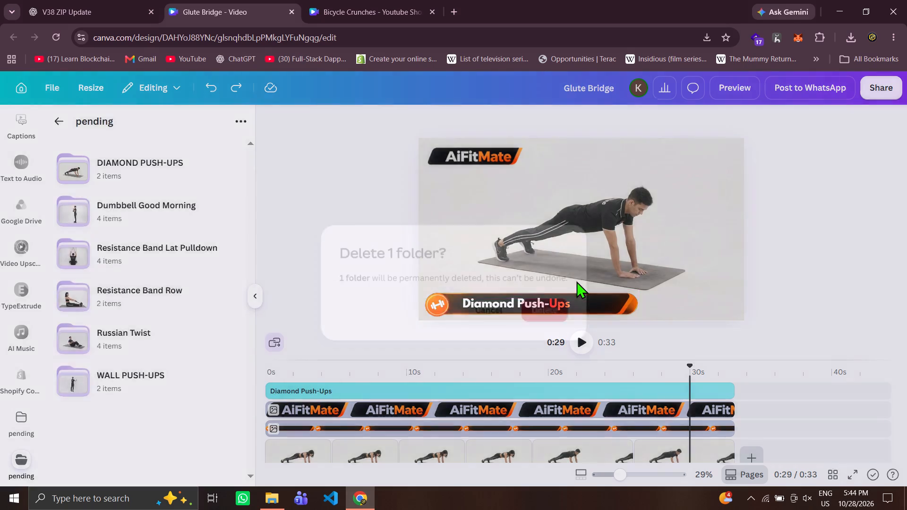
left_click(545, 315)
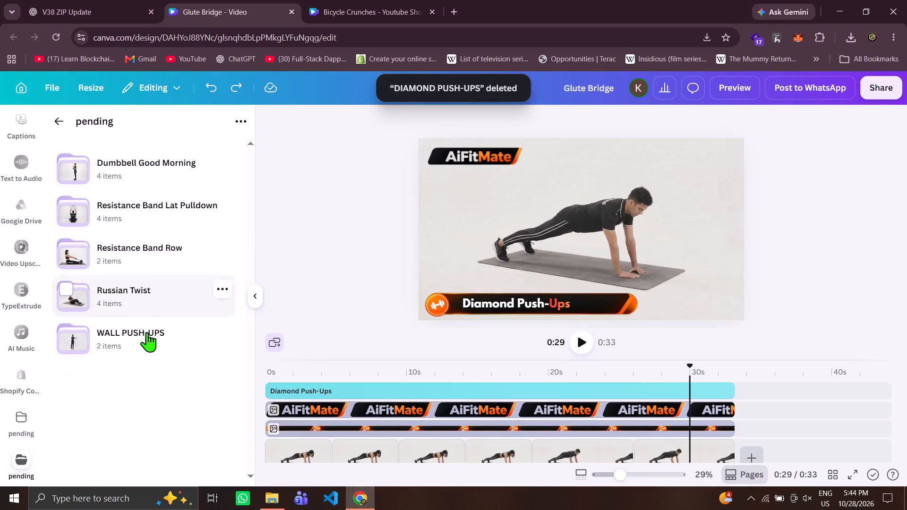
Replace all Diamond Push-Ups clips on the landscape design's timeline with the woman's clip from the WALL PUSH-UPS folder, and return to the start.
left_click(148, 338)
left_click(307, 439)
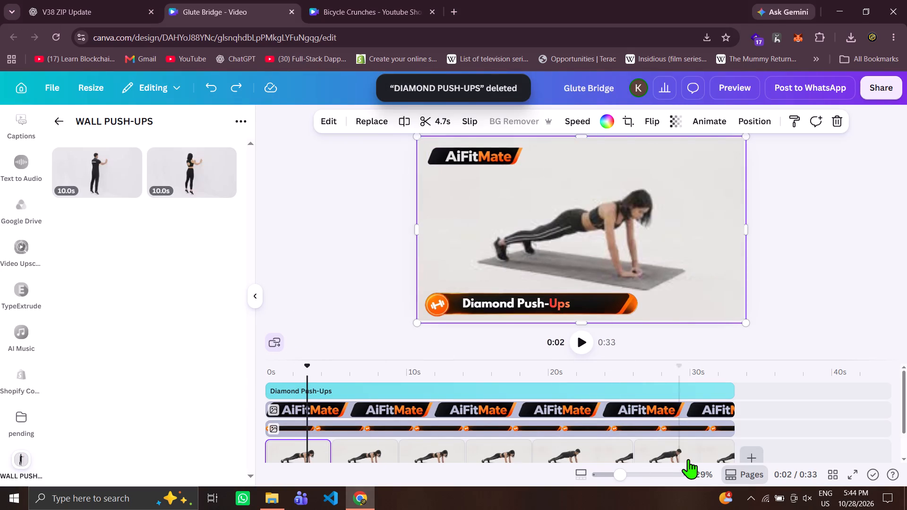
left_click(691, 459, "shift")
key("Delete")
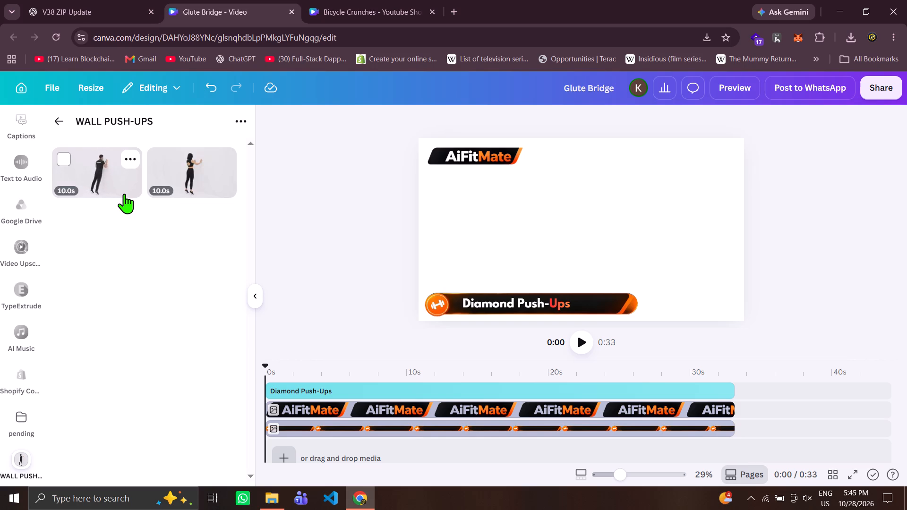
left_click(200, 188)
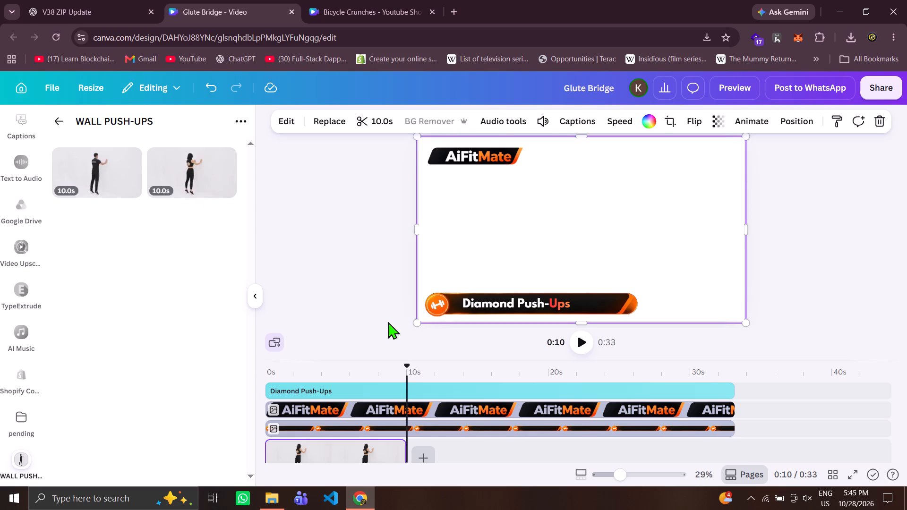
left_click_drag(410, 373, 230, 396)
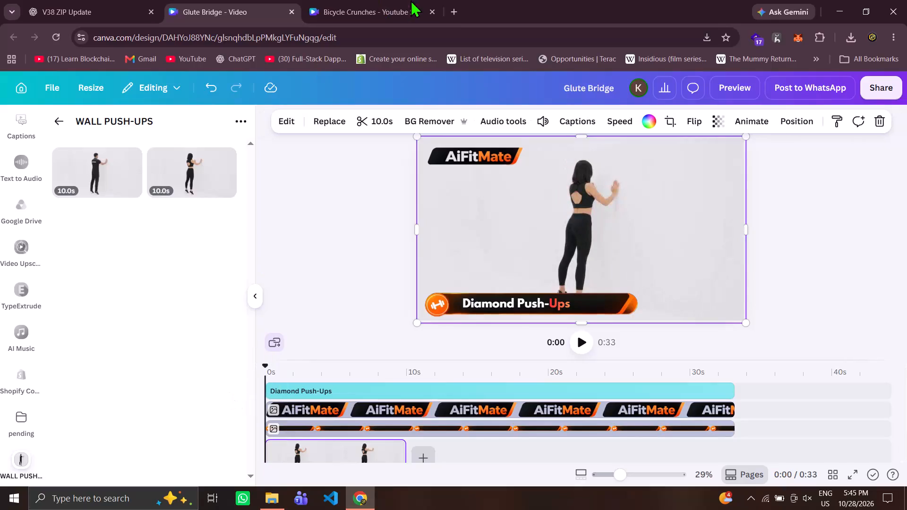
Look up the English translation of "bhagwan ki daya" on Google in a new tab, and close that tab.
left_click(455, 9)
scroll(455, 9, "up", 1)
type("go")
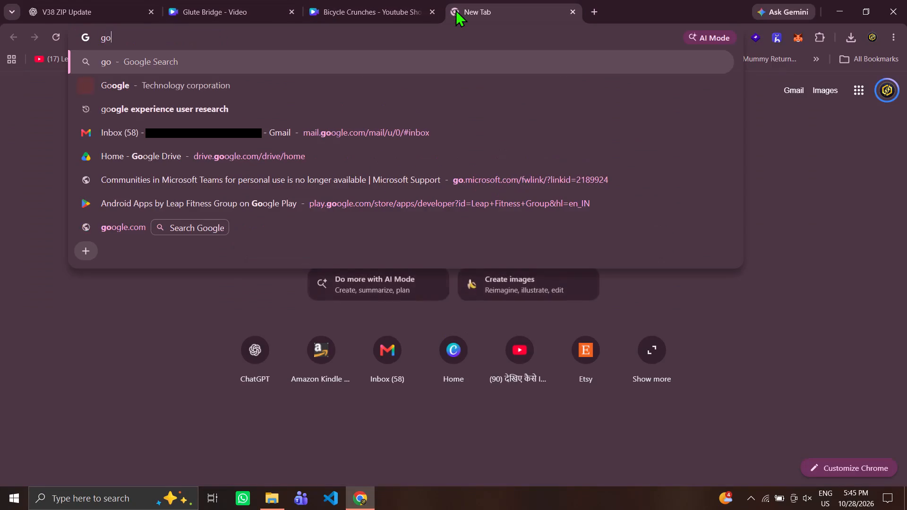
key("ctrl+a")
type("bage")
key("BackSpace")
type("wan i")
key("BackSpace")
type("ki daya")
key("Down")
key("Return")
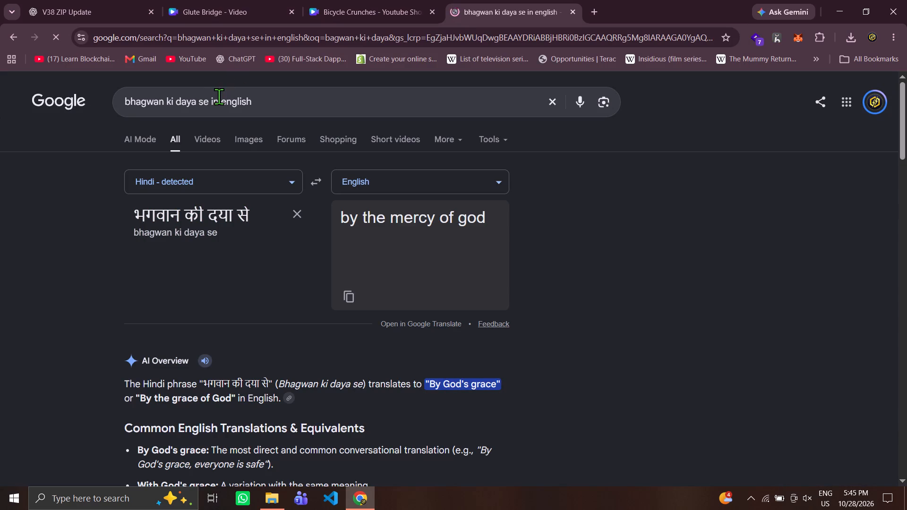
double_click(204, 104)
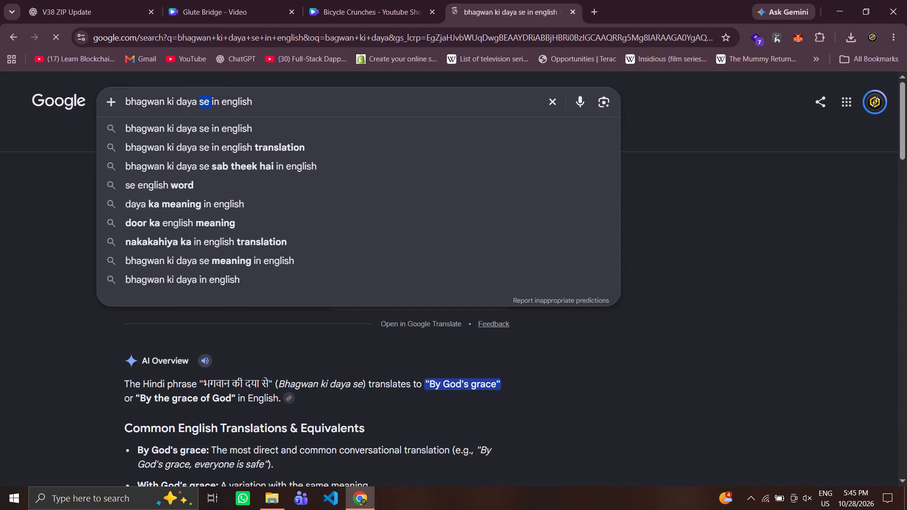
key("BackSpace")
key("Return")
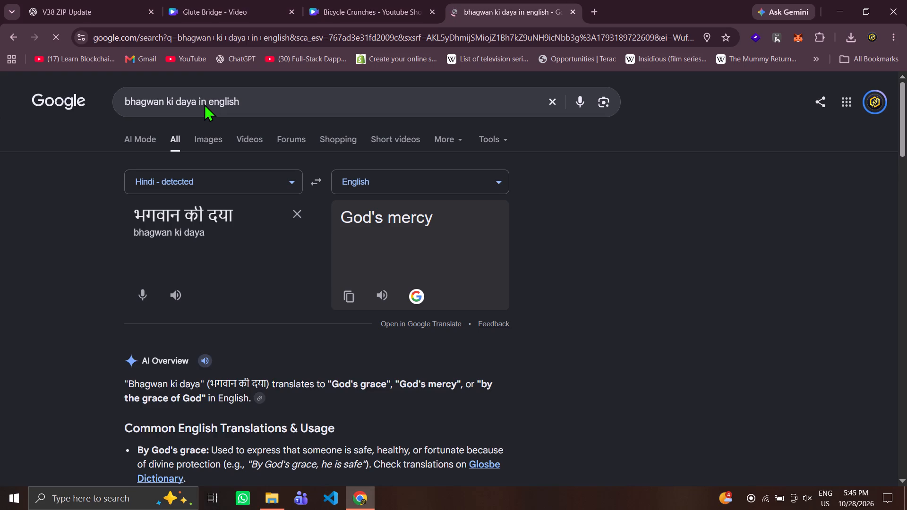
key("ctrl+w")
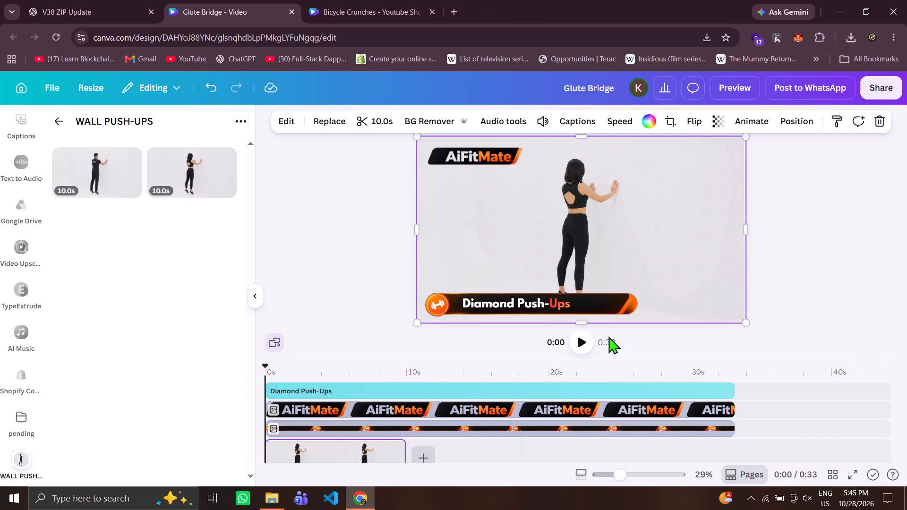
Preview the wall push-ups clip and shrink the Diamond Push-Ups title and its banner together so they clear the woman's feet.
left_click(585, 340)
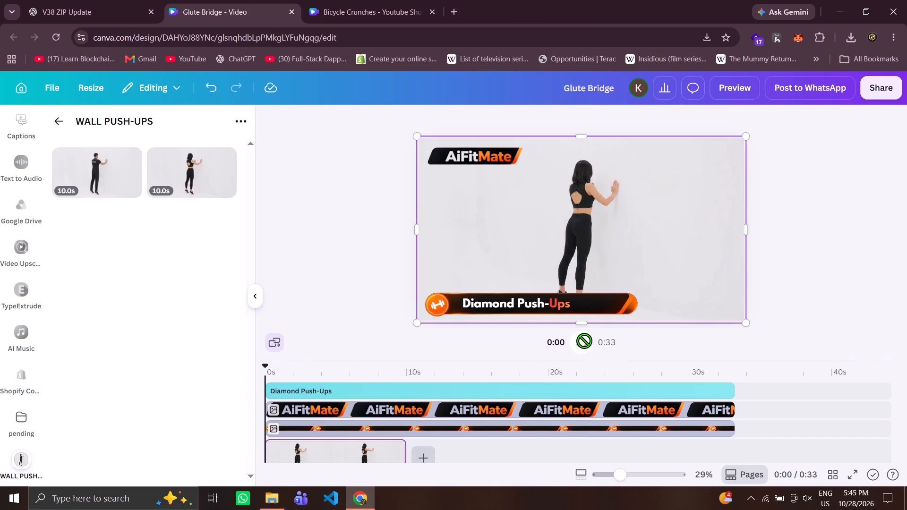
left_click(431, 390)
left_click(459, 429, "ctrl")
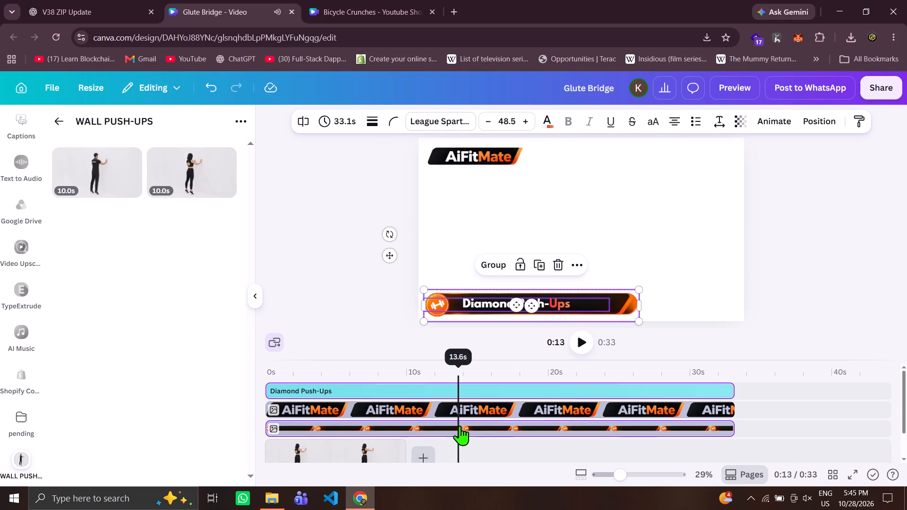
left_click_drag(637, 293, 605, 304)
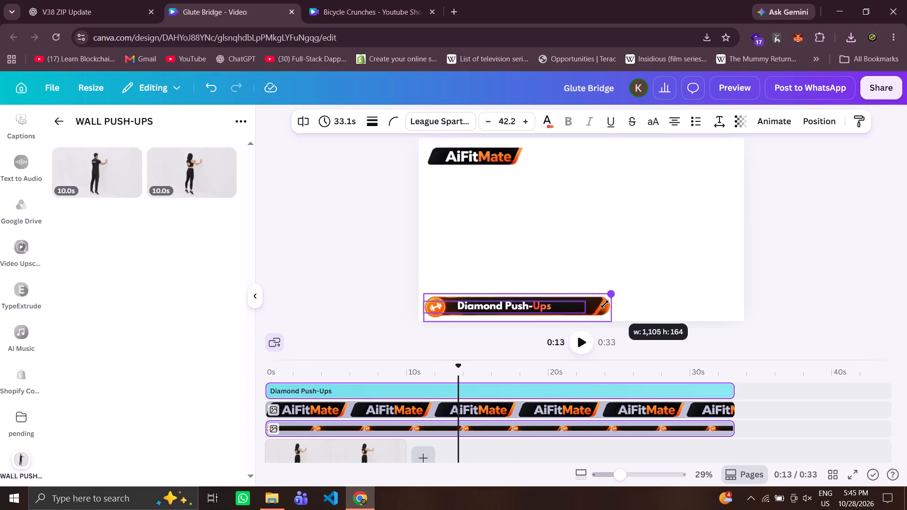
left_click_drag(605, 304, 602, 305)
left_click(350, 412)
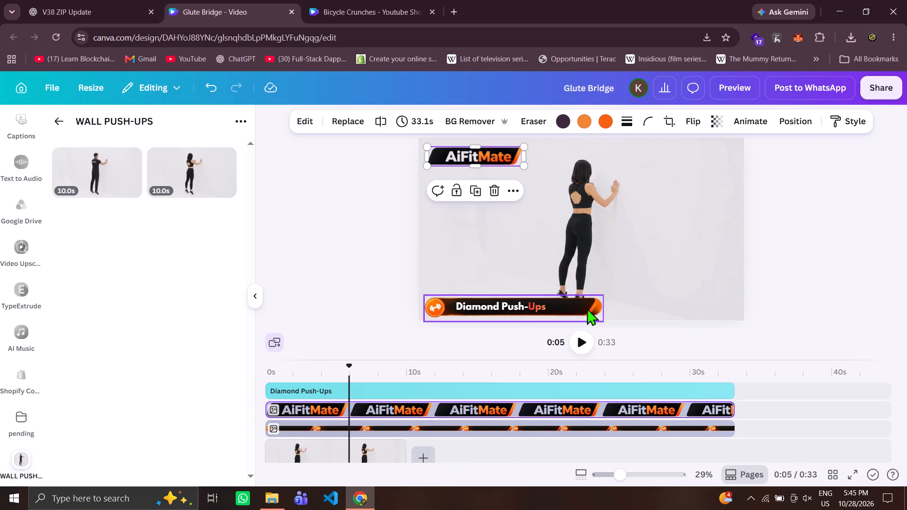
scroll(495, 382, "up", 1)
scroll(457, 391, "down", 1)
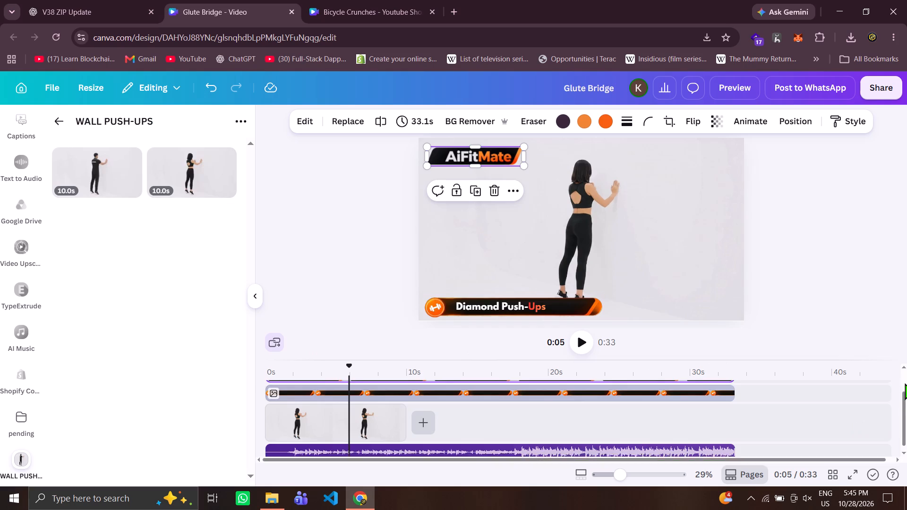
Shrink the Diamond Push-Ups title and its banner together until the title's font size is about 33.5.
left_click(905, 383)
left_click(328, 392)
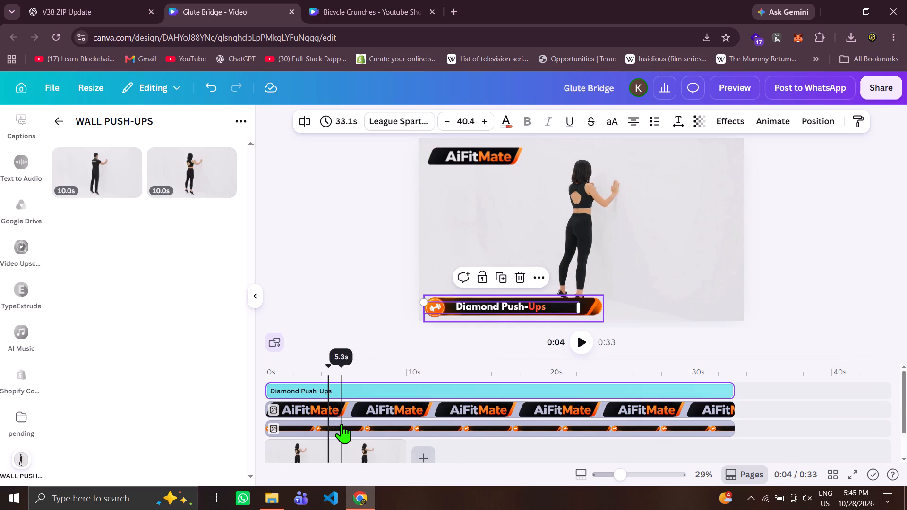
left_click(342, 424, "ctrl")
left_click_drag(604, 296, 598, 296)
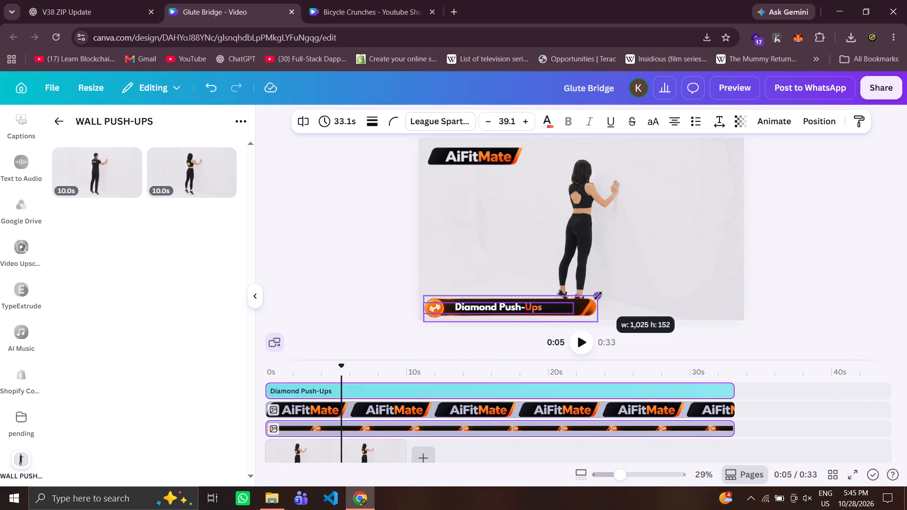
left_click_drag(598, 296, 582, 301)
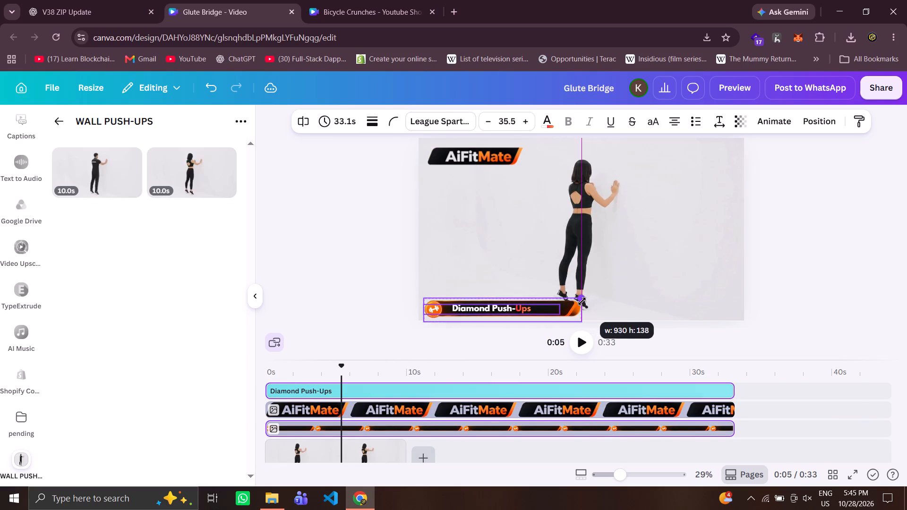
left_click_drag(582, 301, 573, 302)
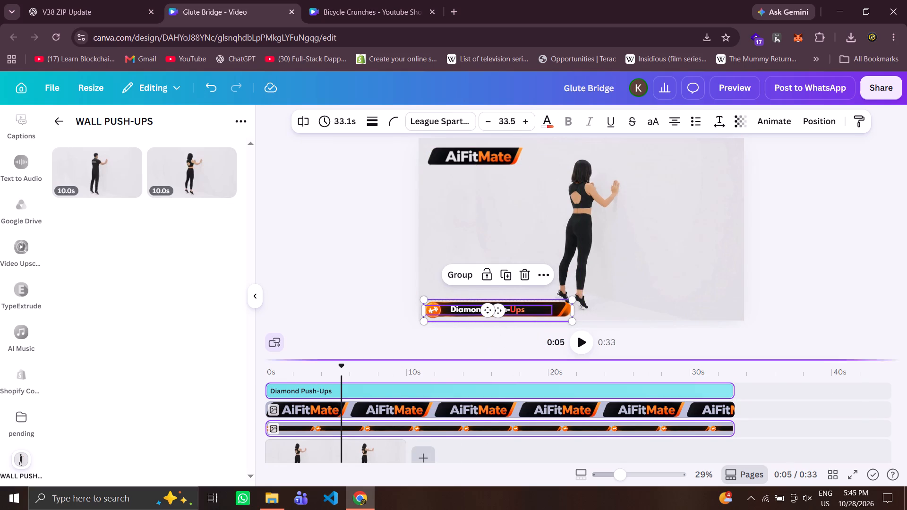
Increase the Diamond Push-Ups title's font size to 39.5, leaving the banner's size as it is.
left_click(409, 385)
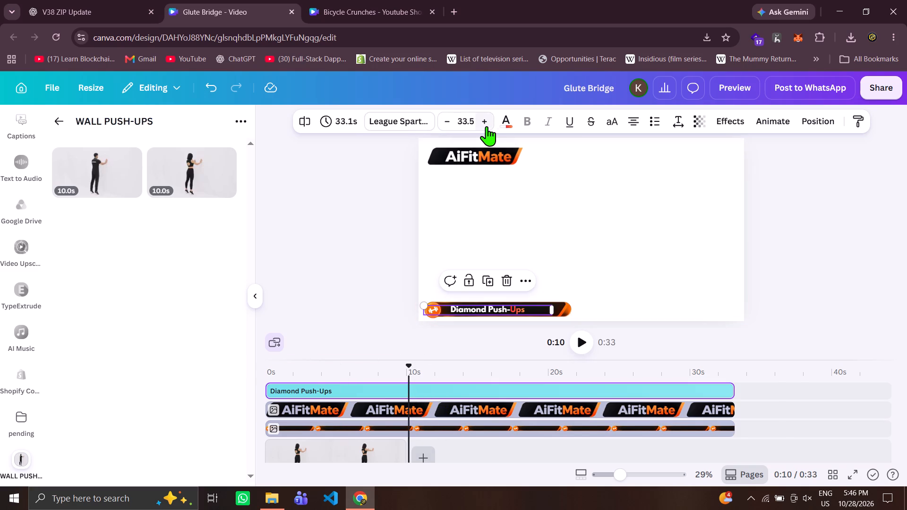
triple_click(487, 126)
triple_click(487, 126)
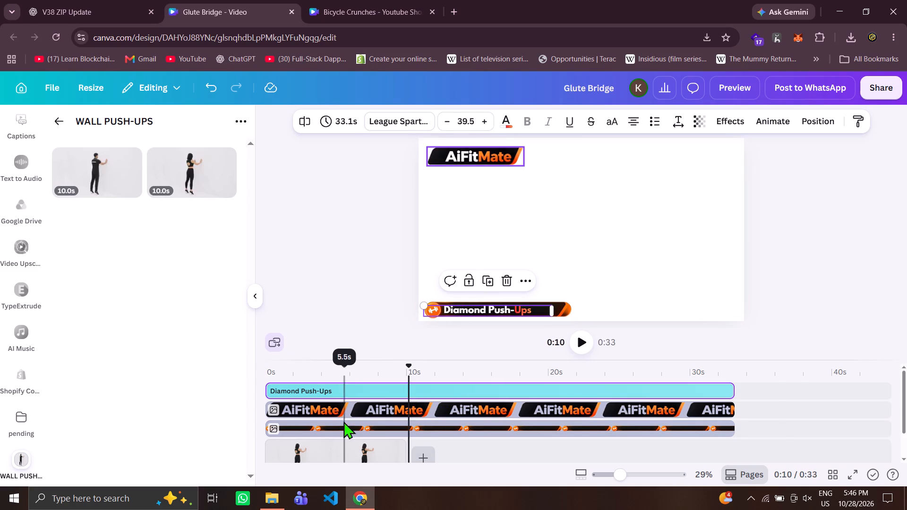
left_click(343, 422)
left_click(339, 386)
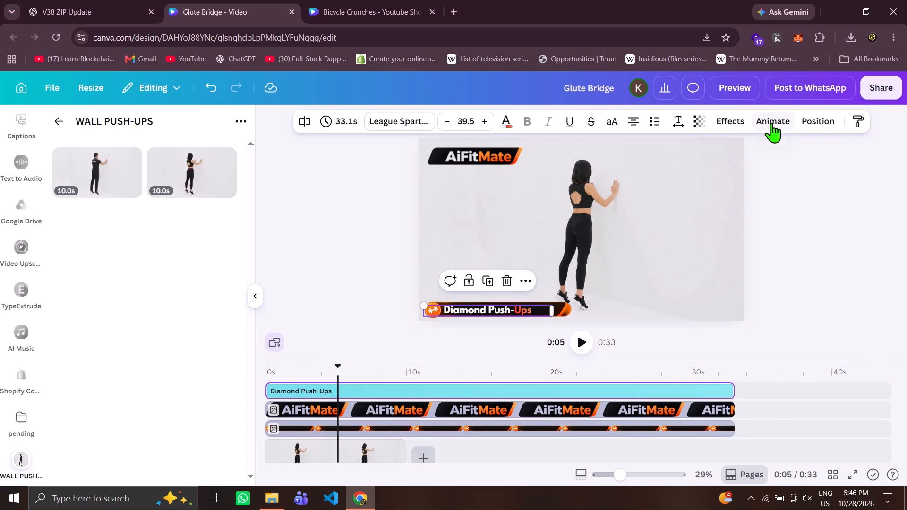
Preview the video full size, and set the Diamond Push-Ups title's X position to 70 px.
left_click(730, 87)
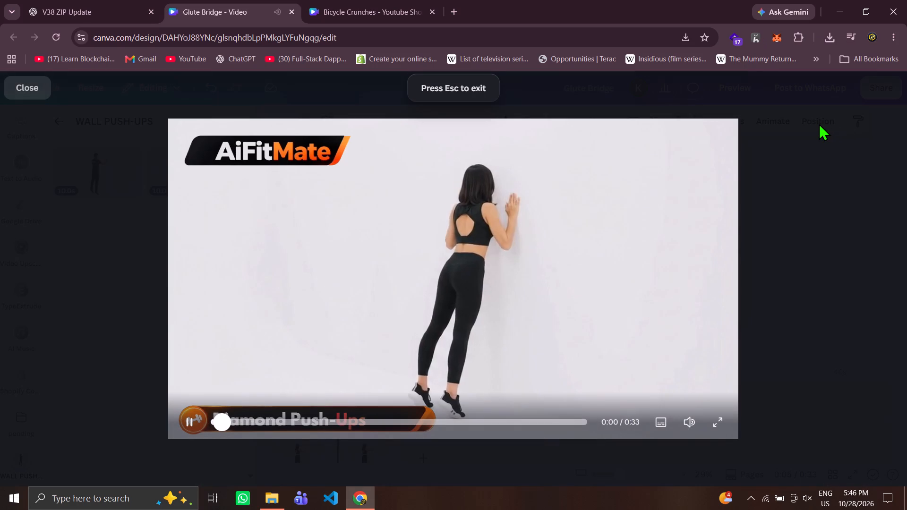
left_click(840, 188)
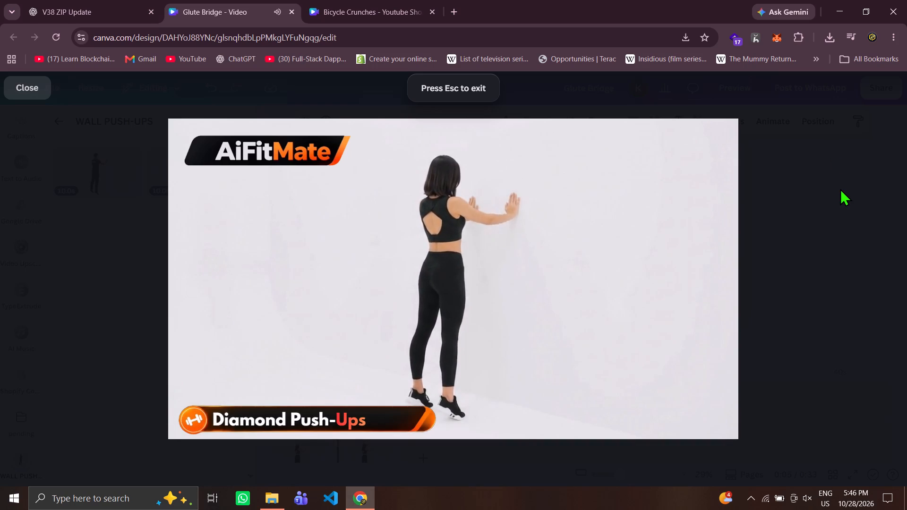
left_click(815, 121)
left_click(86, 434)
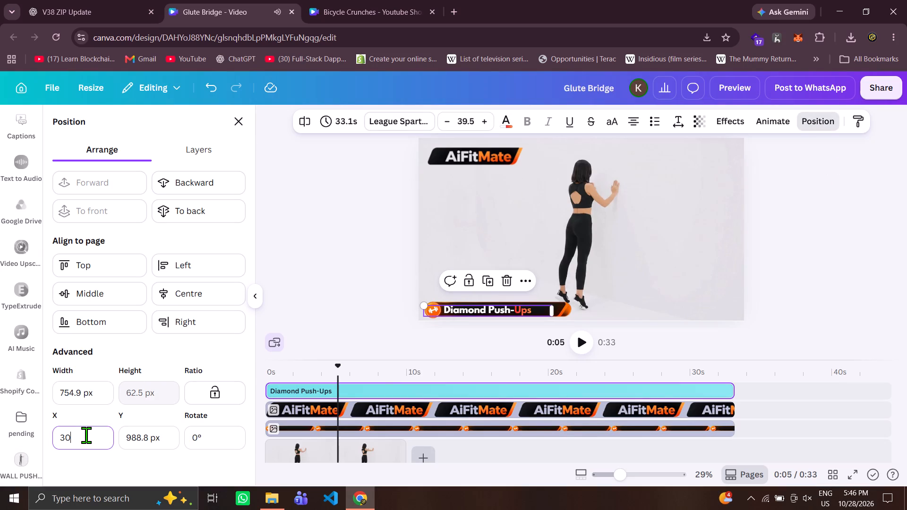
key("ctrl+a")
type("70")
key("Return")
scroll(86, 435, "down", 1)
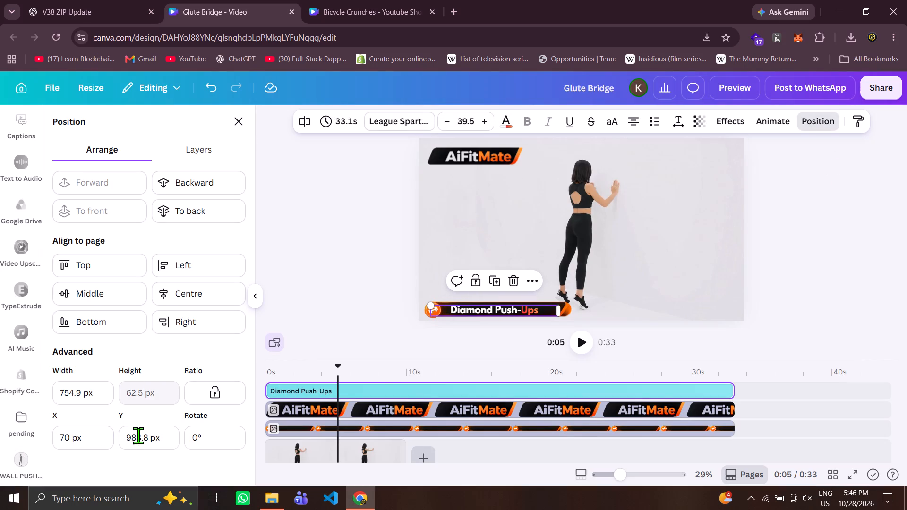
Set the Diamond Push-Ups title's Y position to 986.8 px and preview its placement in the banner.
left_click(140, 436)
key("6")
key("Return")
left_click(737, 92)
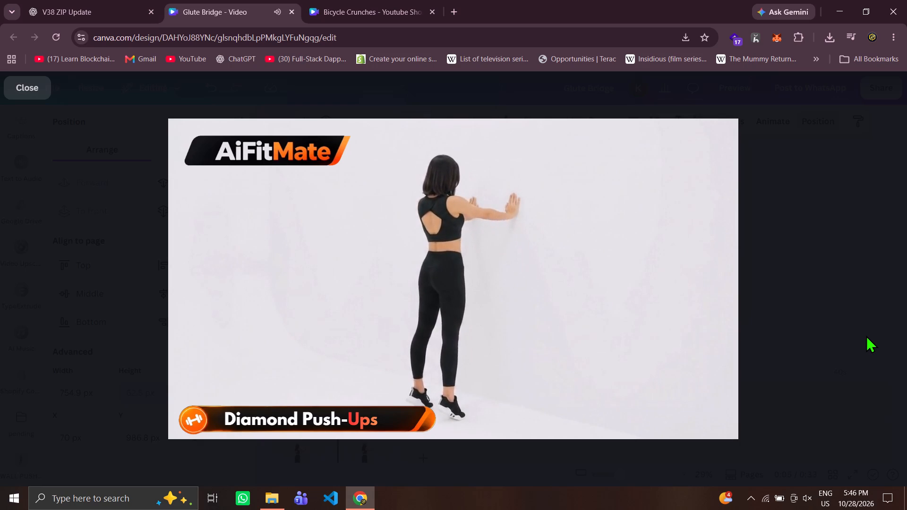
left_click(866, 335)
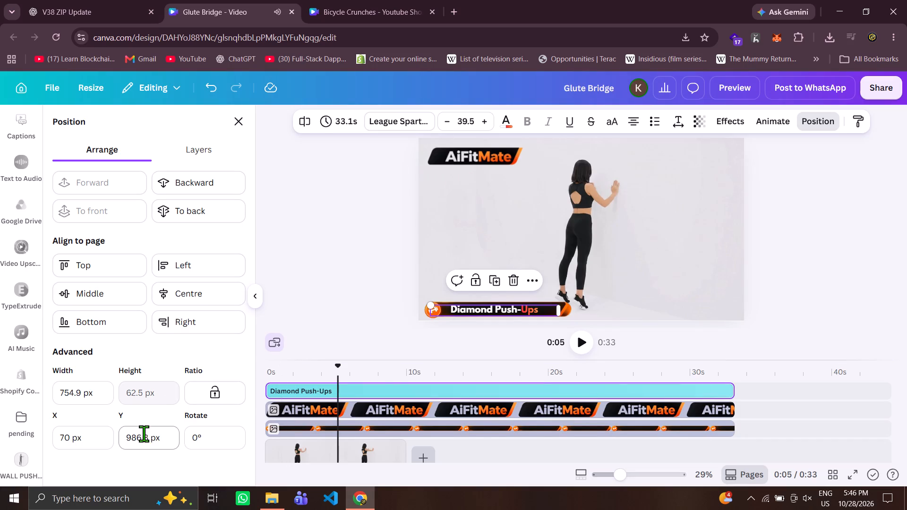
Set the Diamond Push-Ups title's Y position to 985 px and preview the video.
left_click(140, 436)
key("ctrl+a")
key("Right")
key("BackSpace")
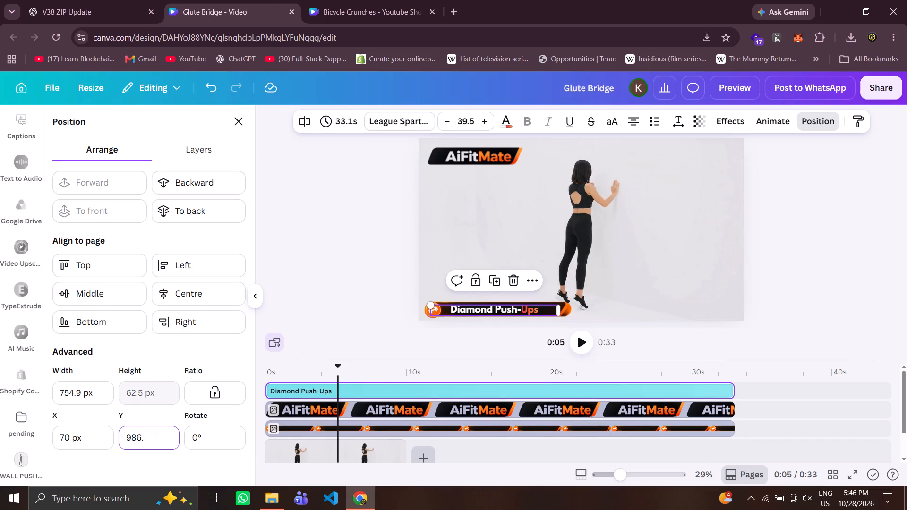
key("BackSpace")
key("BackSpace")
key("5")
key("Return")
left_click(739, 77)
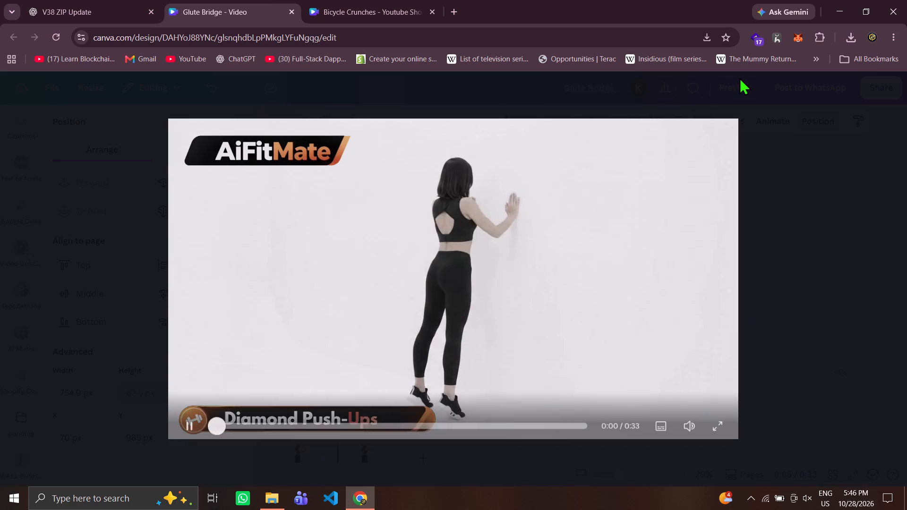
left_click(833, 302)
Play the timeline from the start to check the woman's wall push-ups clip under the title and logo.
scroll(833, 302, "down", 2)
scroll(833, 302, "up", 1)
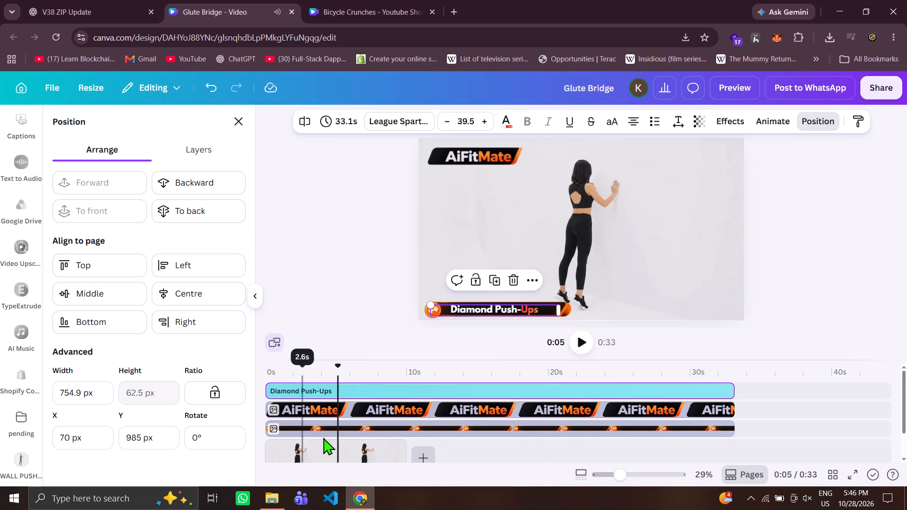
left_click_drag(334, 371, 112, 414)
left_click(581, 341)
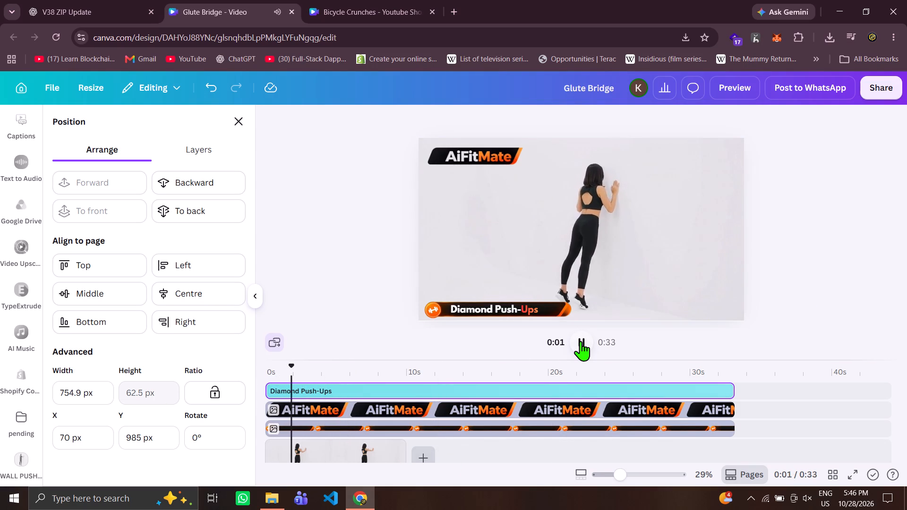
left_click_drag(304, 365, 123, 406)
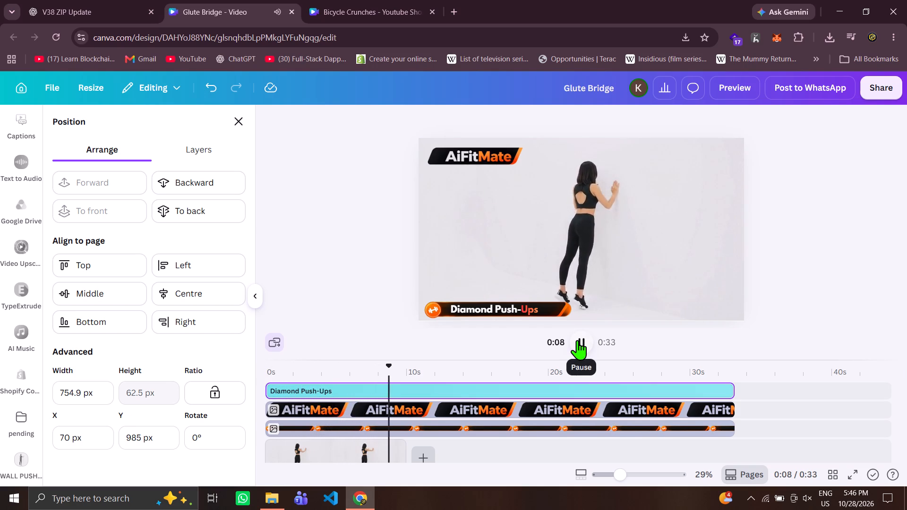
left_click(577, 340)
scroll(577, 340, "up", 1)
scroll(577, 340, "down", 2)
scroll(577, 340, "up", 1)
Duplicate the woman's 10-second wall push-ups clip directly after the original on the timeline.
left_click(342, 449)
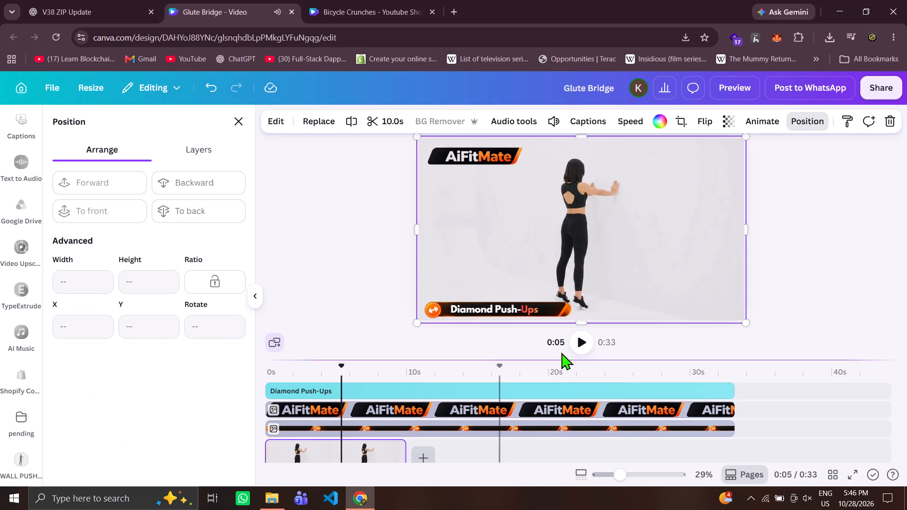
left_click(583, 339)
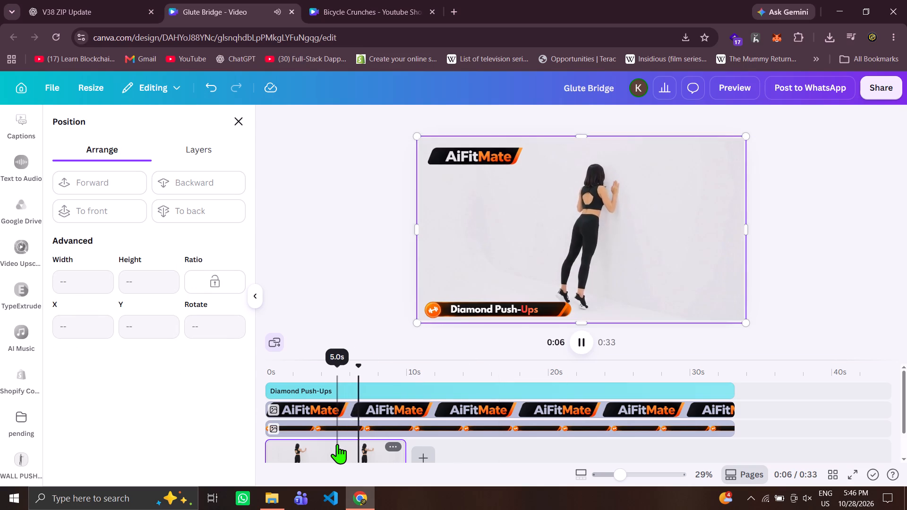
key("ctrl+c")
key("ctrl+v")
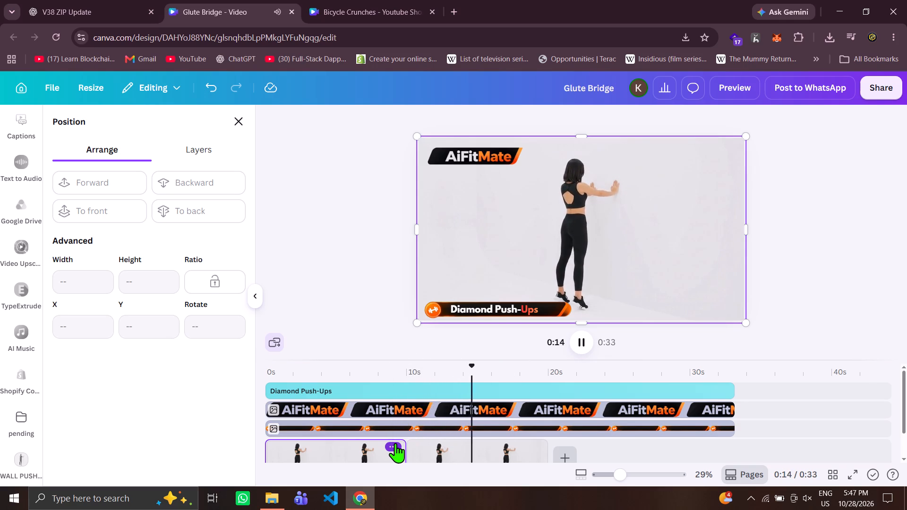
Add the man's clip from the WALL PUSH-UPS folder after the second woman's clip and play the transition between them.
left_click(456, 446)
left_click(358, 456, "shift")
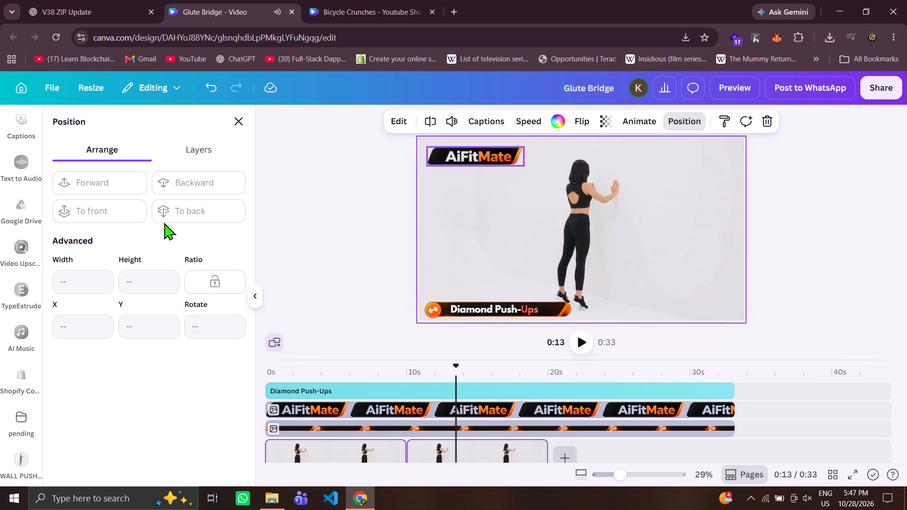
left_click(230, 124)
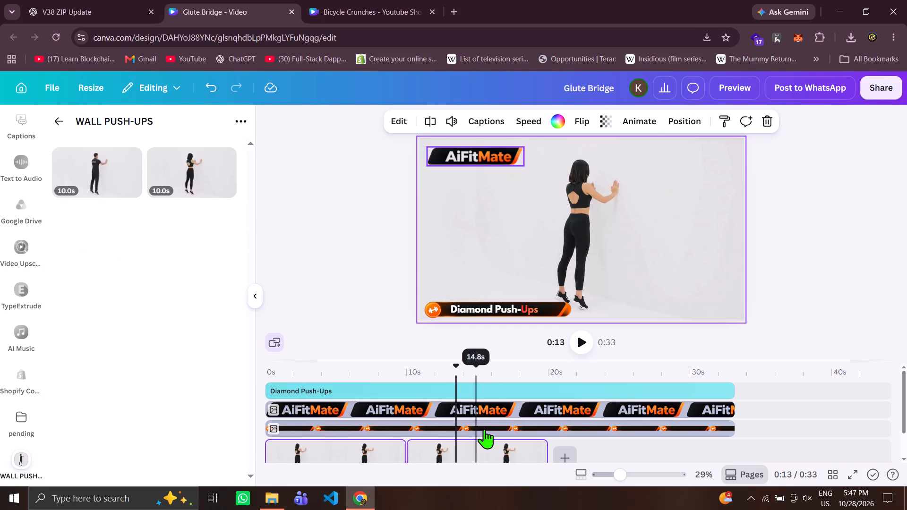
left_click(539, 459)
left_click(88, 181)
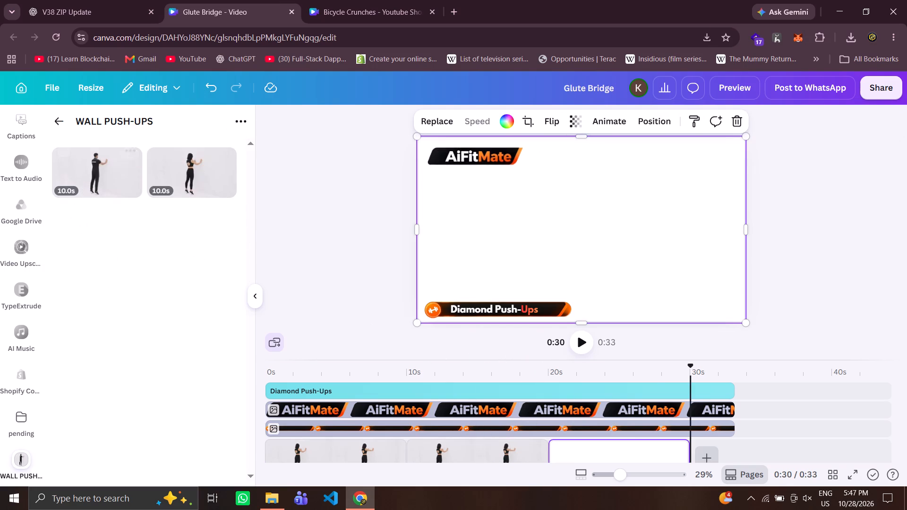
left_click(556, 445)
left_click_drag(552, 366, 540, 366)
left_click(581, 348)
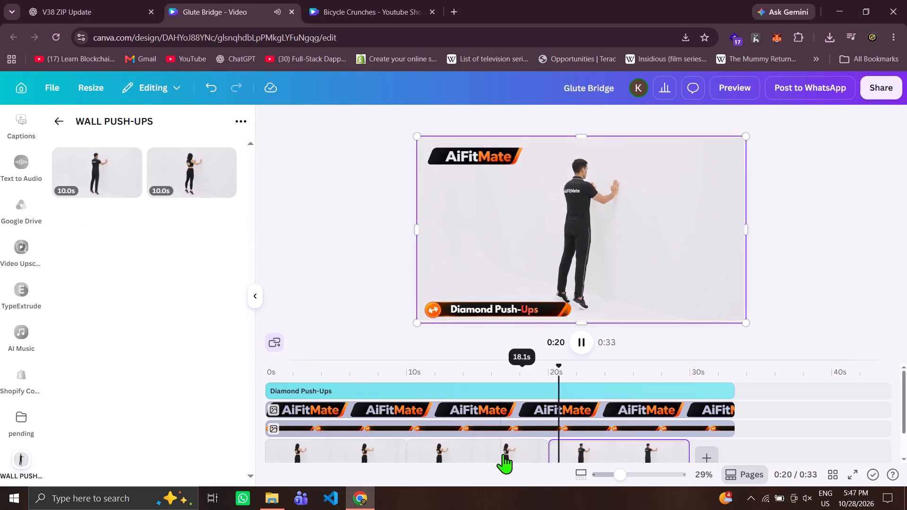
Apply a Fade animation on exit to the second woman's clip and play the video.
left_click(498, 454)
left_click(812, 119)
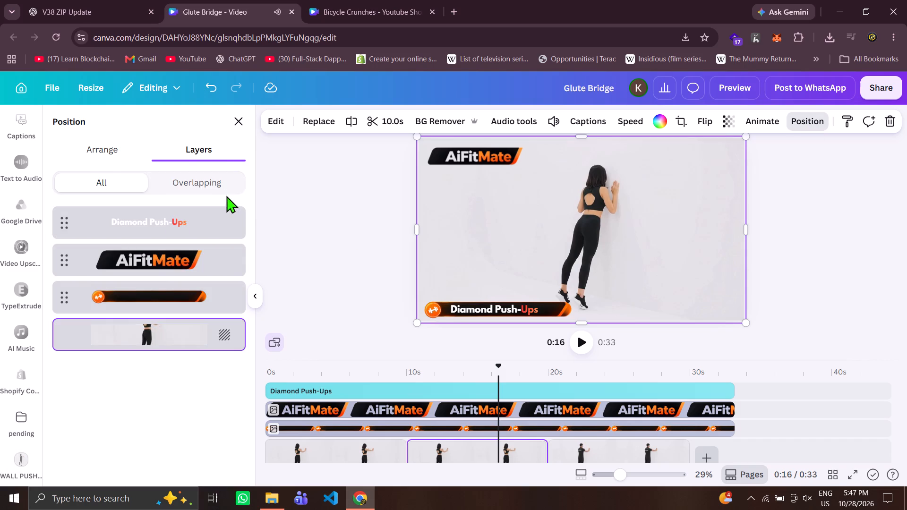
left_click(103, 149)
left_click(771, 112)
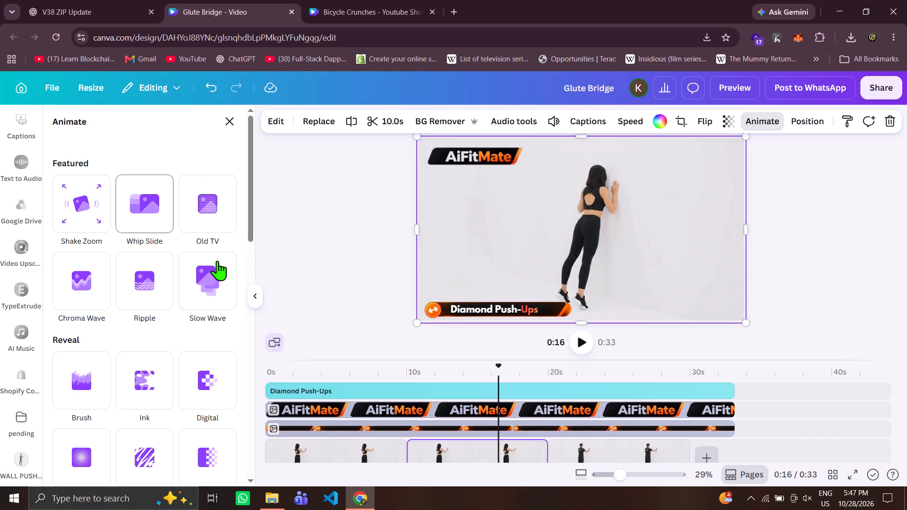
left_click(257, 263)
left_click(738, 111)
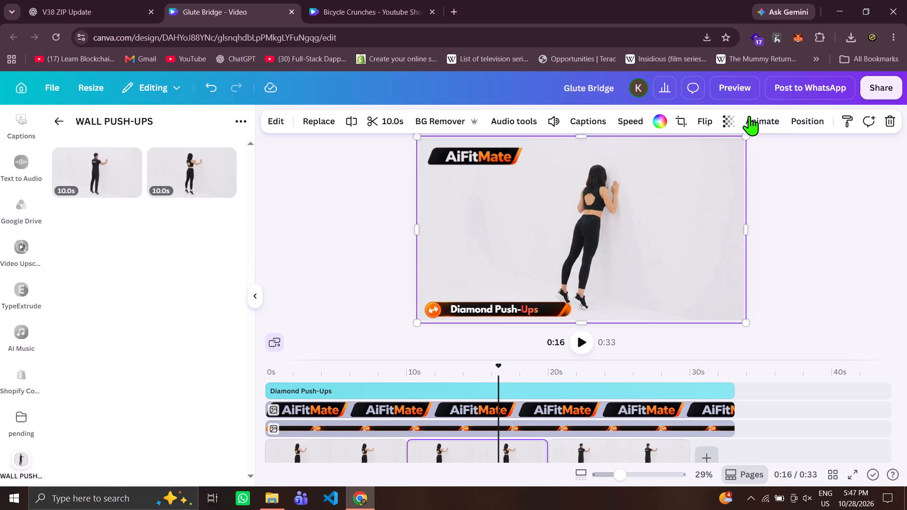
left_click(754, 117)
left_click(248, 259)
left_click(208, 210)
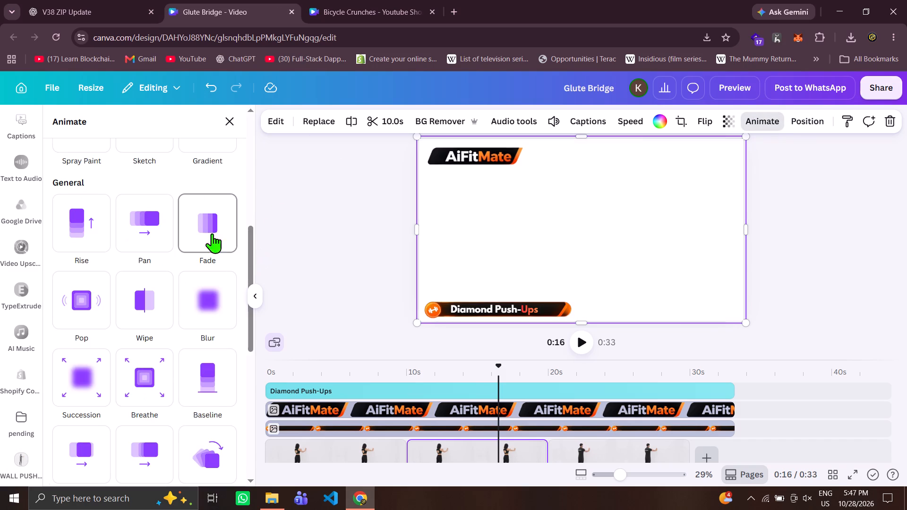
left_click(183, 318)
left_click(584, 337)
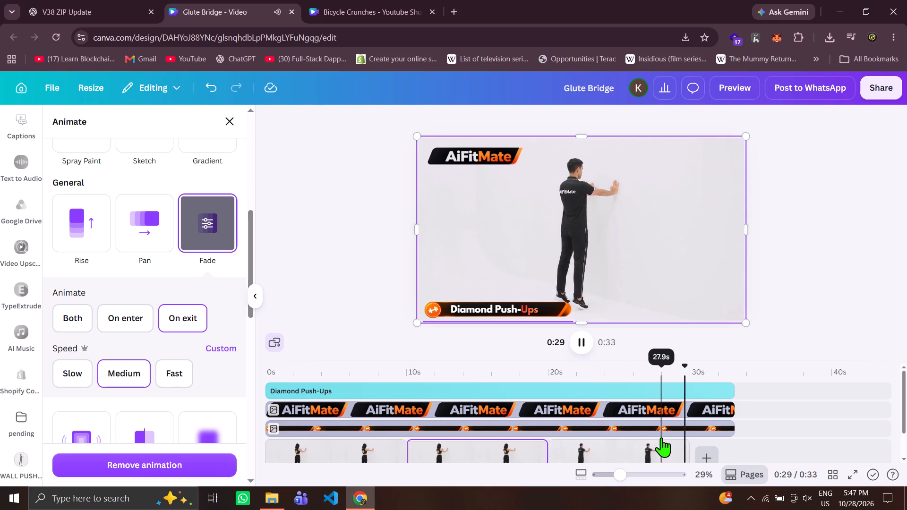
Trim the title, AiFitMate logo and banner tracks together to end at 30.0 s with the last clip.
left_click(642, 396)
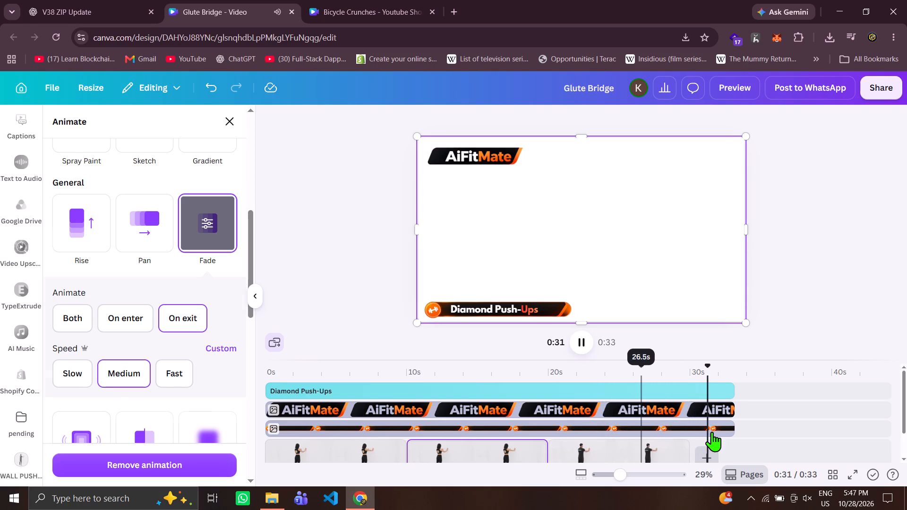
left_click(712, 432, "shift")
left_click_drag(730, 411, 690, 405)
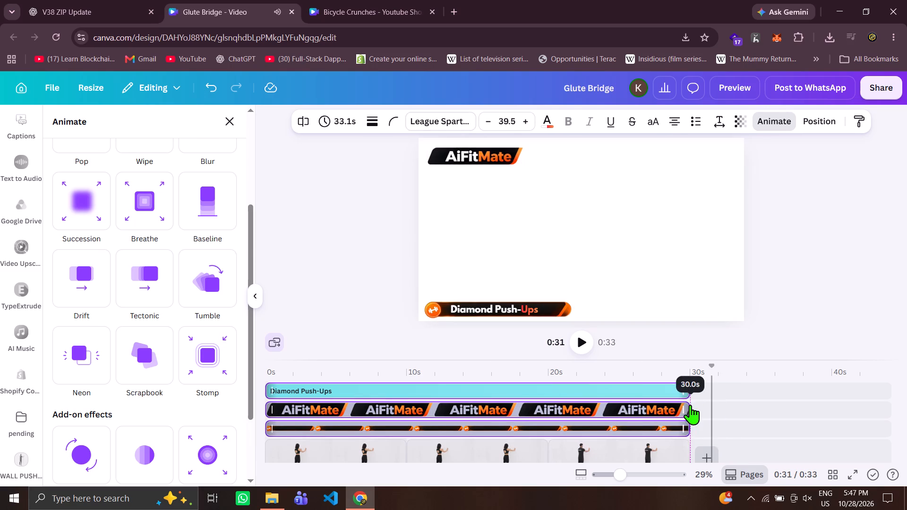
Trim the music track to end at 30 s together with the last clip.
left_click_drag(906, 391, 906, 459)
left_click_drag(729, 445, 720, 445)
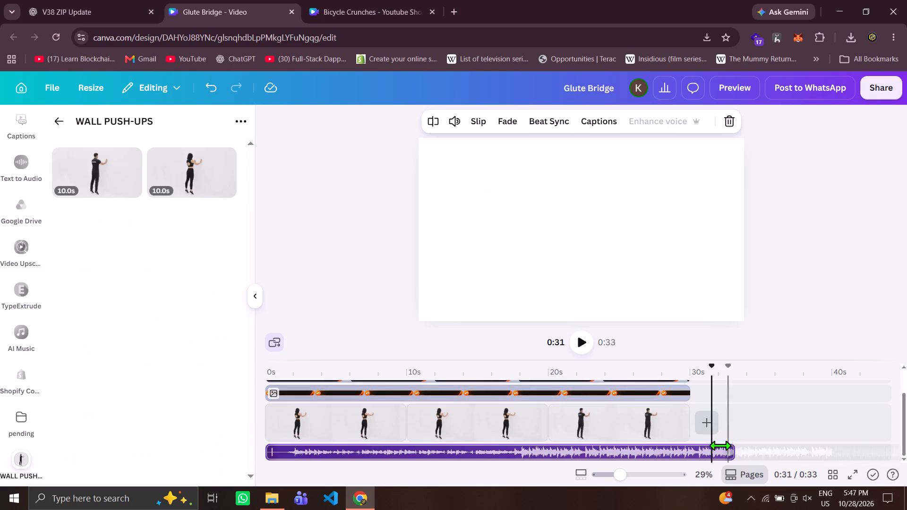
left_click_drag(720, 445, 685, 445)
Change the Diamond Push-Ups title text to "Wall Push-Up".
left_click_drag(906, 427, 906, 327)
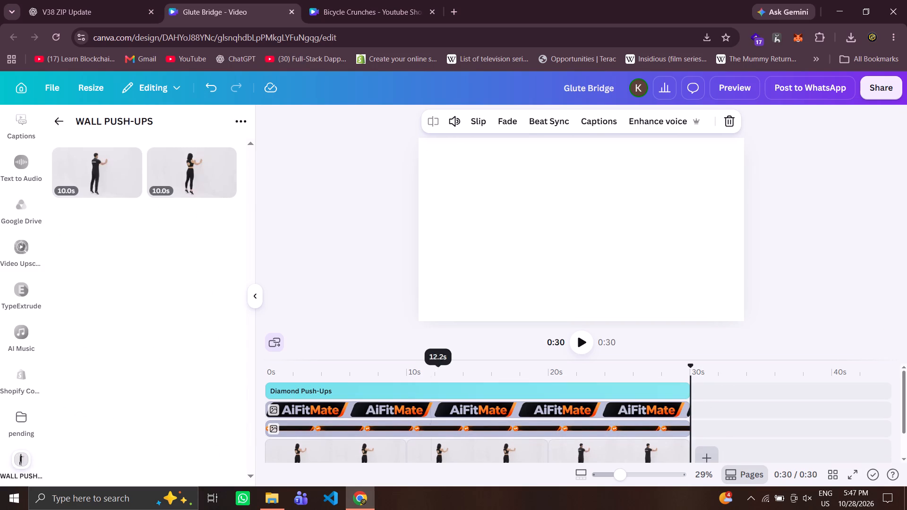
left_click(397, 388)
triple_click(492, 307)
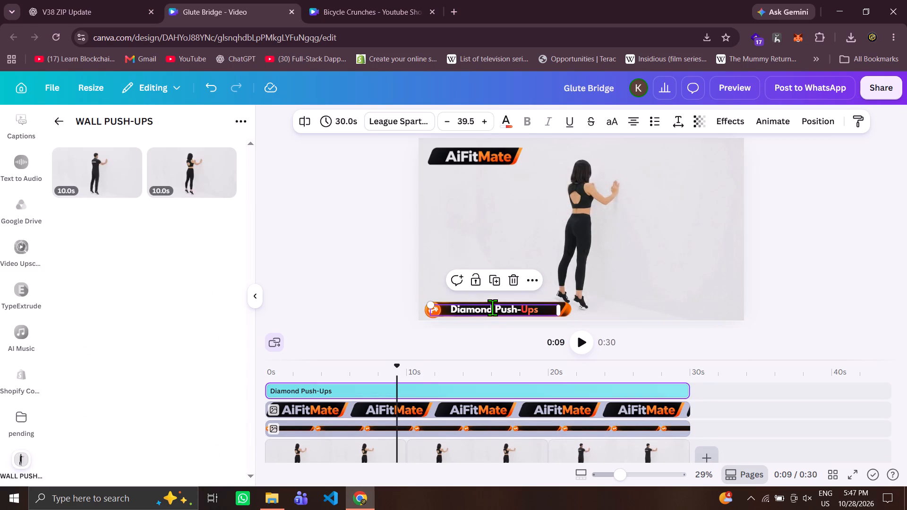
left_click(492, 307)
type("Wall Push")
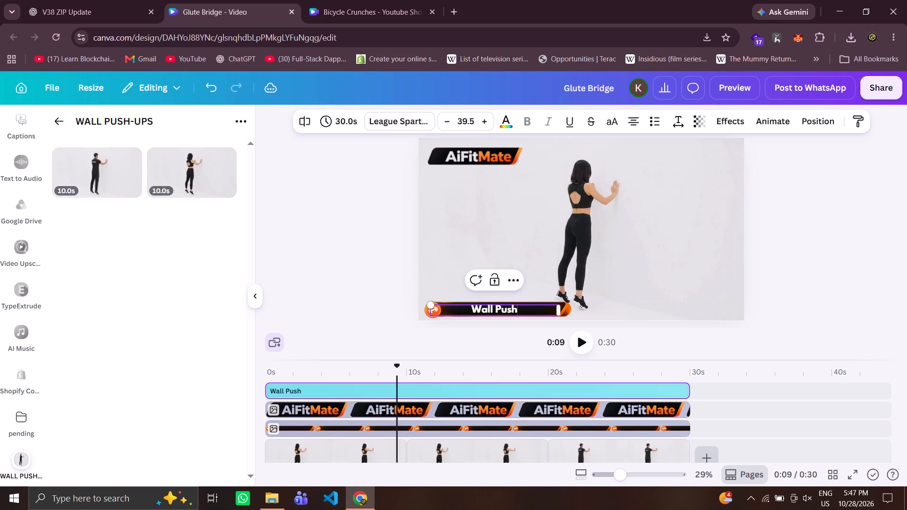
type("-Ups")
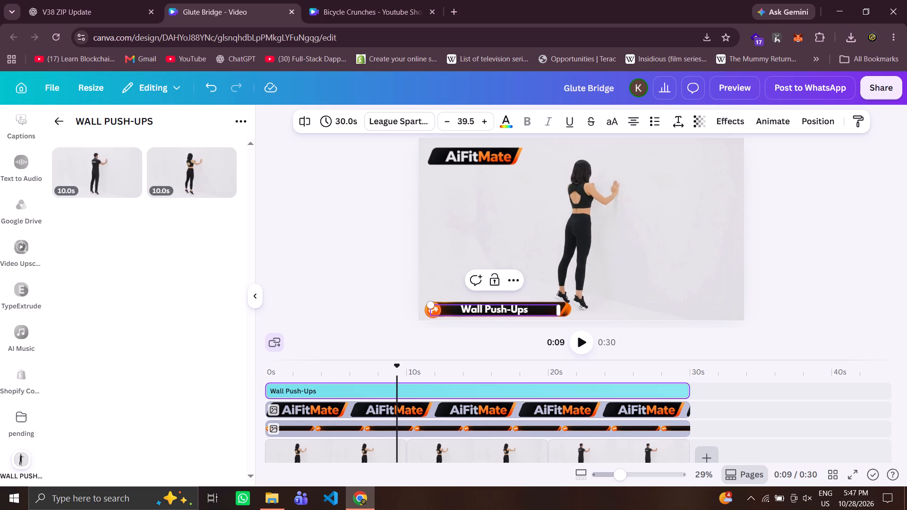
key("BackSpace")
Colour the word "Up" in the title with the default red-orange gradient.
double_click(522, 312)
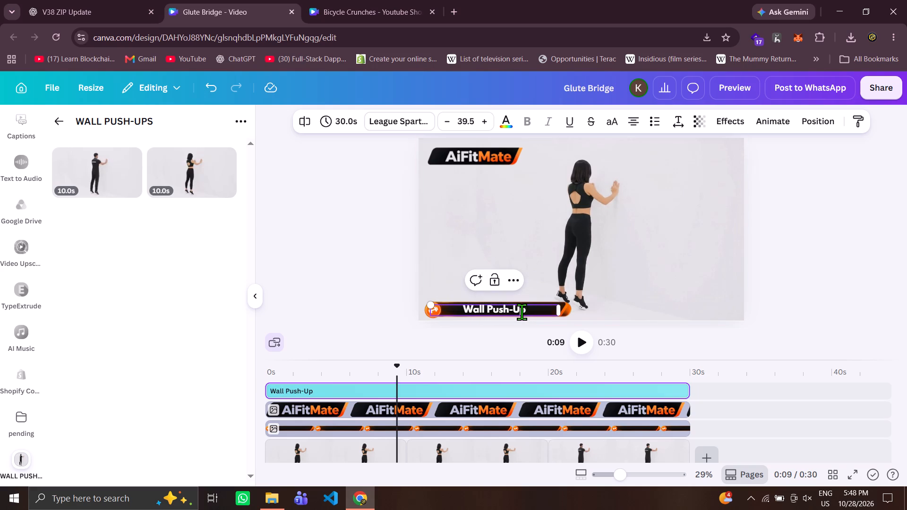
left_click(515, 120)
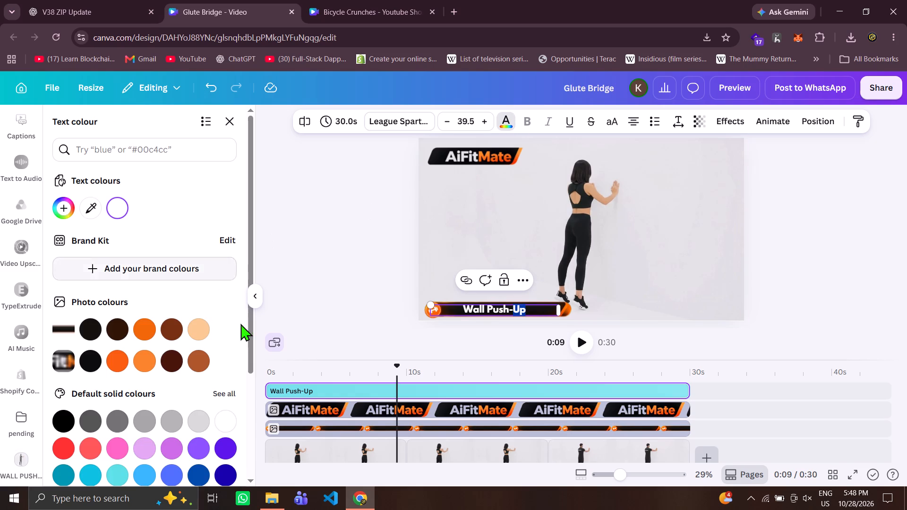
left_click(247, 385)
left_click(91, 434)
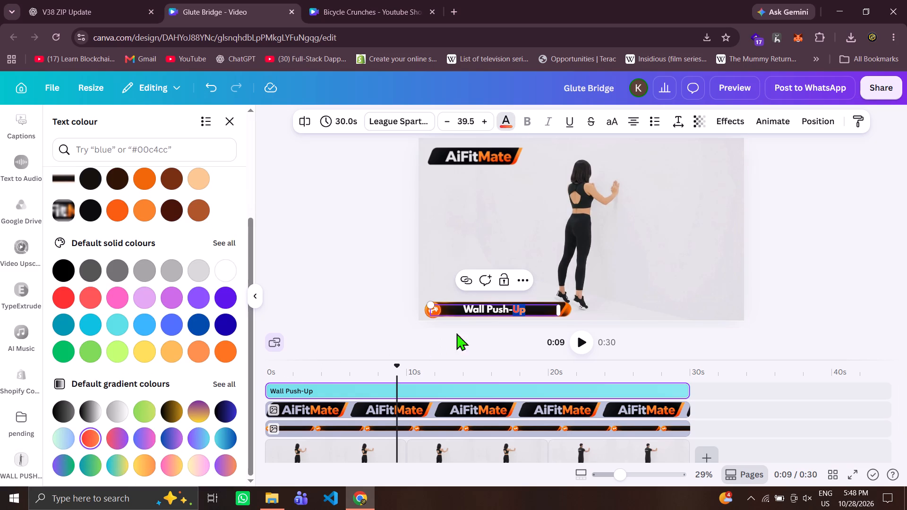
Preview the landscape video from the start and close the preview.
left_click(751, 92)
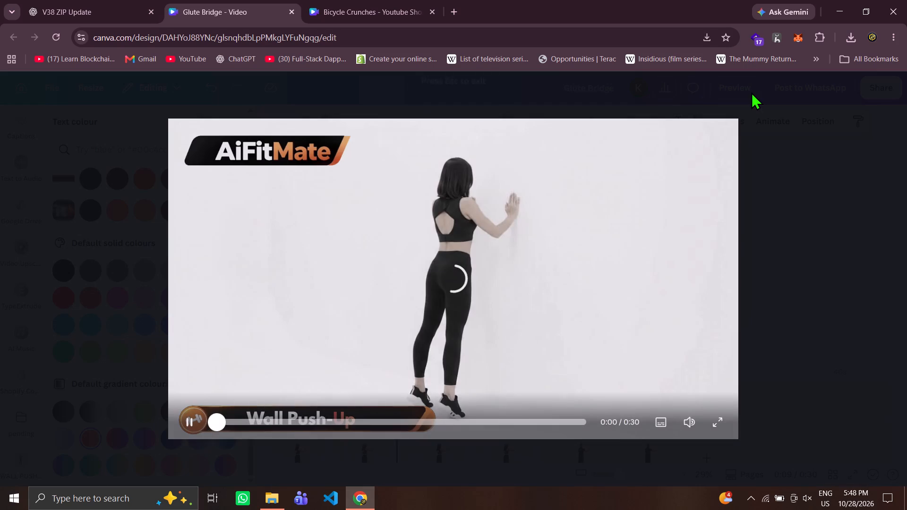
left_click(822, 246)
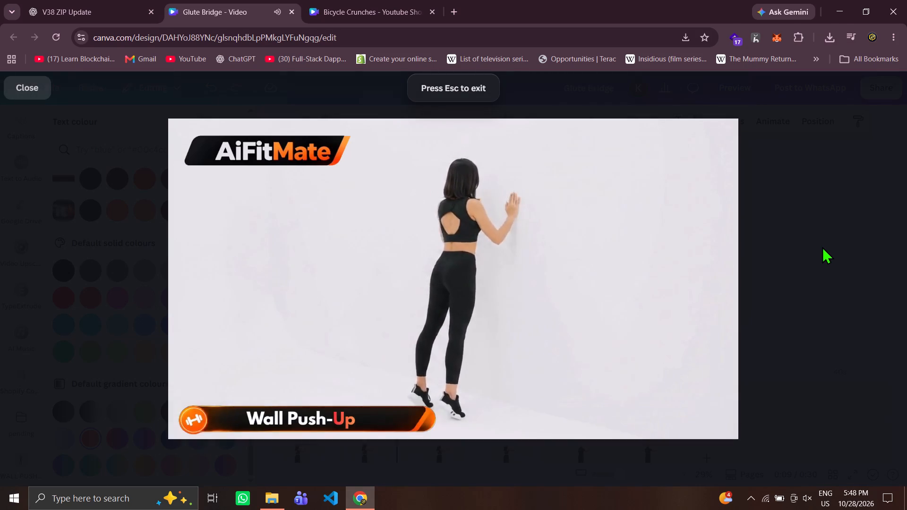
Mute the sound of all three wall push-ups clips together.
left_click(642, 450)
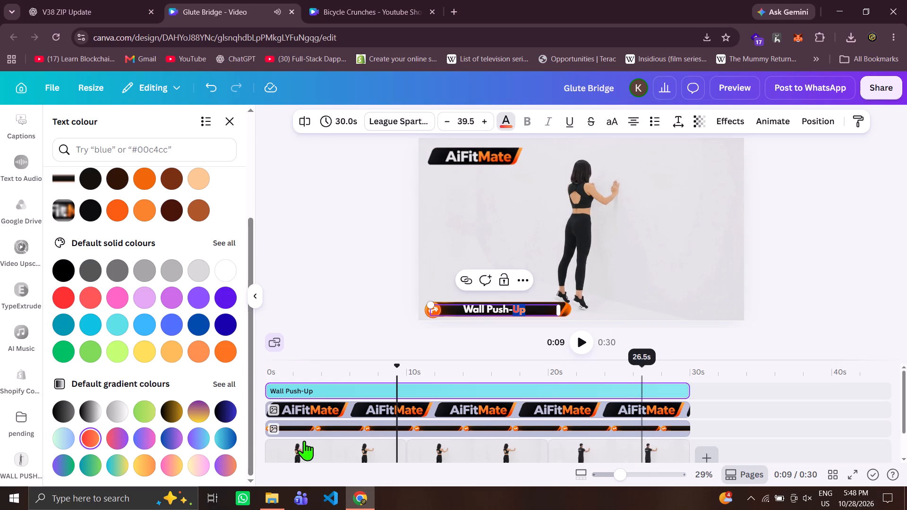
left_click(304, 453, "shift")
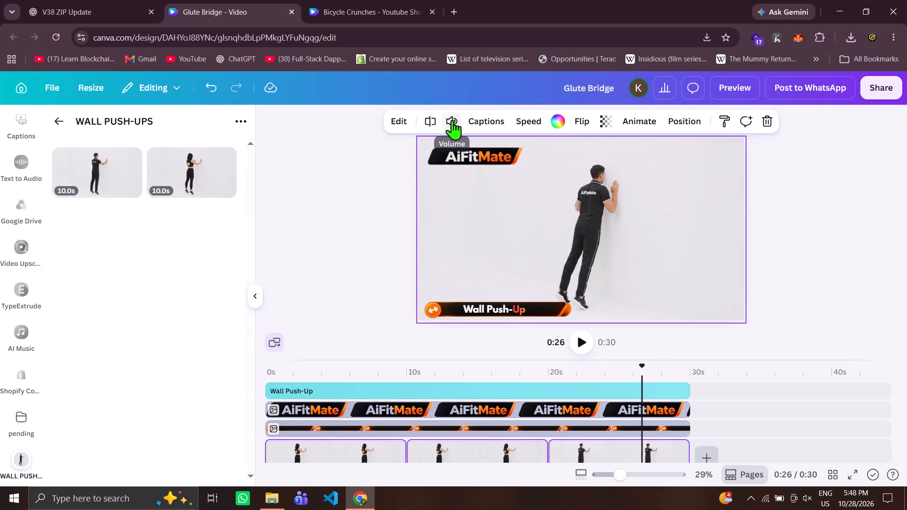
left_click(452, 120)
left_click(375, 157)
left_click(820, 218)
Delete the title, AiFitMate logo and banner tracks and download the clean landscape video as a 4K MP4.
left_click(458, 390)
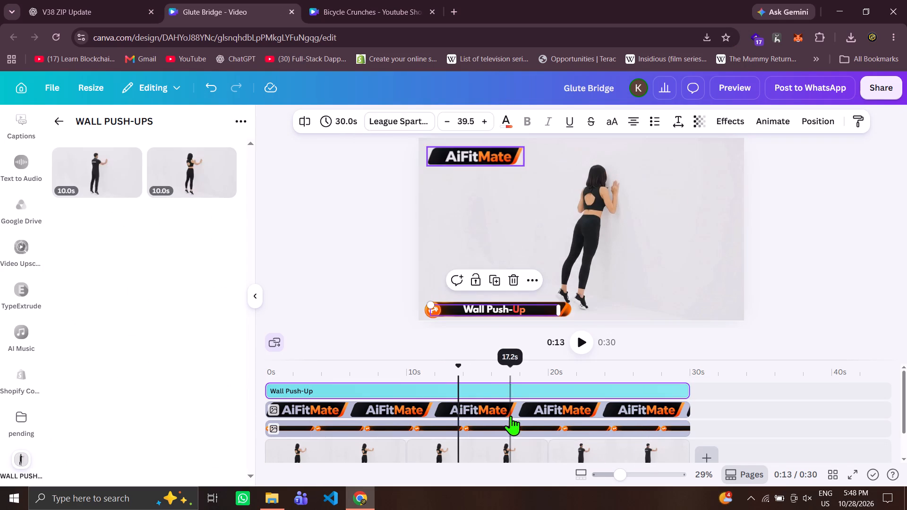
left_click(521, 425, "shift")
key("Delete")
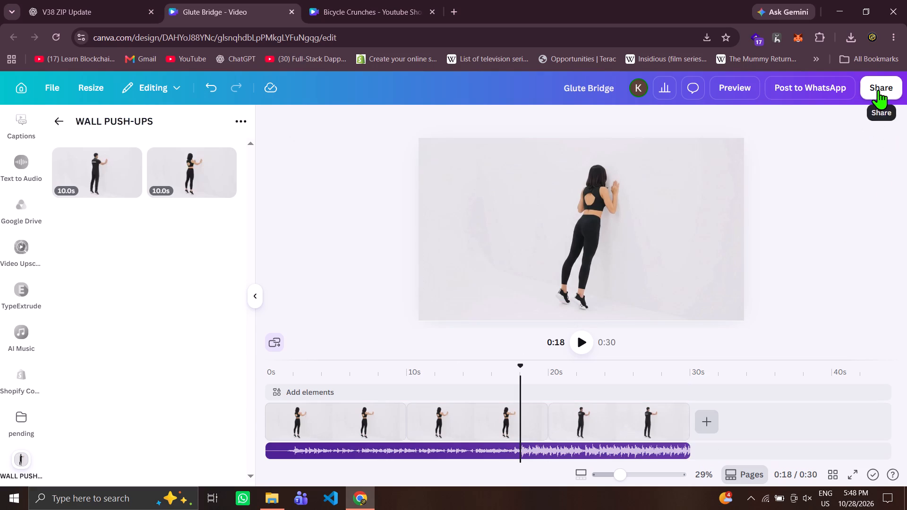
left_click(878, 90)
left_click(688, 348)
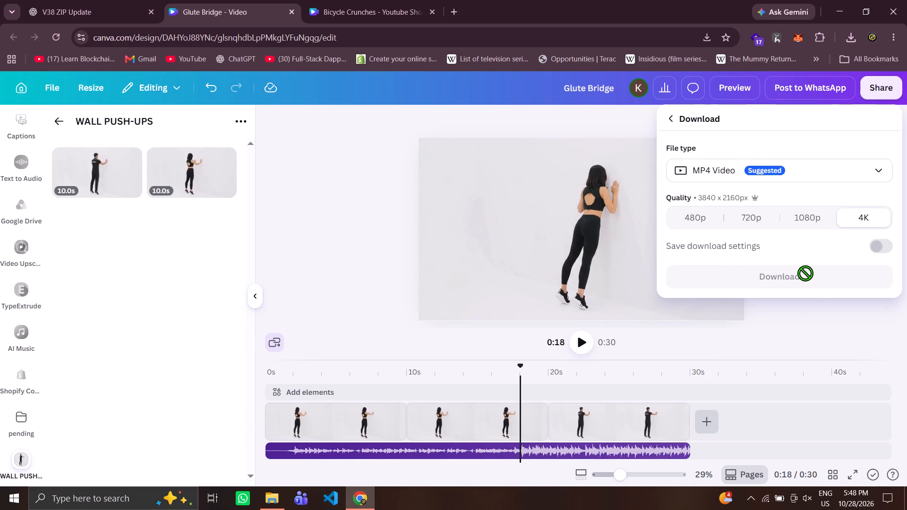
left_click(814, 281)
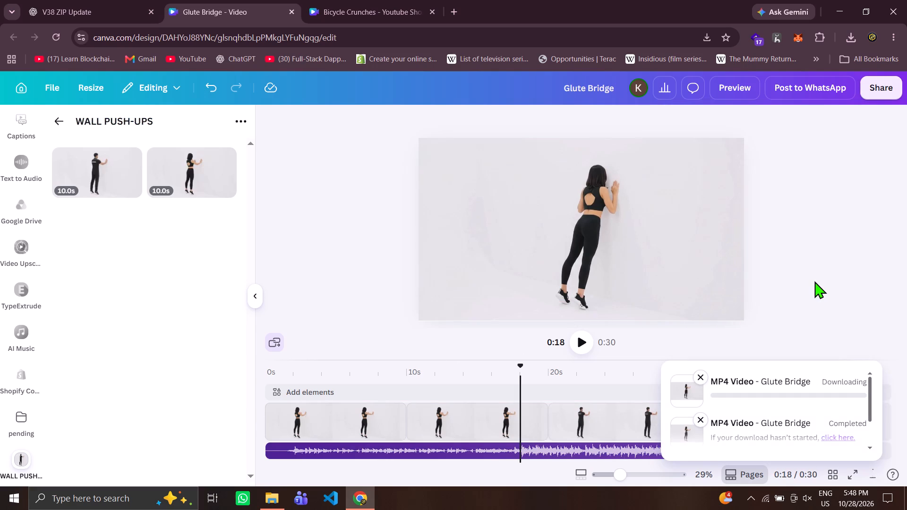
Undo the deletion of the title, logo and banner and download the branded landscape video as a 4K MP4.
left_click(814, 281)
key("ctrl+z")
left_click(886, 91)
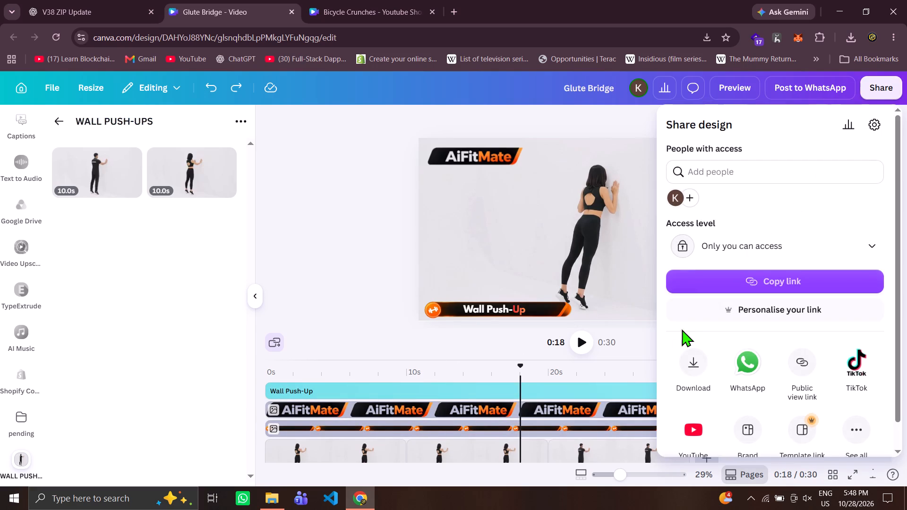
left_click(683, 349)
left_click(796, 272)
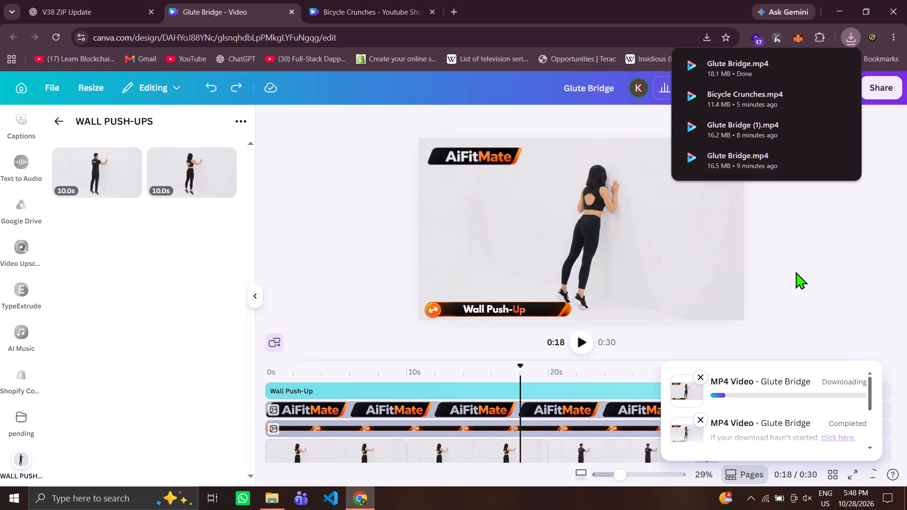
Switch to File Explorer and close the window showing the pending folder.
key("super+2")
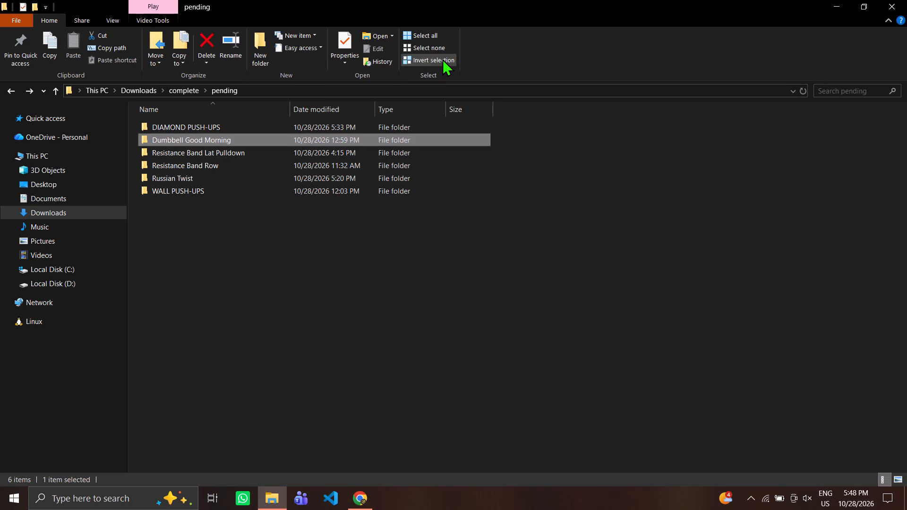
left_click(906, 0)
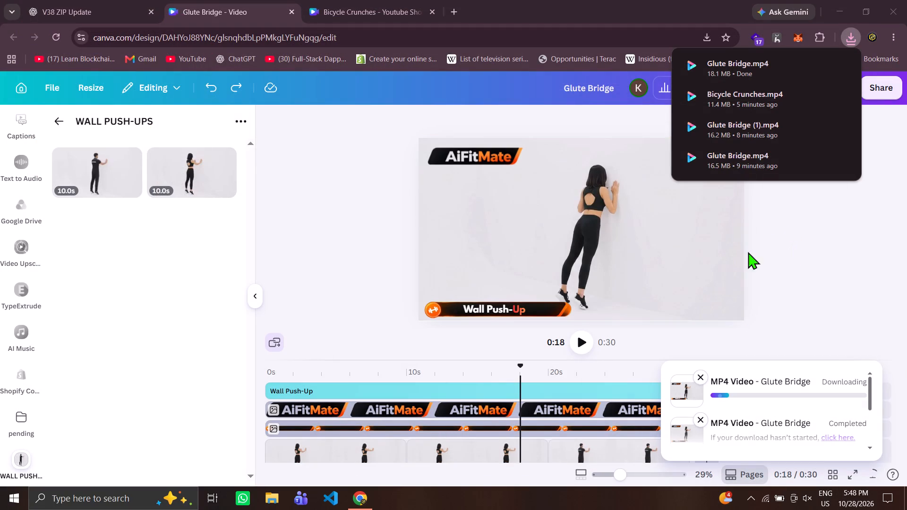
Upload the clean video "Glute Bridge" from Downloads into the vertical Bicycle Crunches design.
left_click(386, 0)
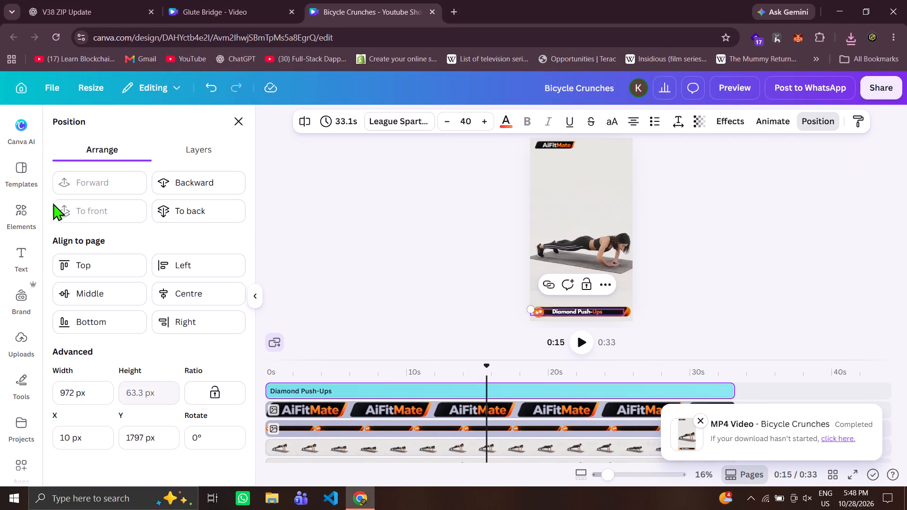
left_click(12, 340)
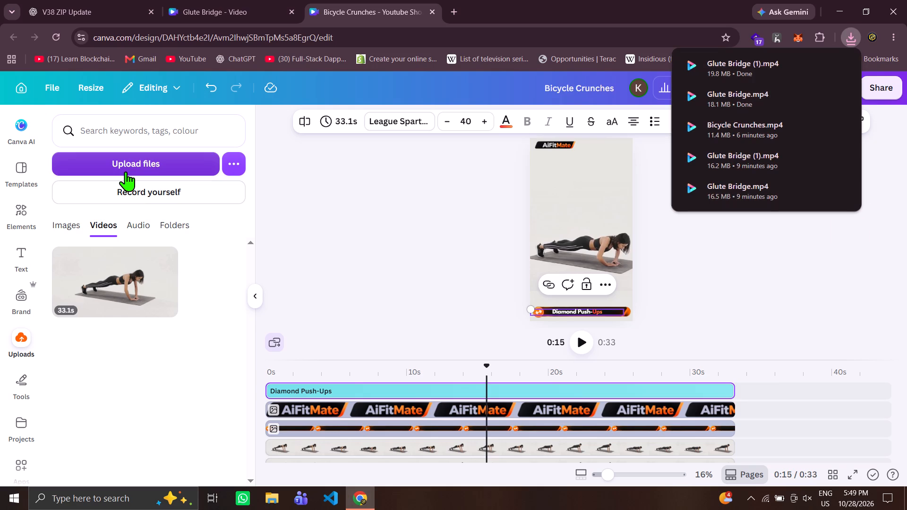
left_click(126, 171)
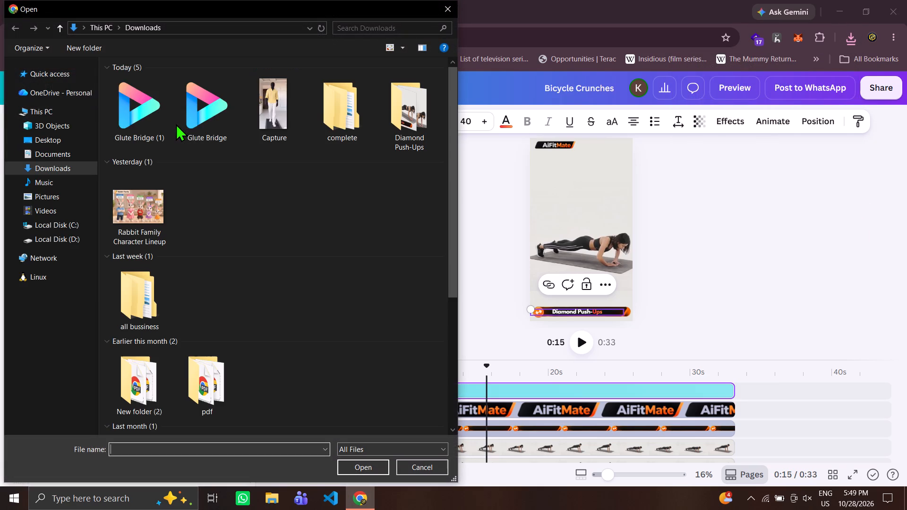
double_click(211, 112)
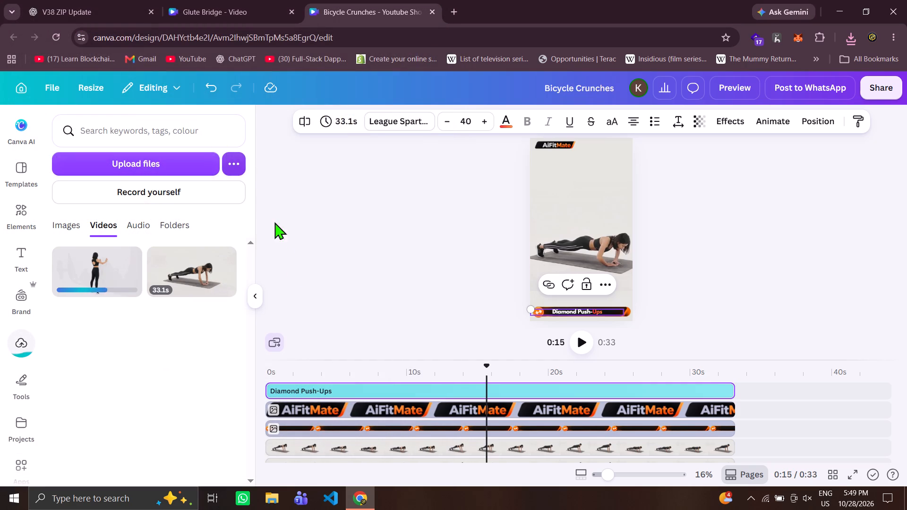
Replace both stacked diamond push-ups clips in the vertical design with the uploaded 30.0 s wall push-ups video.
left_click_drag(906, 396, 906, 431)
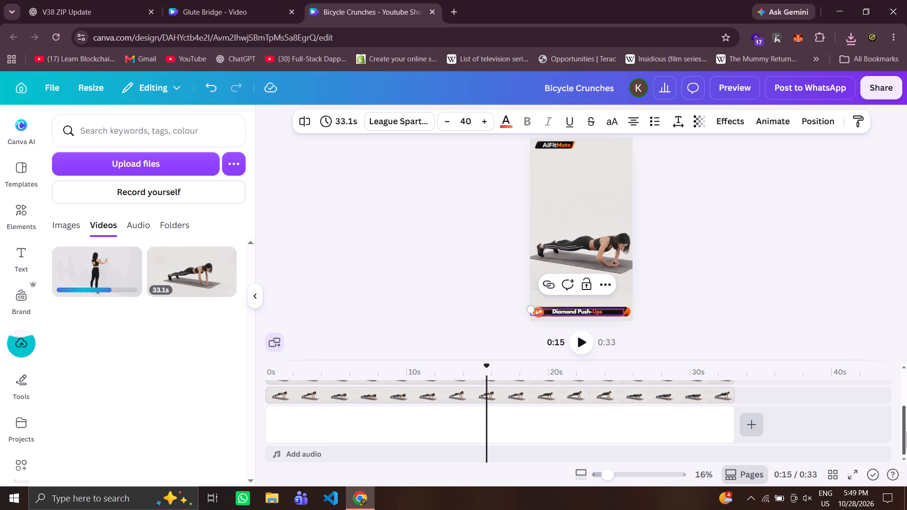
left_click_drag(906, 431, 880, 374)
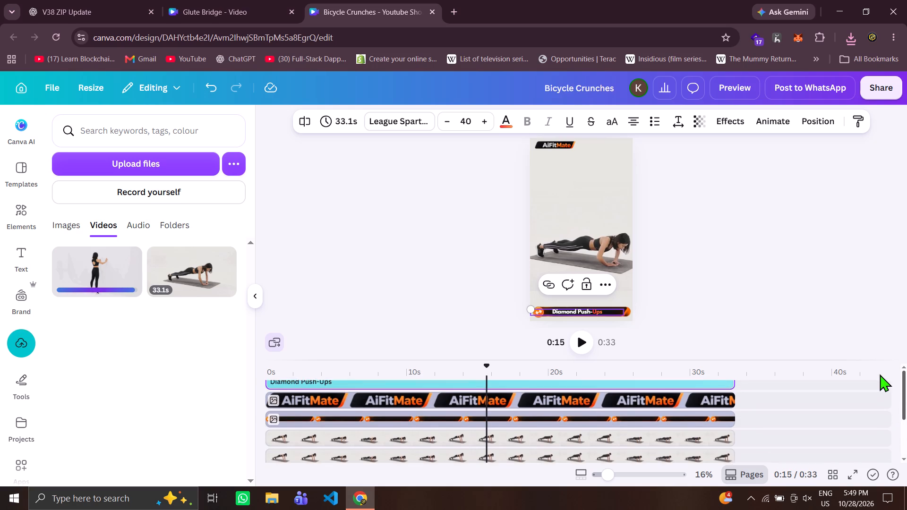
left_click_drag(880, 374, 880, 373)
left_click_drag(906, 390, 906, 408)
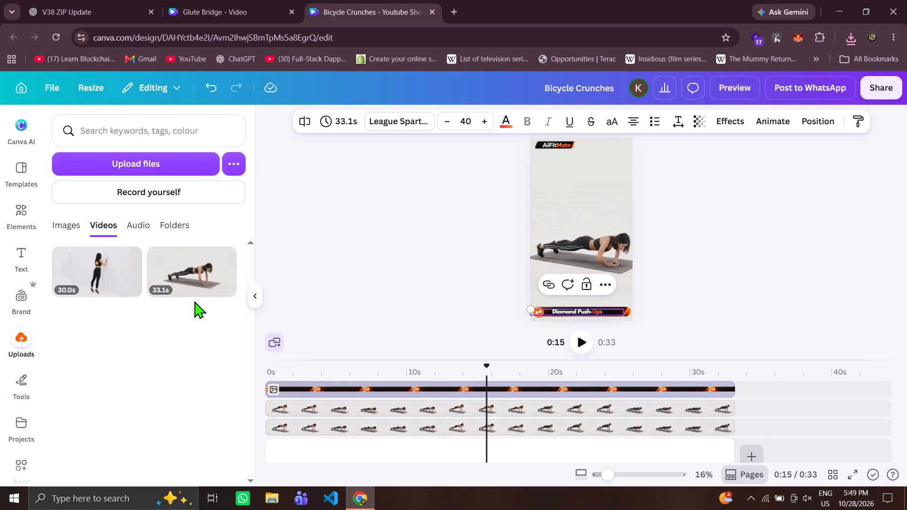
left_click_drag(111, 275, 407, 404)
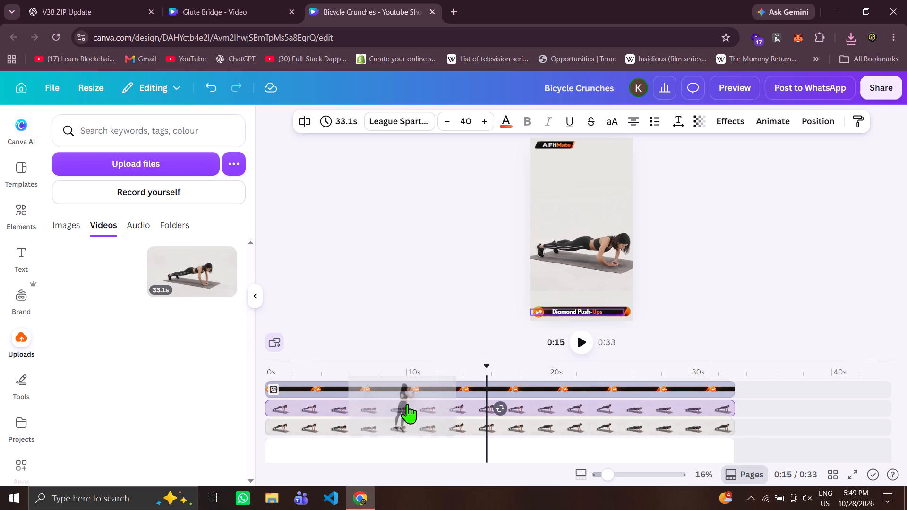
left_click_drag(77, 277, 429, 427)
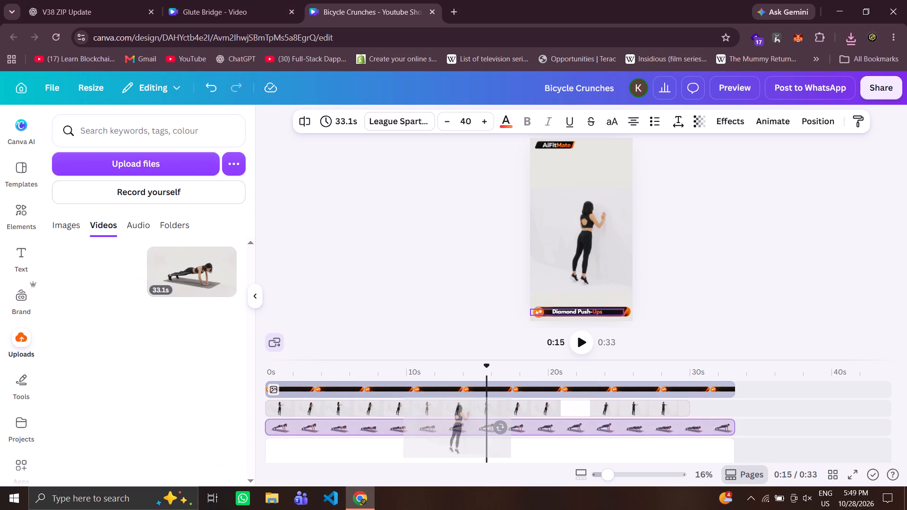
left_click_drag(429, 427, 429, 426)
Trim the blank page and the title, AiFitMate logo and banner tracks to 30.0 s.
left_click_drag(726, 451, 690, 444)
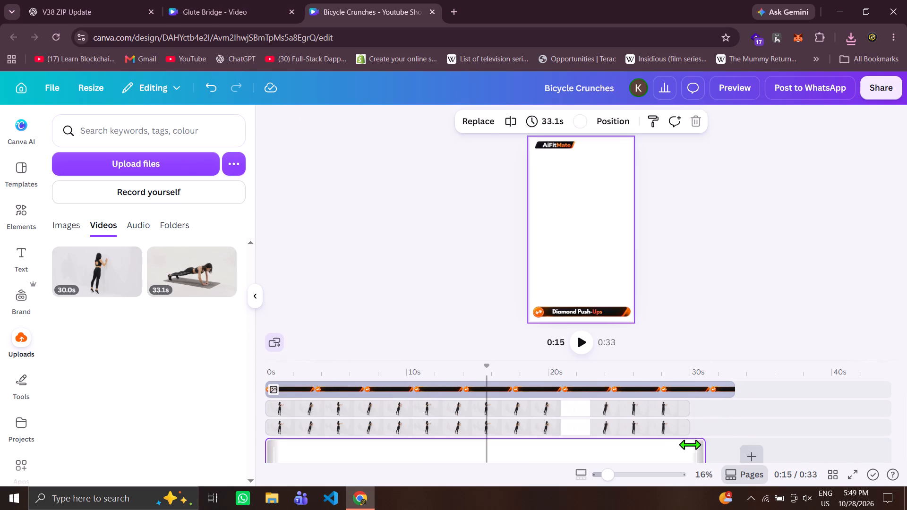
left_click_drag(690, 444, 683, 444)
scroll(689, 444, "up", 1)
left_click_drag(906, 414, 897, 381)
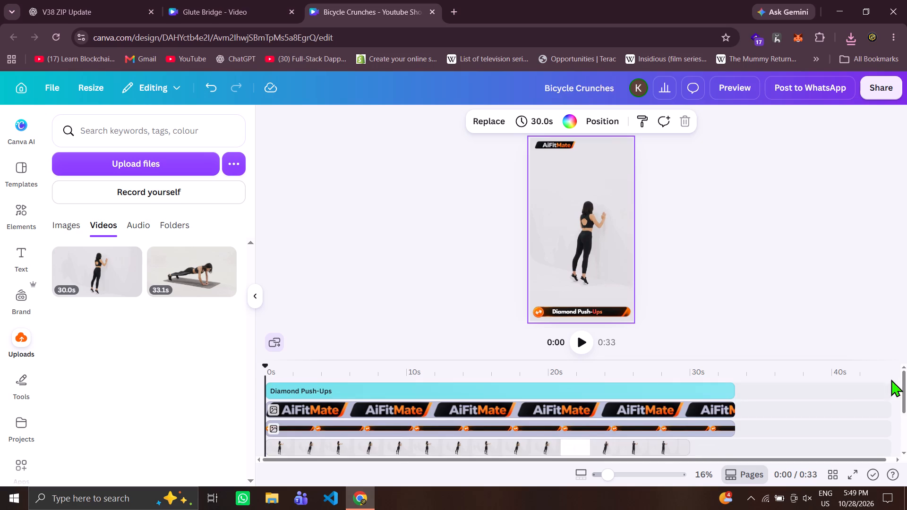
left_click(667, 390)
left_click(700, 421, "shift")
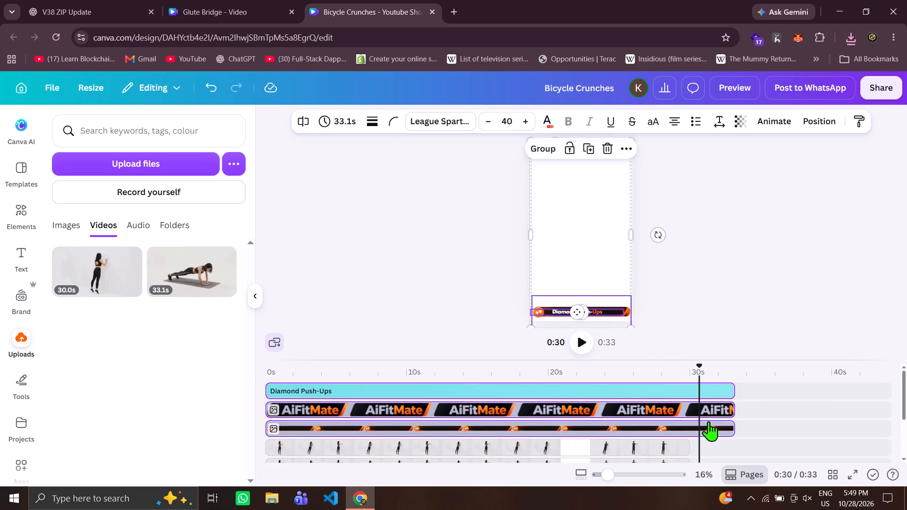
left_click_drag(727, 407, 685, 404)
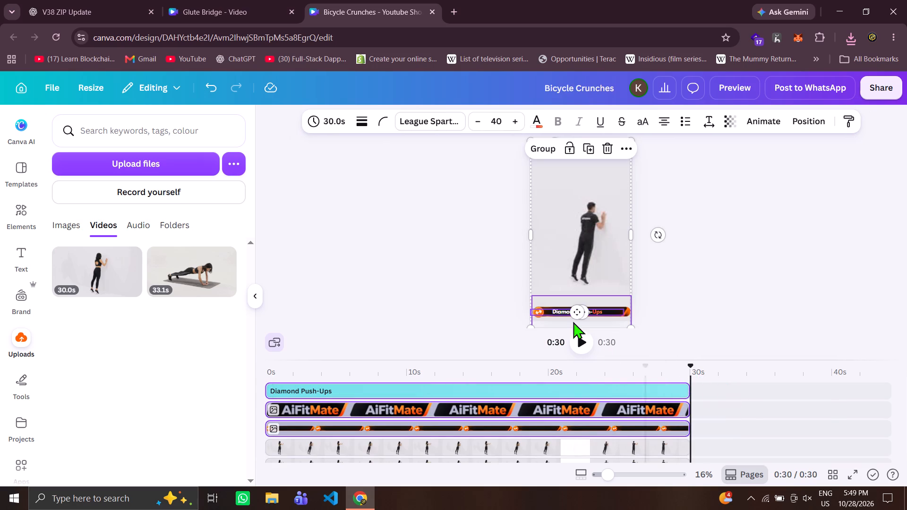
Replace the banner title "Diamond Push-Ups" in the vertical design with "Wall Push-Up".
left_click(598, 313)
left_click(639, 394)
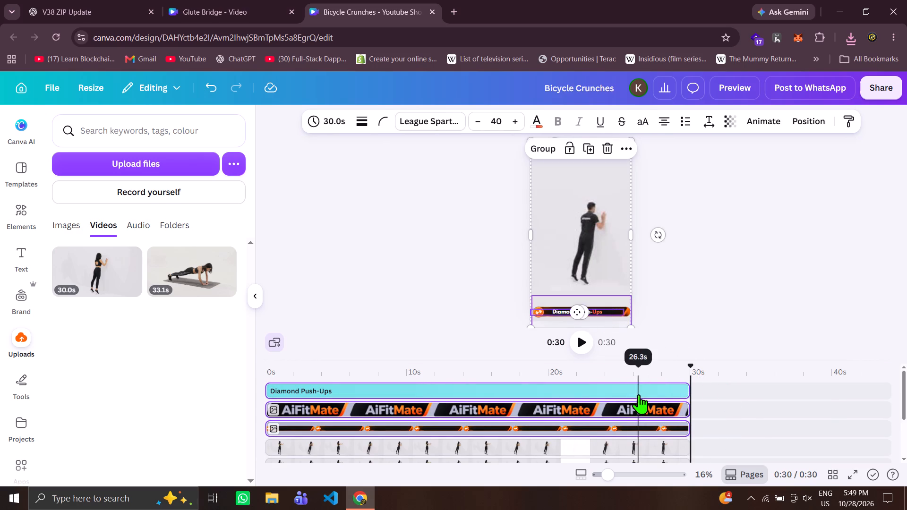
triple_click(597, 310)
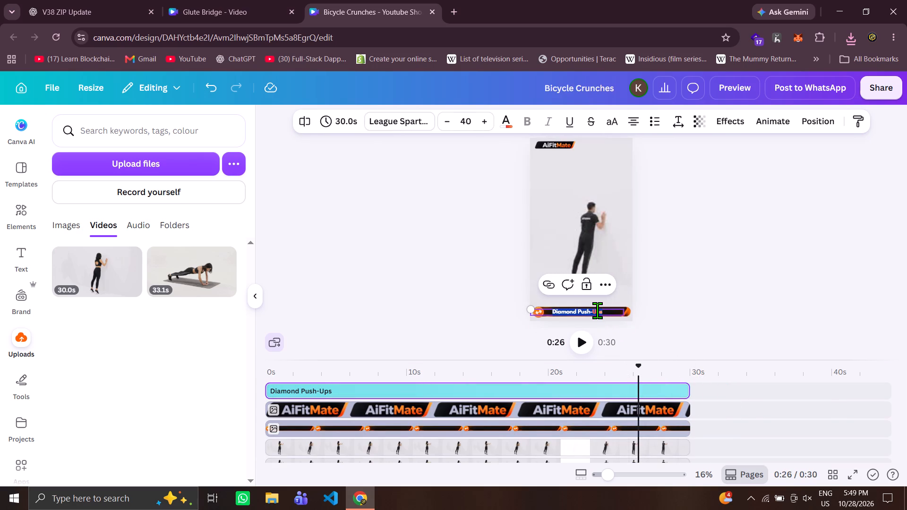
key("super+v")
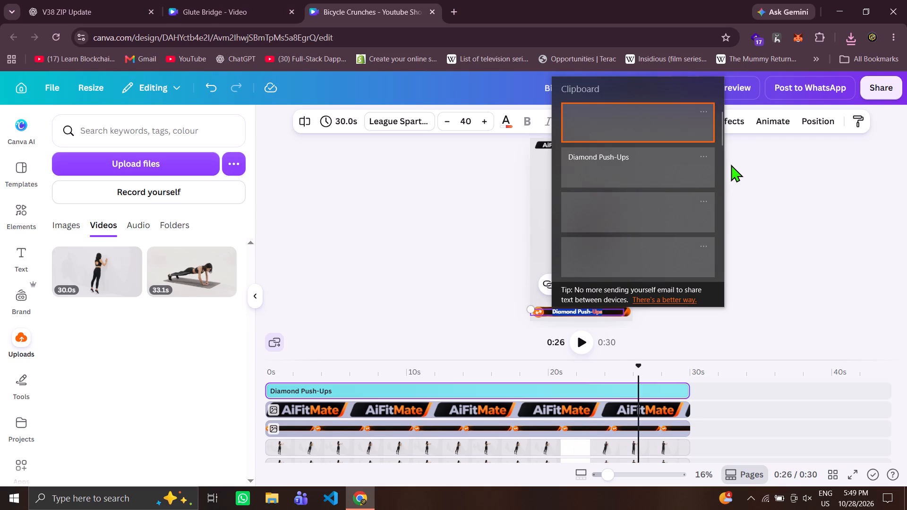
left_click(725, 155)
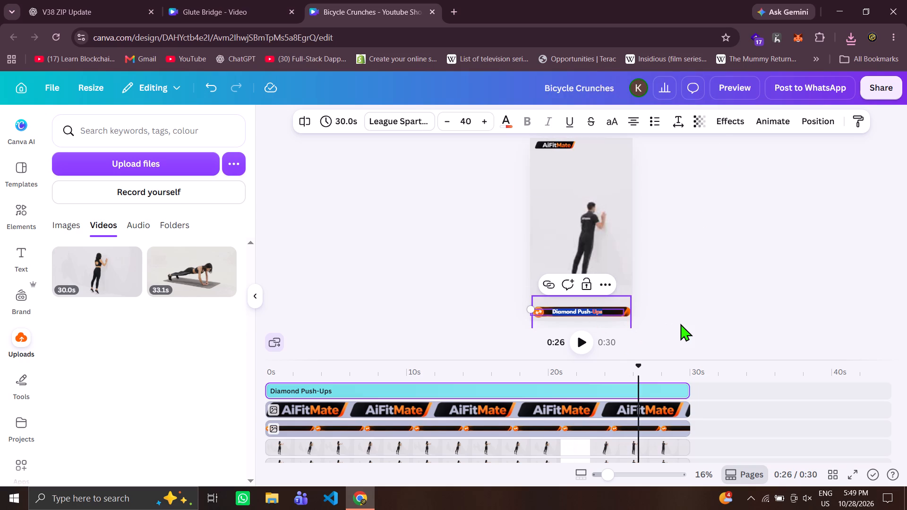
type("Wall Push")
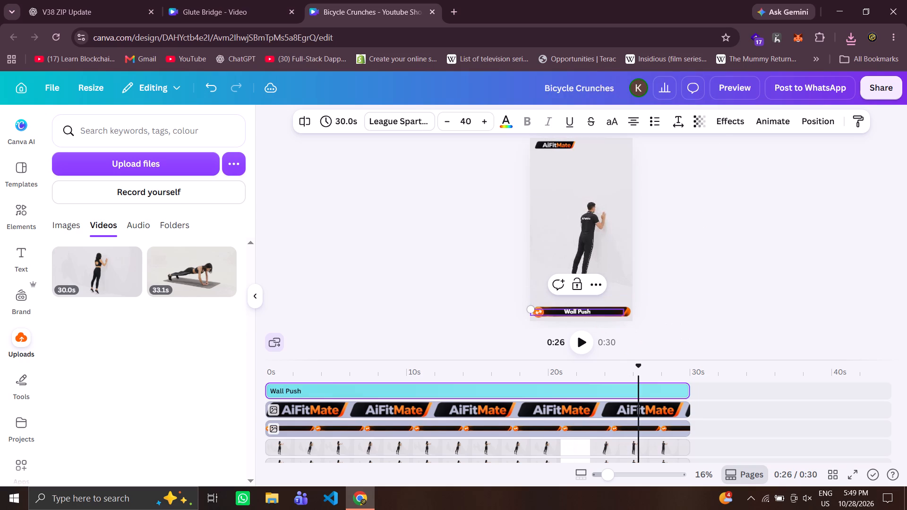
key("ctrl+2")
key("ctrl+3")
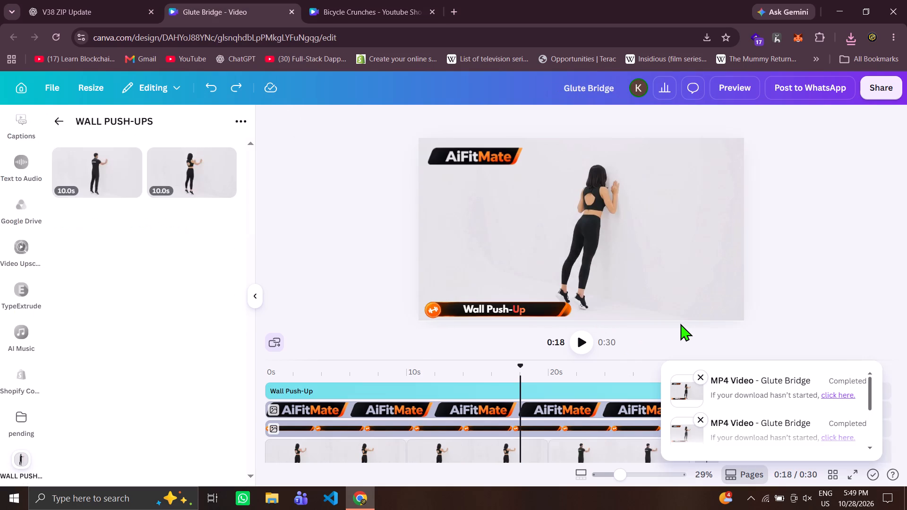
type("-Up")
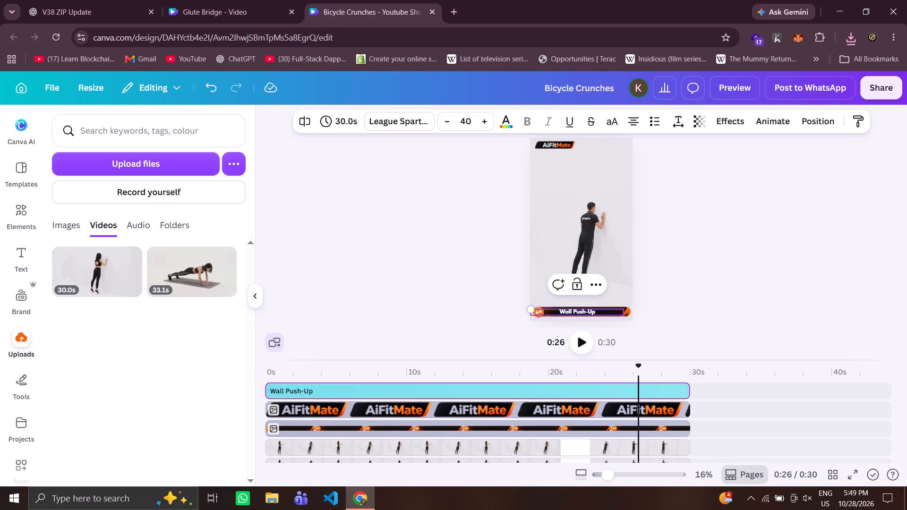
Colour the letters "Up" in the banner title with the red-orange default gradient.
key("shift+Left")
key("shift+Left")
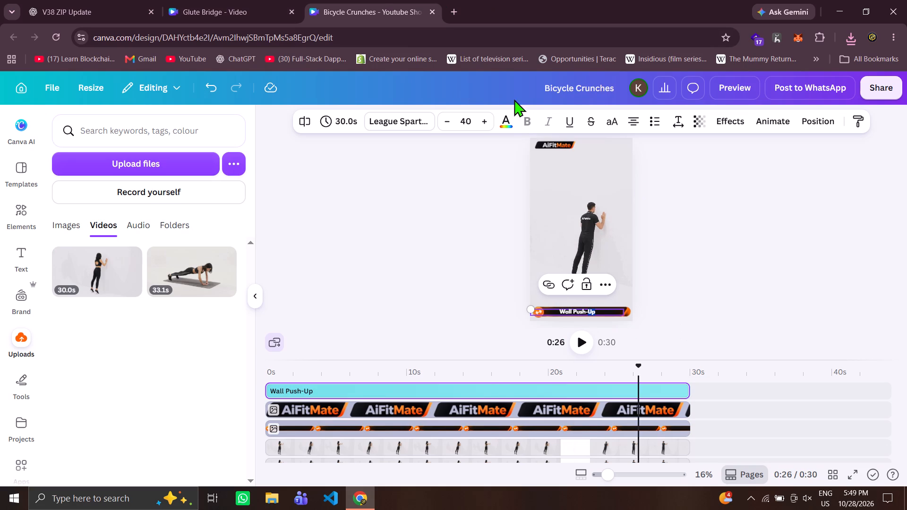
left_click(509, 123)
left_click(248, 382)
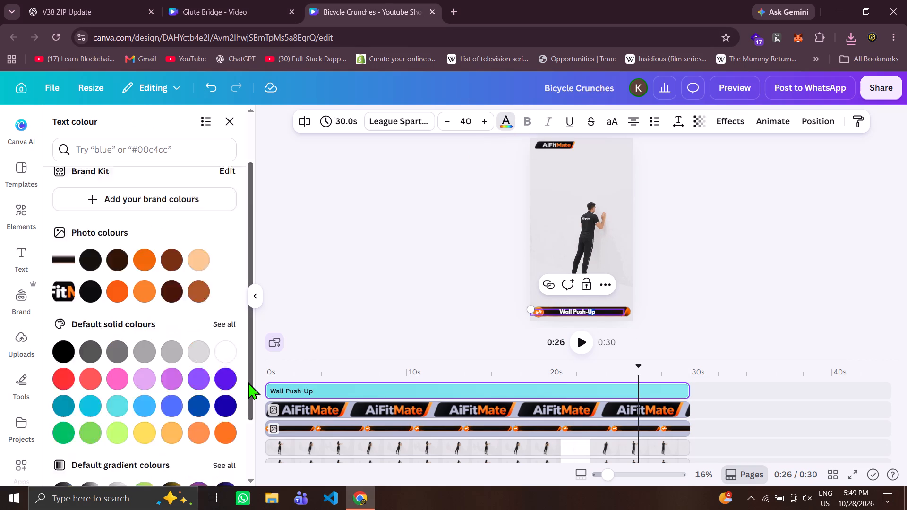
left_click(86, 442)
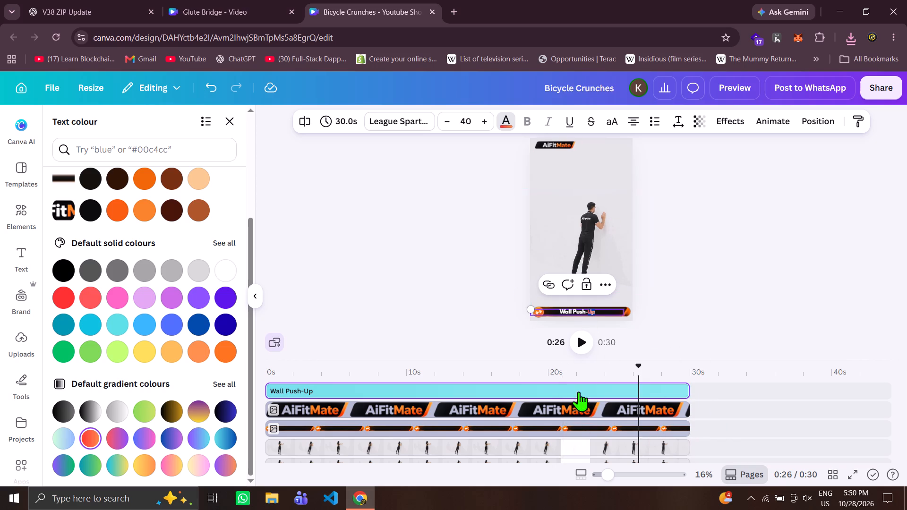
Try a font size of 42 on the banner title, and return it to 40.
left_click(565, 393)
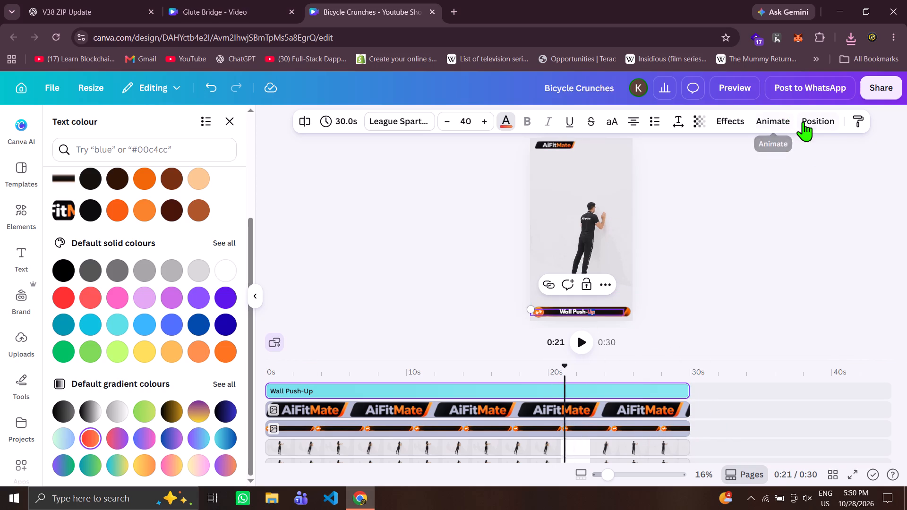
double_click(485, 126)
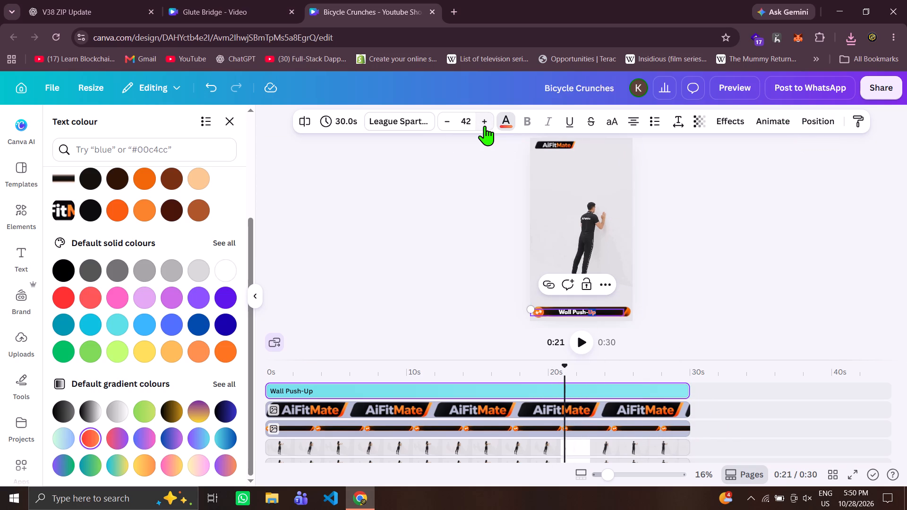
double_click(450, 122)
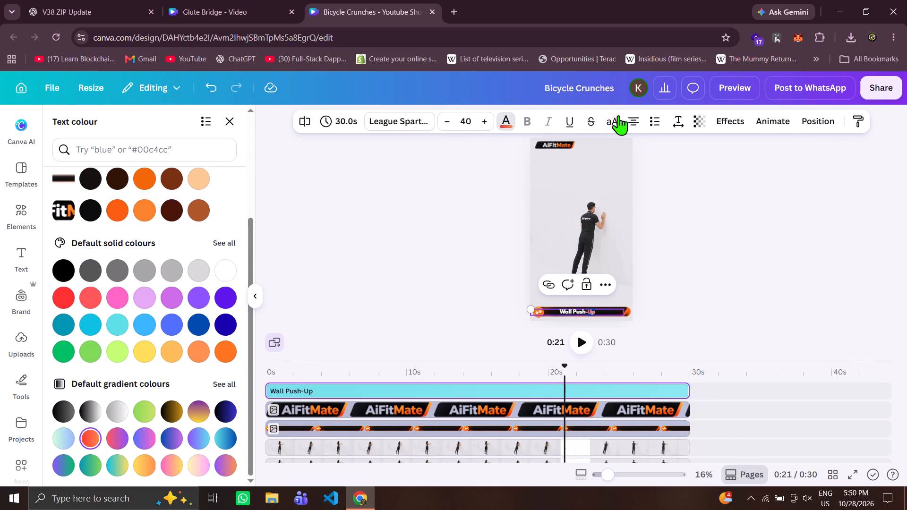
Preview the vertical video to check how the title sits on its banner, and close the preview.
left_click(742, 87)
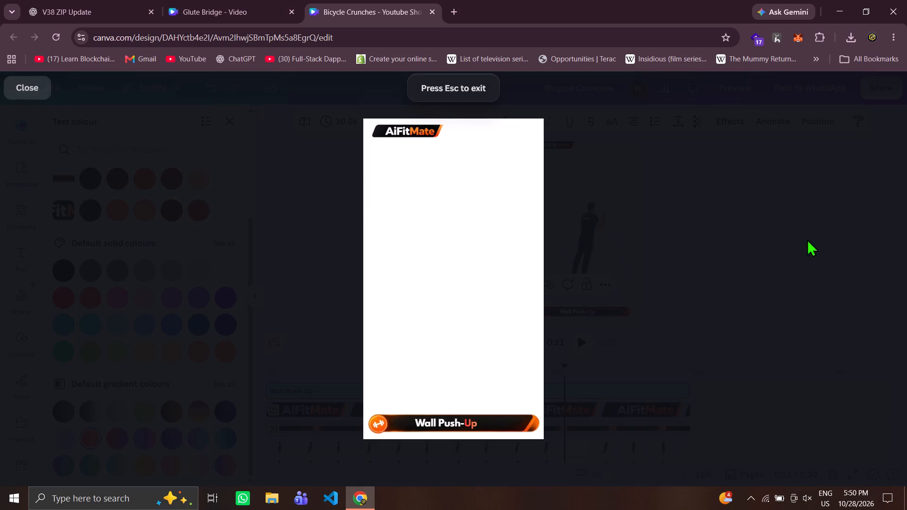
left_click(808, 157)
Shift the "Wall Push-Up" title horizontally along its banner, trying X -20 px and settling on -55 px.
left_click(817, 126)
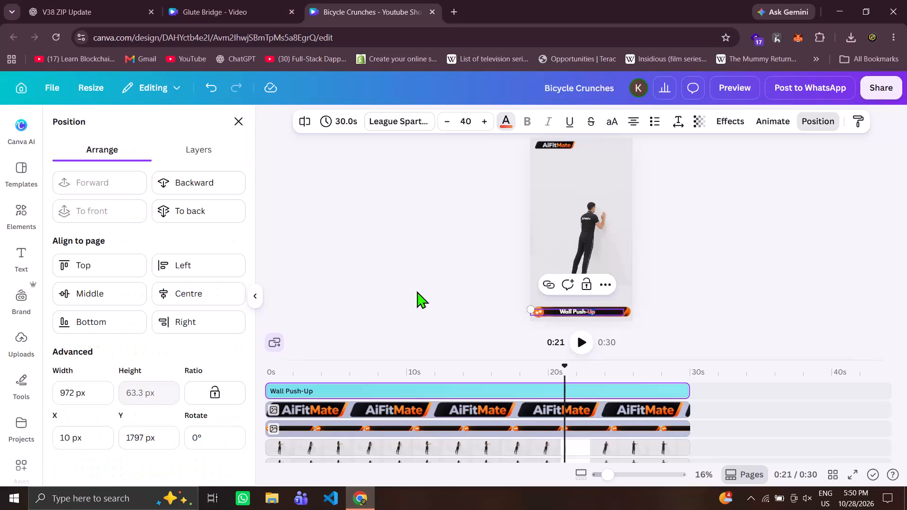
left_click_drag(84, 437, 0, 442)
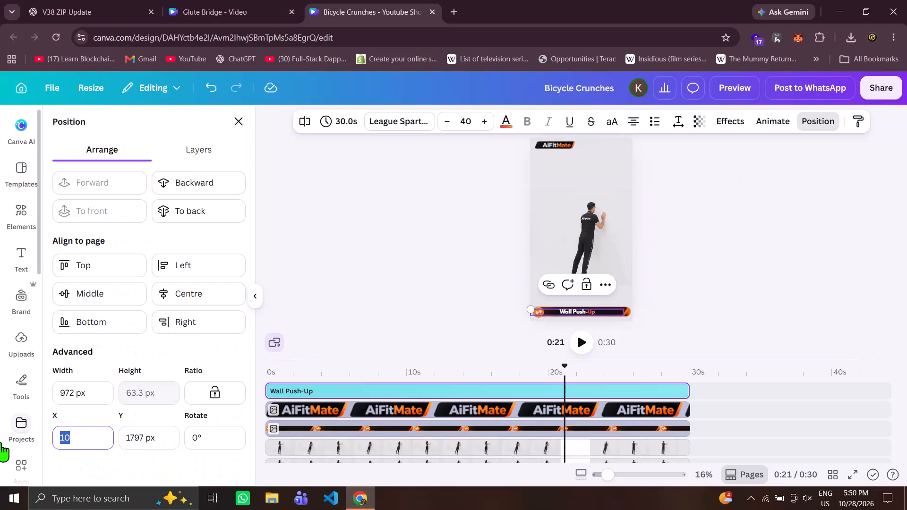
type("-20")
key("Return")
double_click(0, 442)
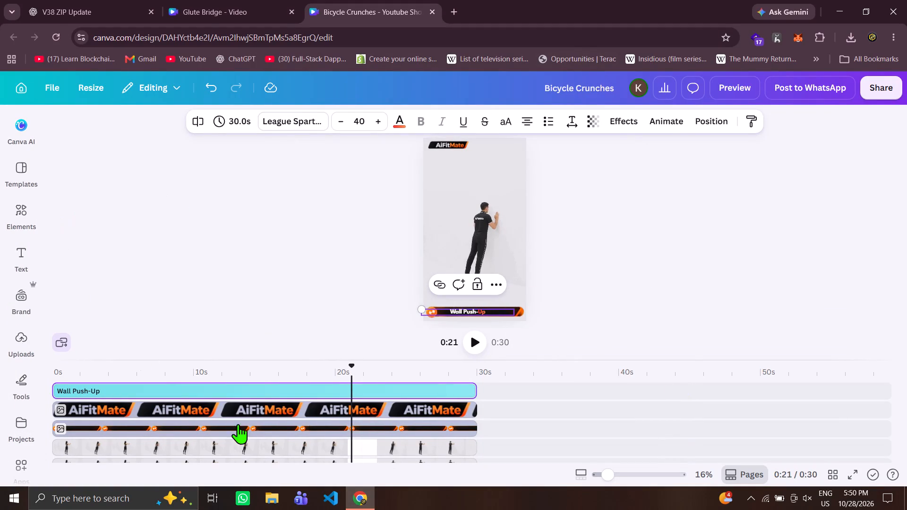
left_click(345, 386)
left_click(703, 116)
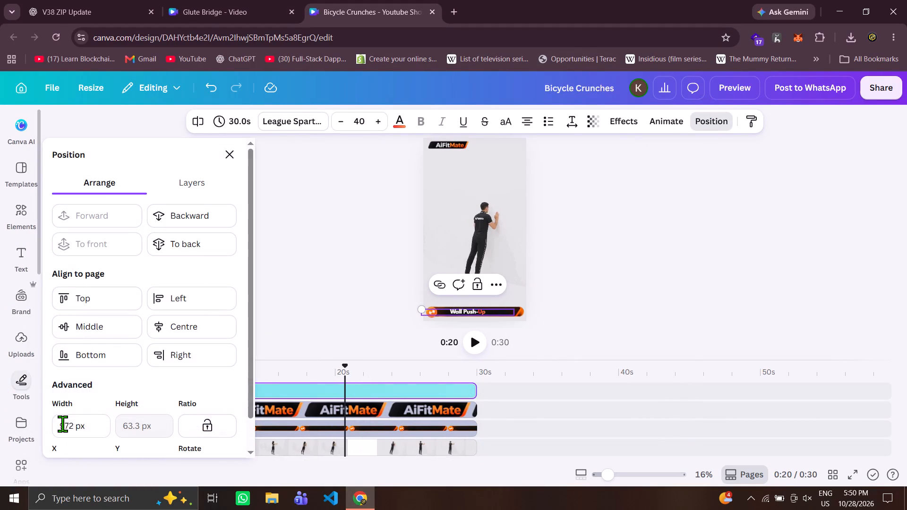
left_click(86, 424)
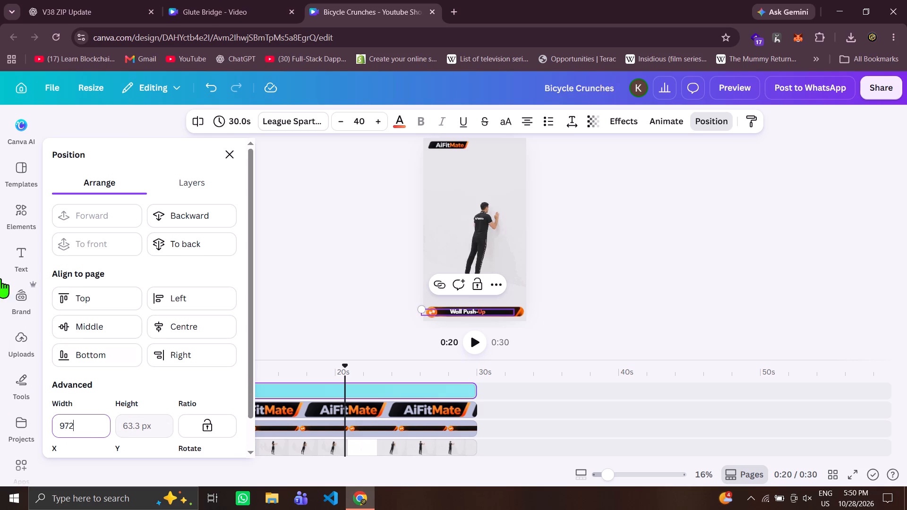
Shift the "Wall Push-Up" title further along its banner, trying X -40 px and settling on -55 px.
left_click(19, 342)
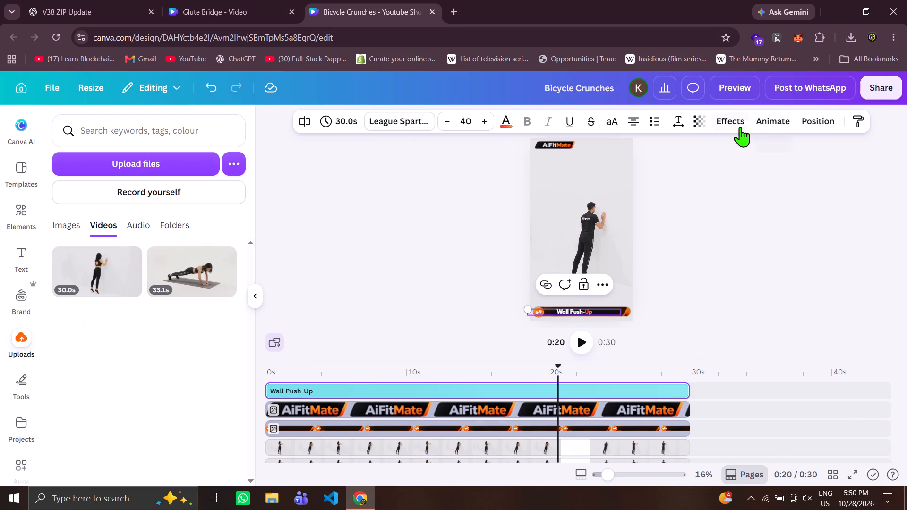
left_click(805, 116)
left_click(82, 439)
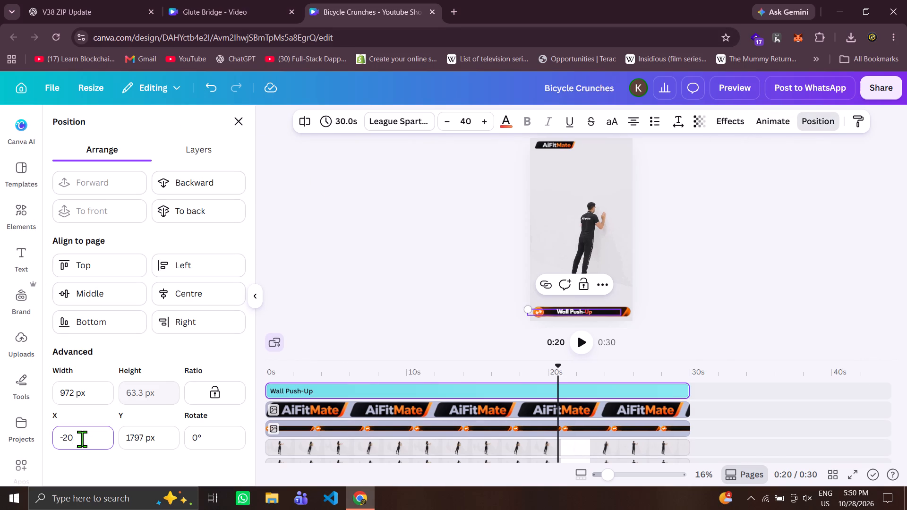
key("ctrl+a")
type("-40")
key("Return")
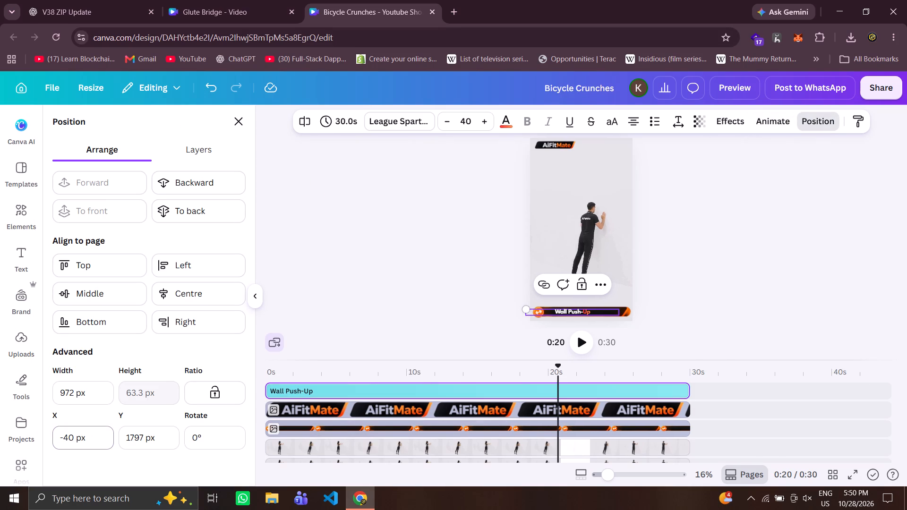
left_click(85, 436)
key("ctrl+a")
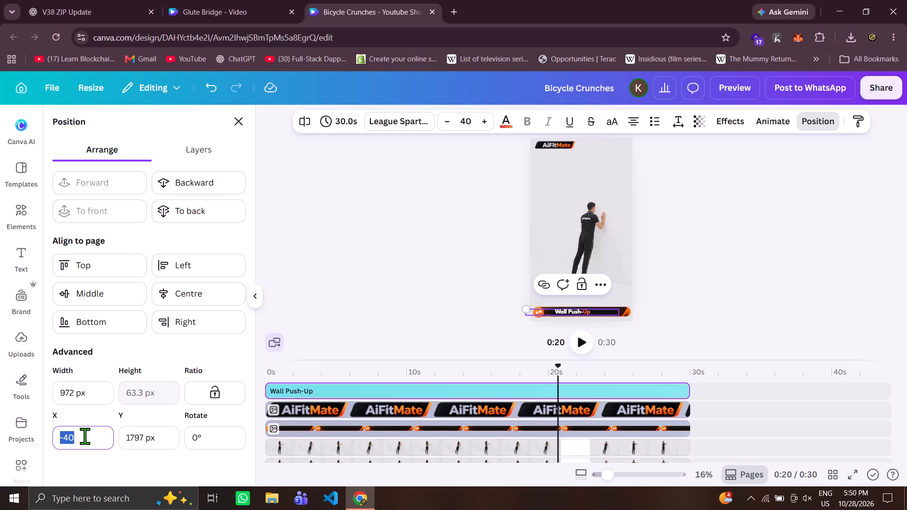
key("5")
key("BackSpace")
key("BackSpace")
key("BackSpace")
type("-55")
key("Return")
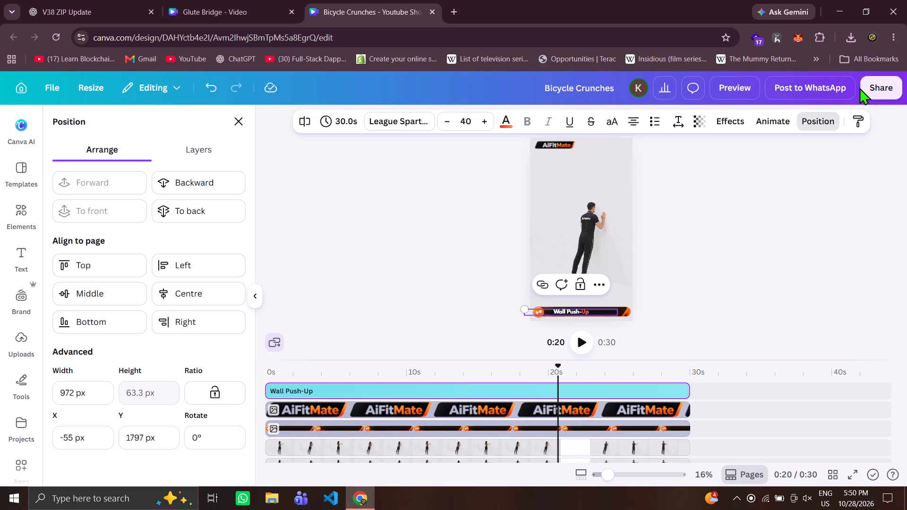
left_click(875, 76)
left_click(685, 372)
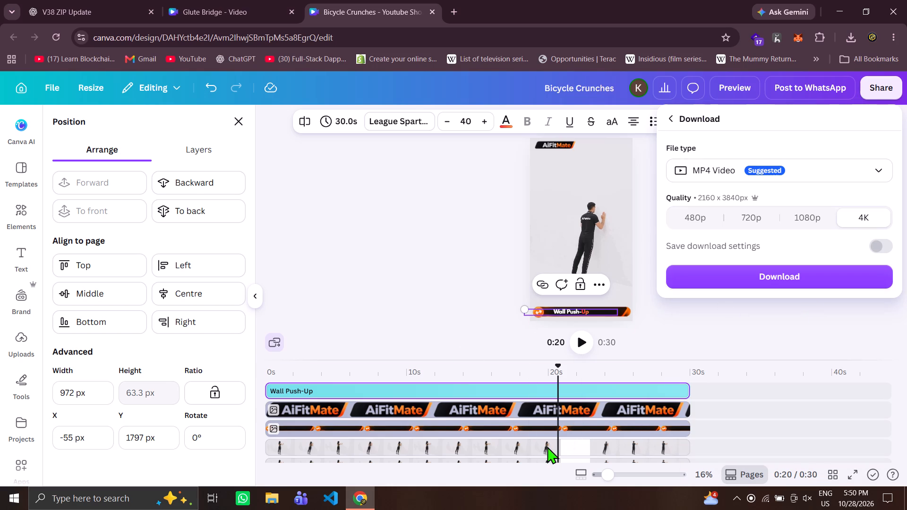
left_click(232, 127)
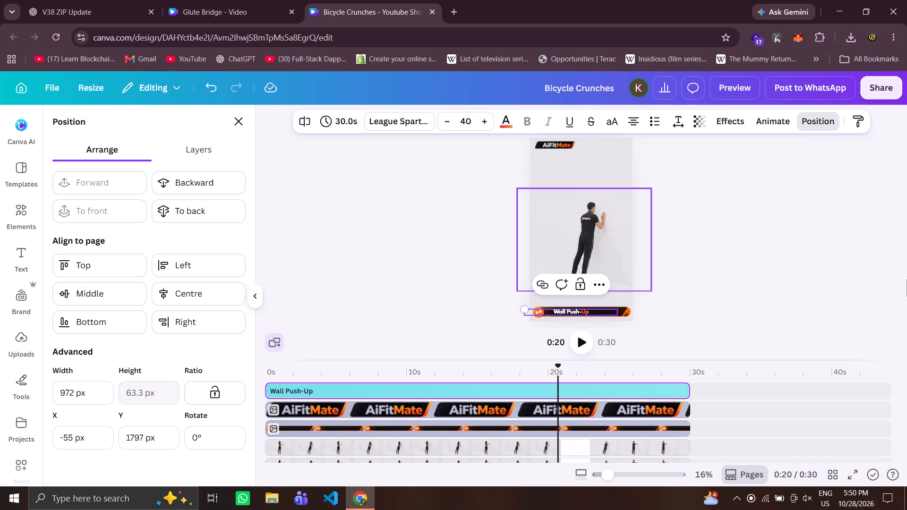
Check the timeline's clip tracks and play the video from about the 10-second mark to review the title and exercise clips.
left_click_drag(905, 398, 899, 418)
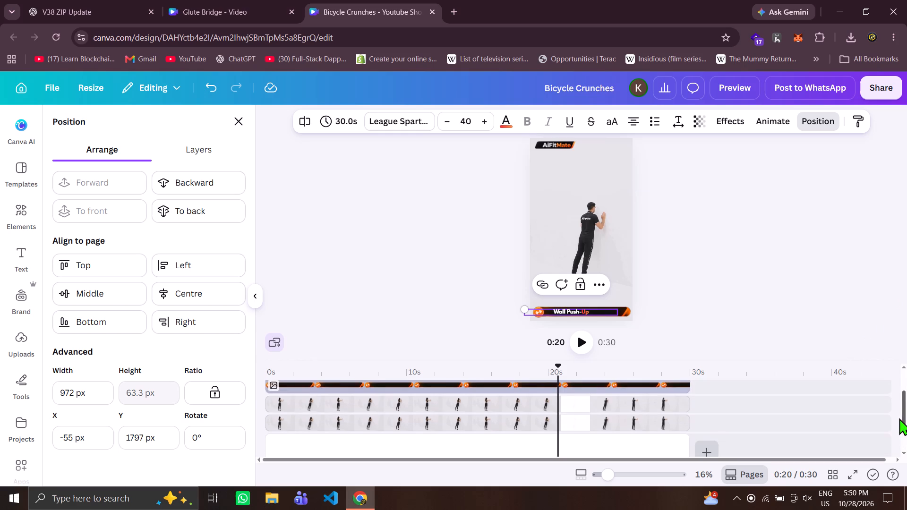
left_click_drag(899, 418, 872, 358)
left_click(334, 445)
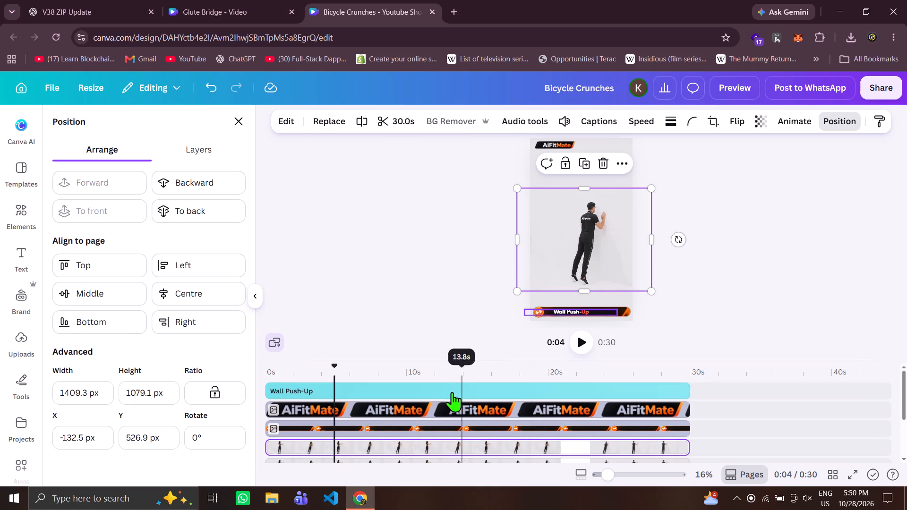
left_click(412, 399)
left_click(578, 342)
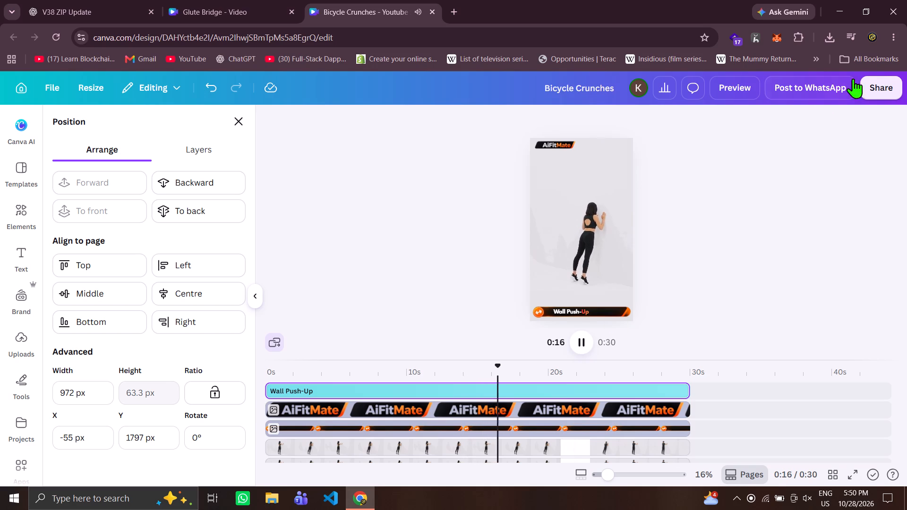
Download the vertical Wall Push-Up video as an MP4 in 4K quality.
left_click(884, 86)
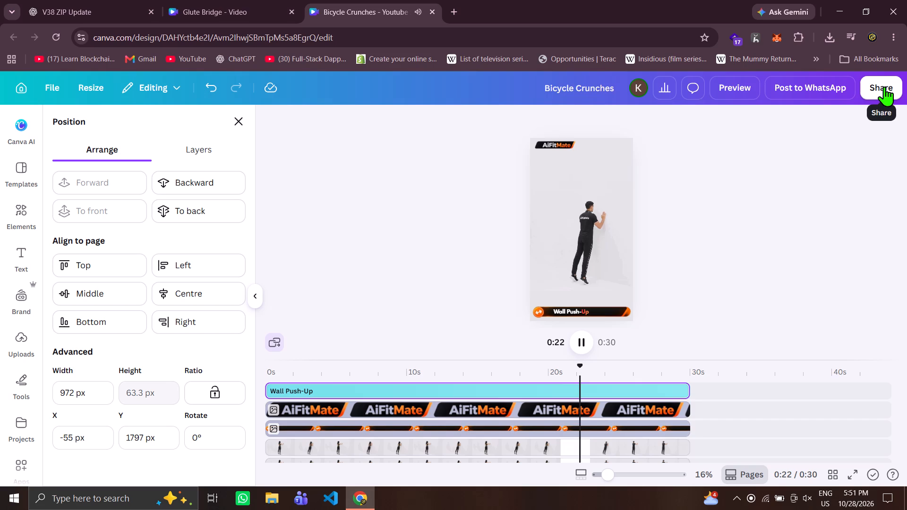
left_click(676, 358)
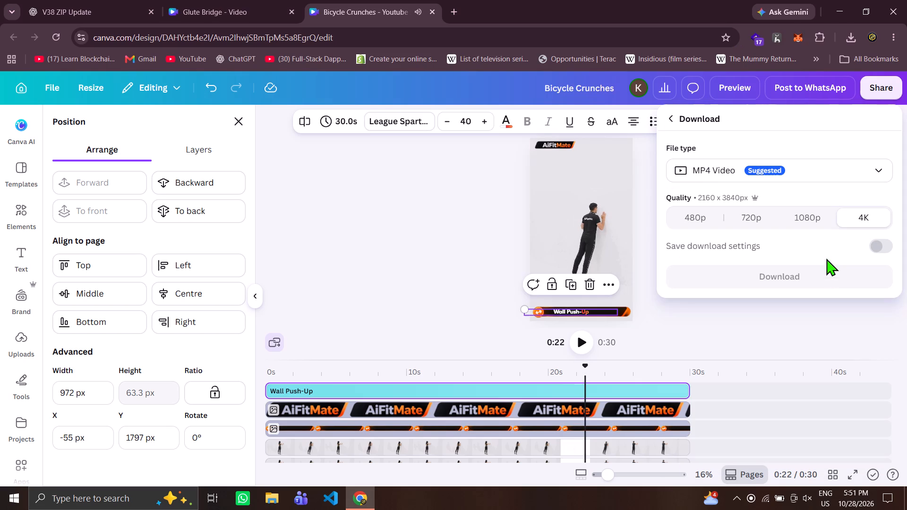
left_click(828, 278)
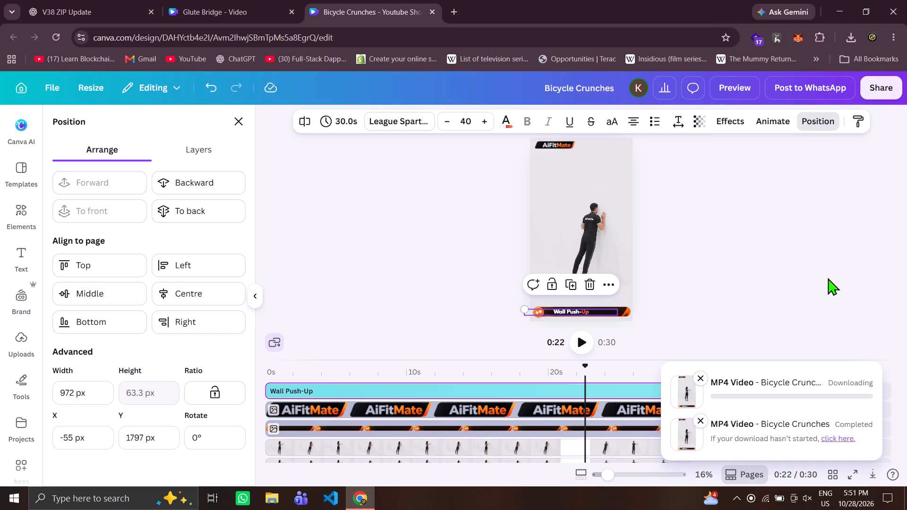
Open Downloads in File Explorer, and copy the phrase "wall push ups" from a search suggestion in a temporary Chrome tab.
key("super+2")
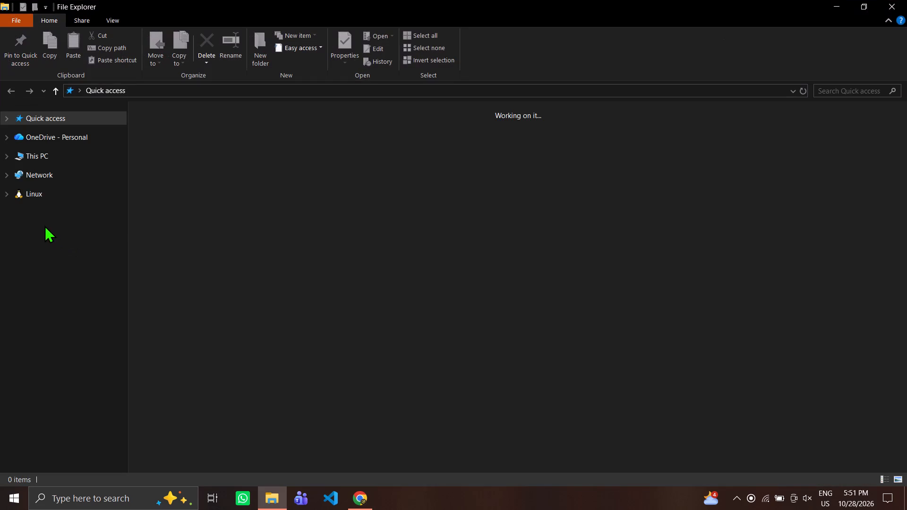
left_click(61, 215)
key("alt+Tab")
key("ctrl+t")
type("wall p")
type("us")
key("ctrl+a")
key("Down")
key("ctrl+a")
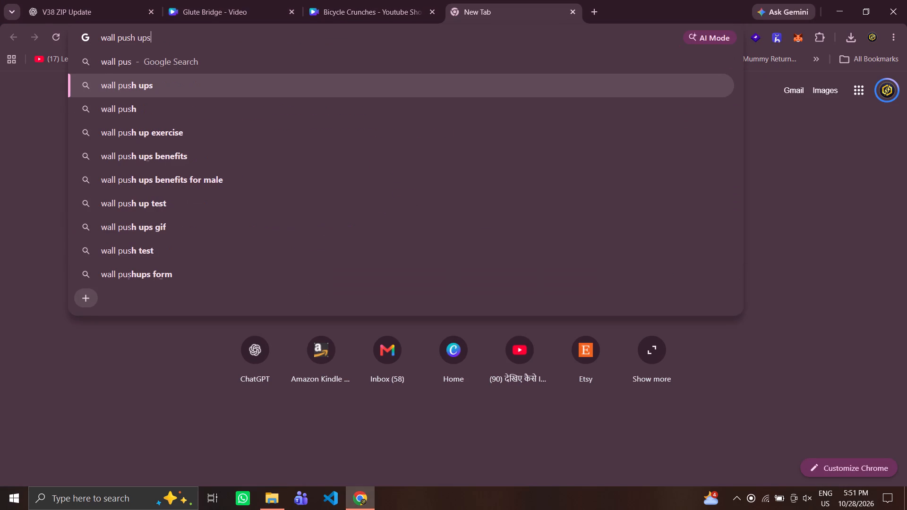
key("ctrl+c")
key("ctrl+w")
Switch to File Explorer and create a folder named "wall push ups" in Downloads.
key("super+2")
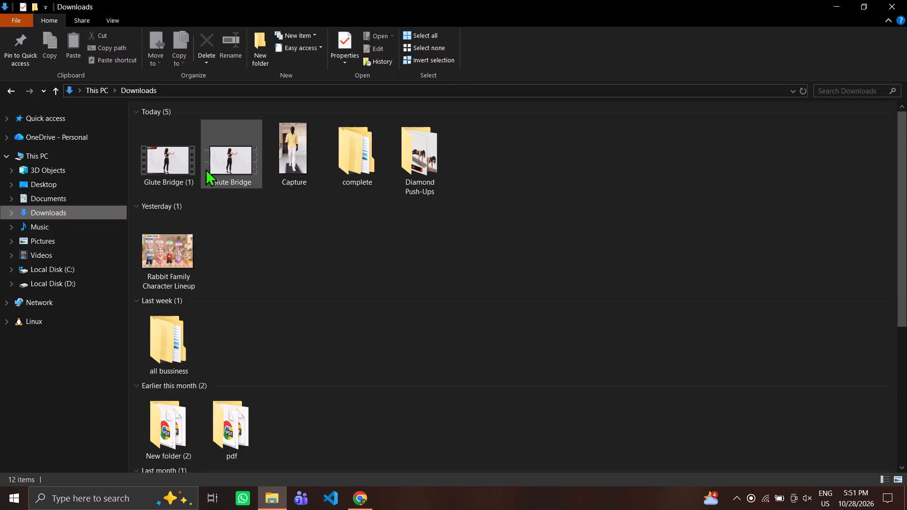
key("ctrl+shift+n")
key("ctrl+v")
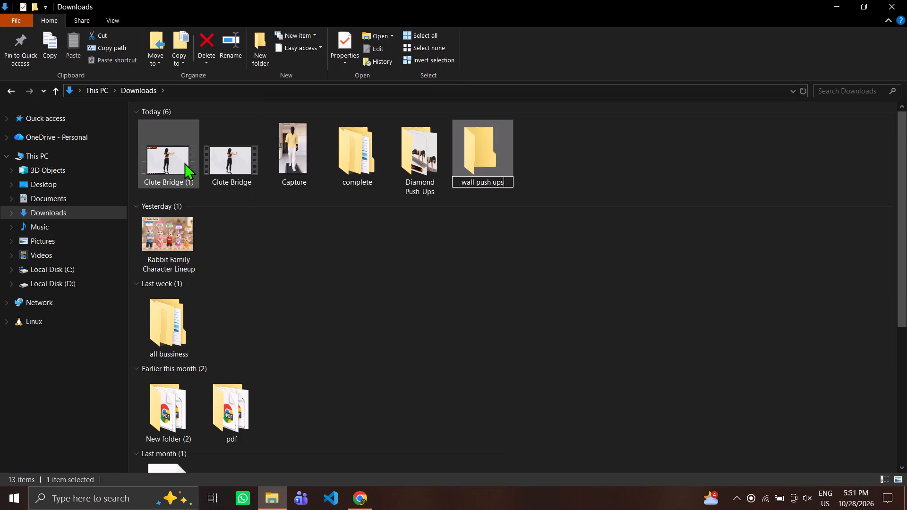
key("Return")
Rename the landscape video "Glute Bridge (1)" in Downloads as "wall push ups".
left_click(79, 224)
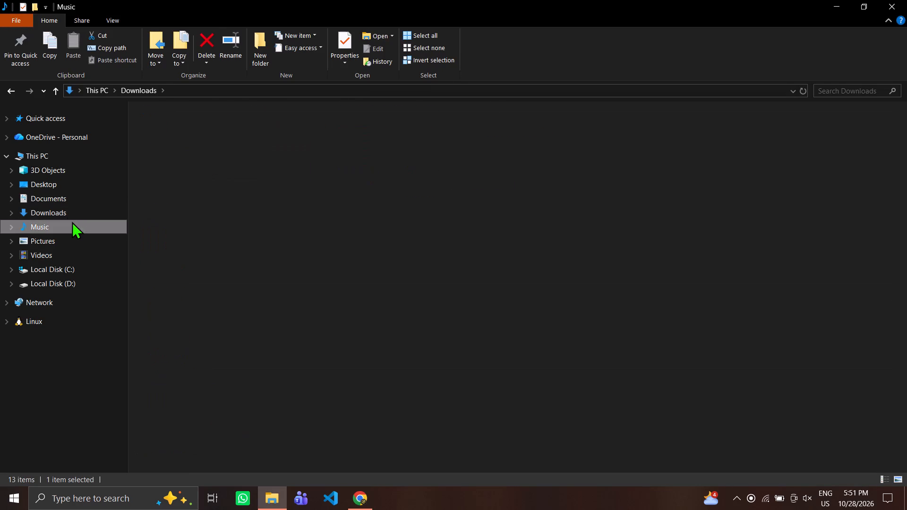
left_click(60, 215)
left_click(166, 165)
key("F2")
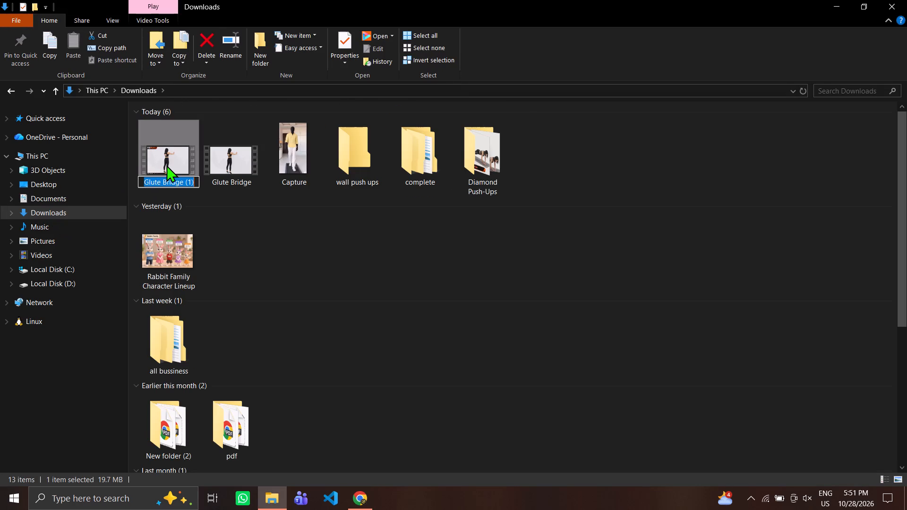
key("ctrl+v")
key("Return")
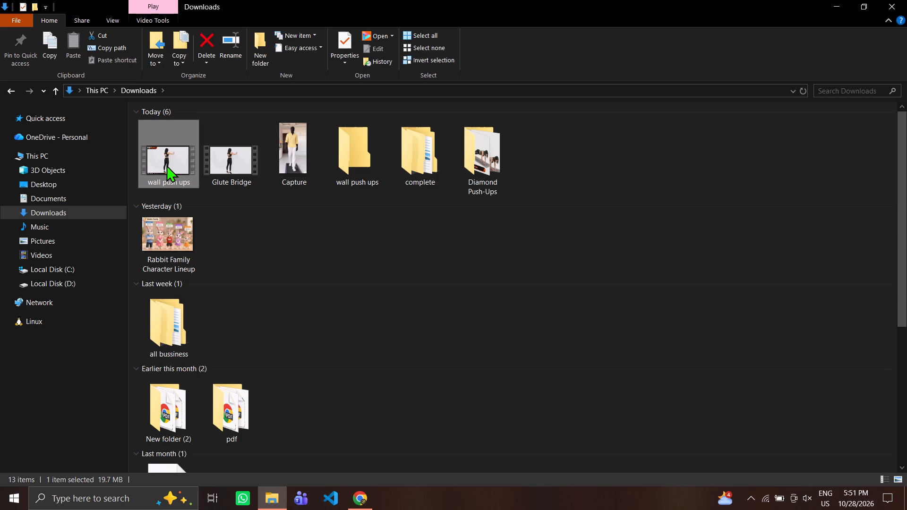
Delete the clean video "Glute Bridge" from Downloads.
key("Right")
key("Delete")
key("Return")
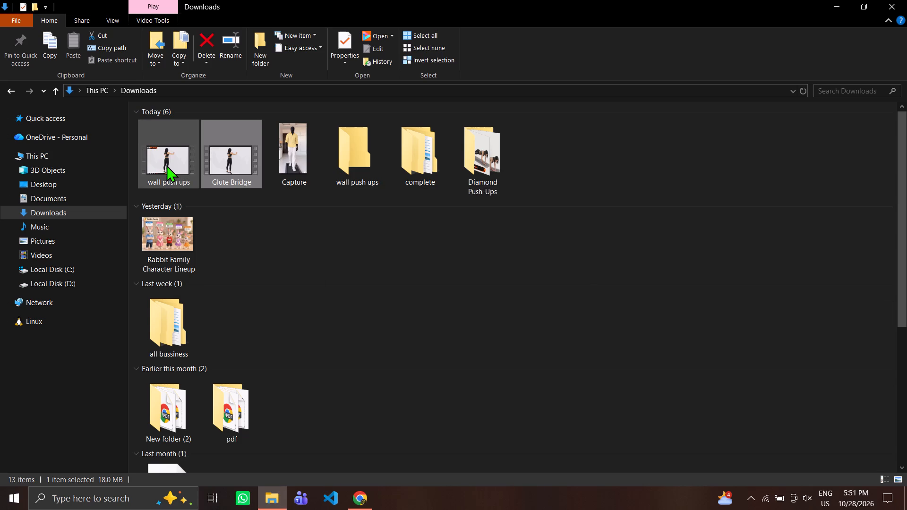
Switch to Chrome and check the download of the vertical Bicycle Crunches design.
key("alt+Tab")
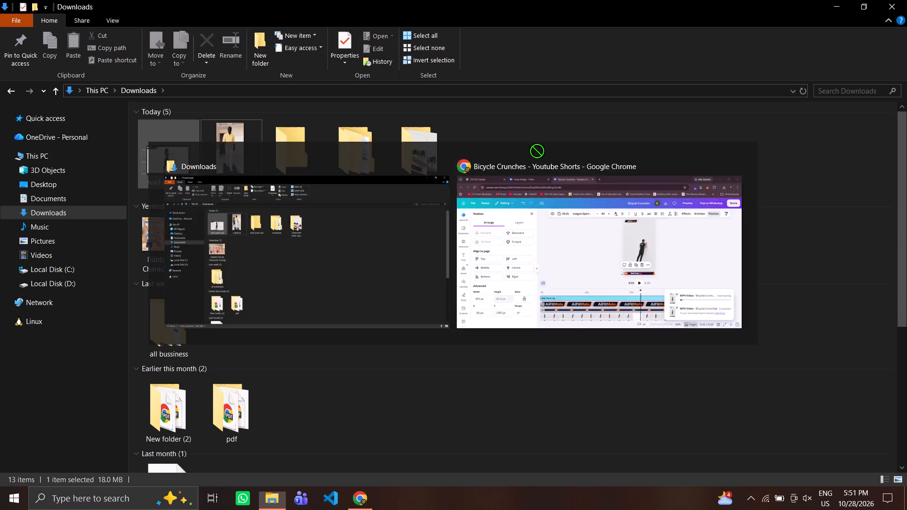
left_click_drag(906, 388, 906, 431)
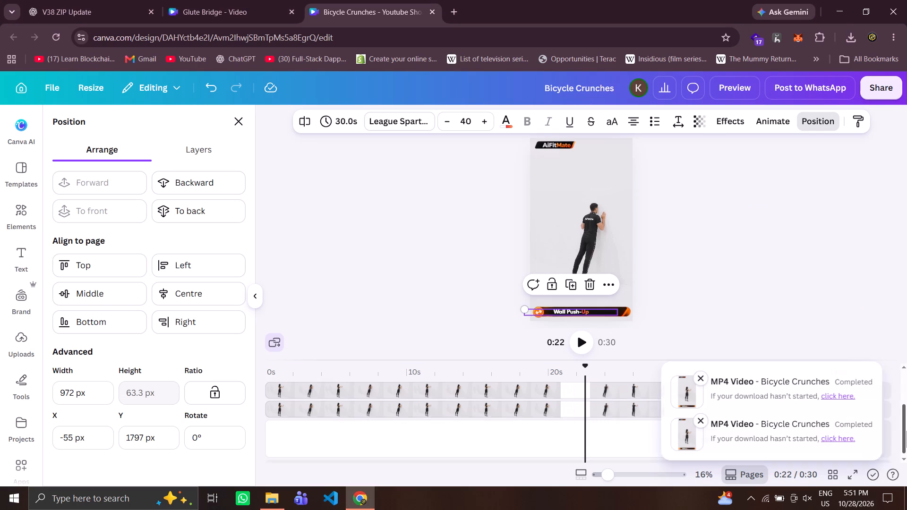
left_click_drag(906, 431, 901, 346)
left_click(225, 0)
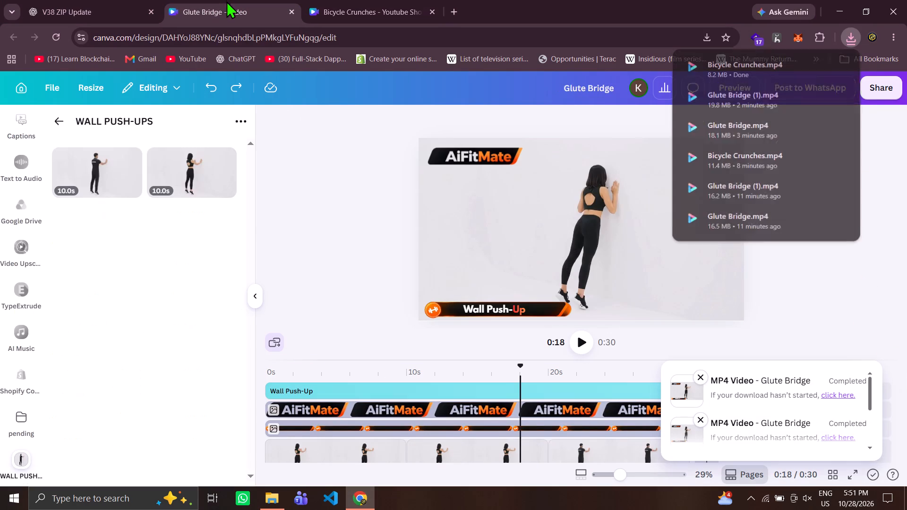
Switch to File Explorer and rename the vertical video "Bicycle Crunches" in Downloads as "wall push ups (2)".
key("alt+Tab")
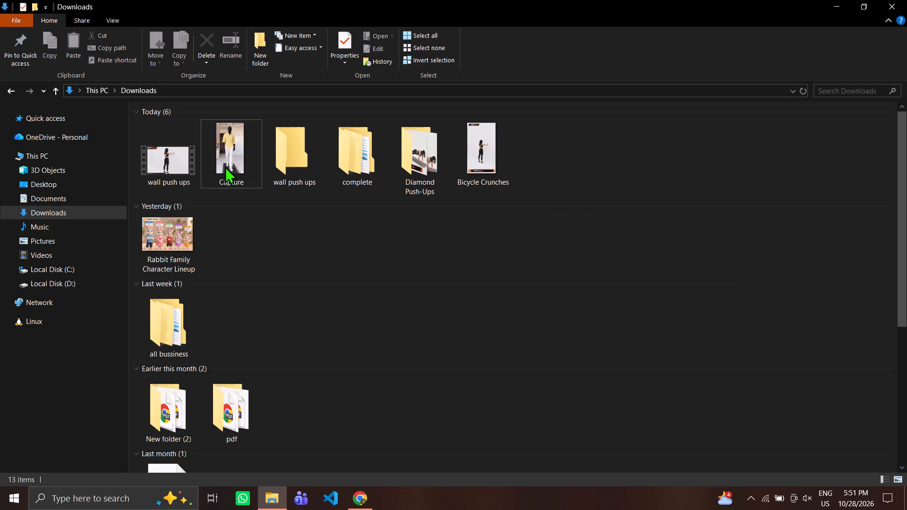
left_click(471, 167)
key("F2")
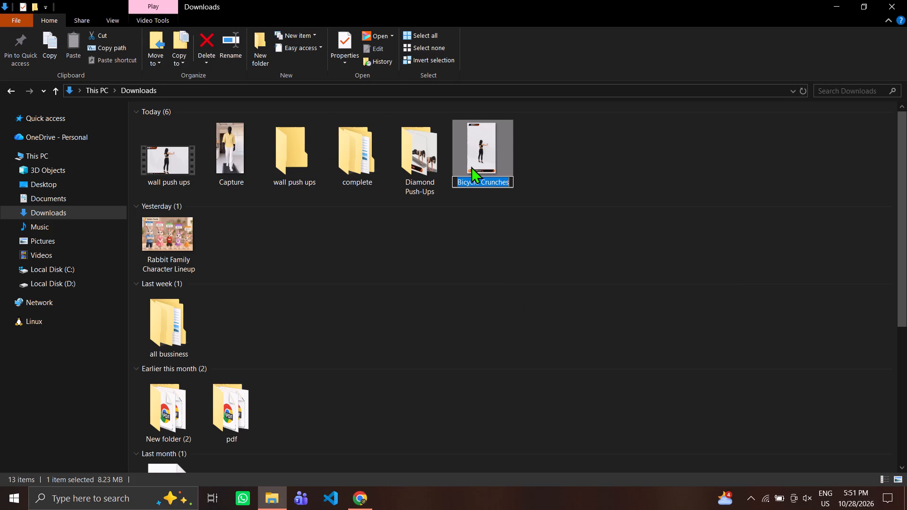
key("ctrl+v")
key("Return")
key("Return")
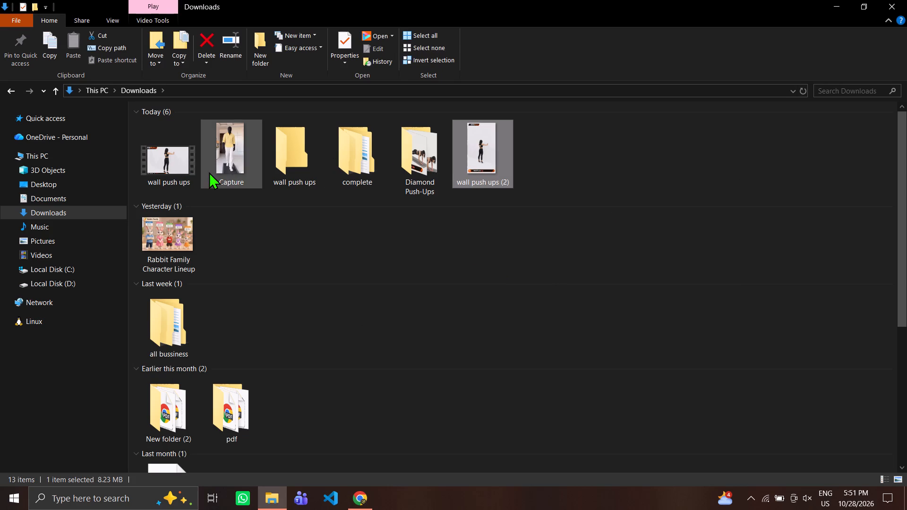
Move the videos "wall push ups" and "wall push ups (2)" into the "wall push ups" folder, shown as large thumbnails, and return to Downloads.
left_click(181, 161, "ctrl")
key("ctrl+x")
double_click(285, 149)
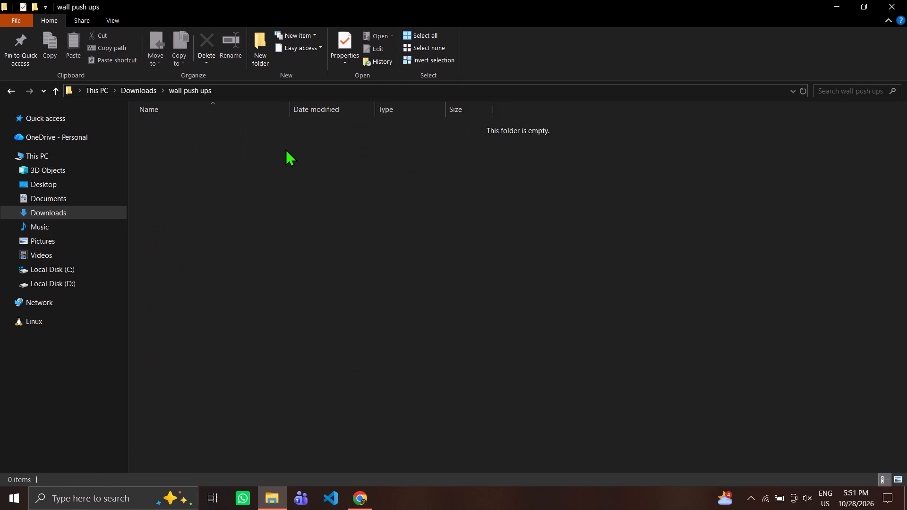
key("ctrl+v")
left_click(898, 474)
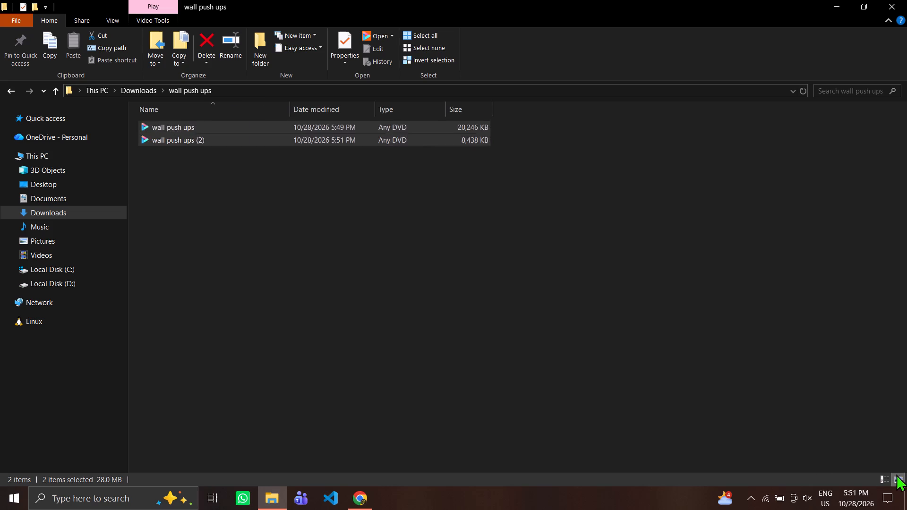
left_click(342, 316)
left_click_drag(342, 316, 342, 322)
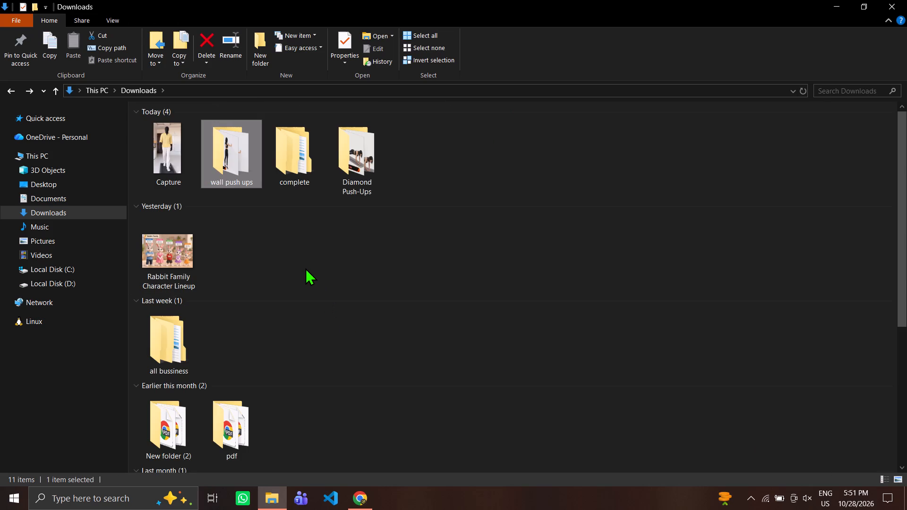
Move the "wall push ups" and "Diamond Push-Ups" folders from Downloads into the "complete" folder.
key("ctrl+x")
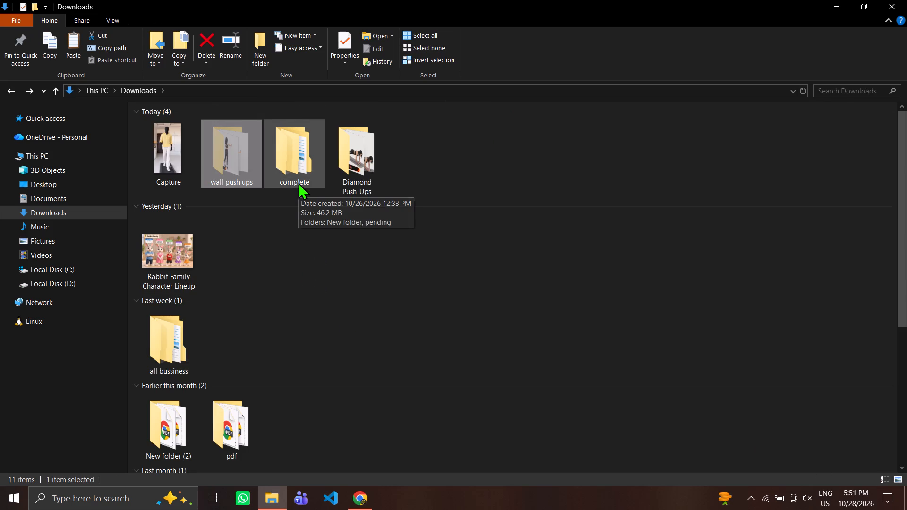
double_click(357, 162)
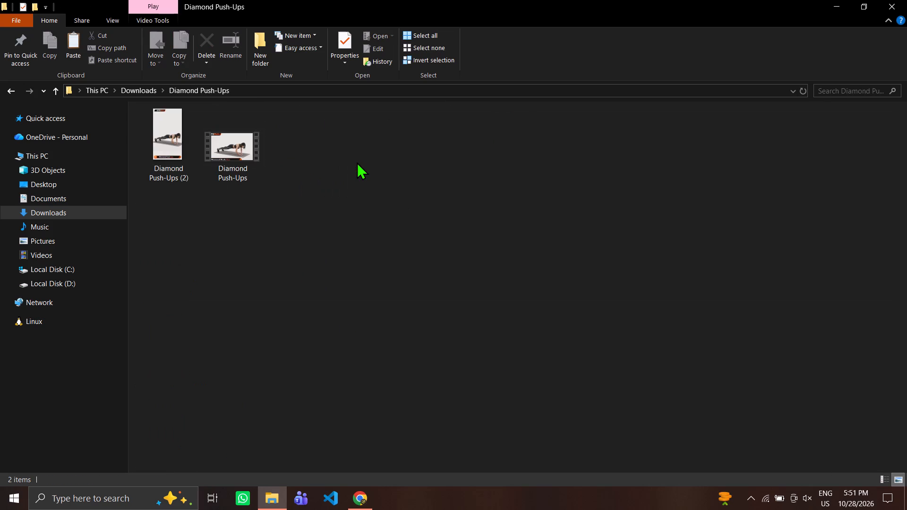
left_click(357, 162)
left_click(251, 153, "ctrl")
key("ctrl+x")
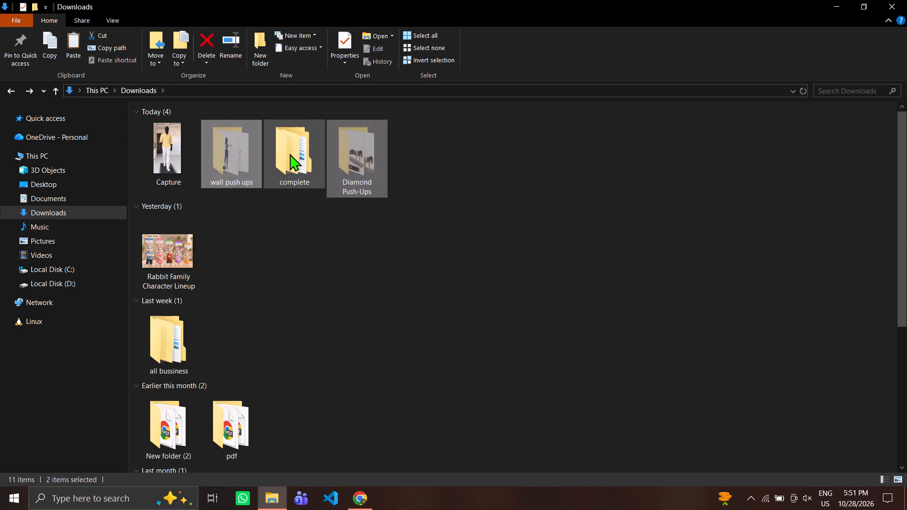
double_click(290, 153)
key("ctrl+v")
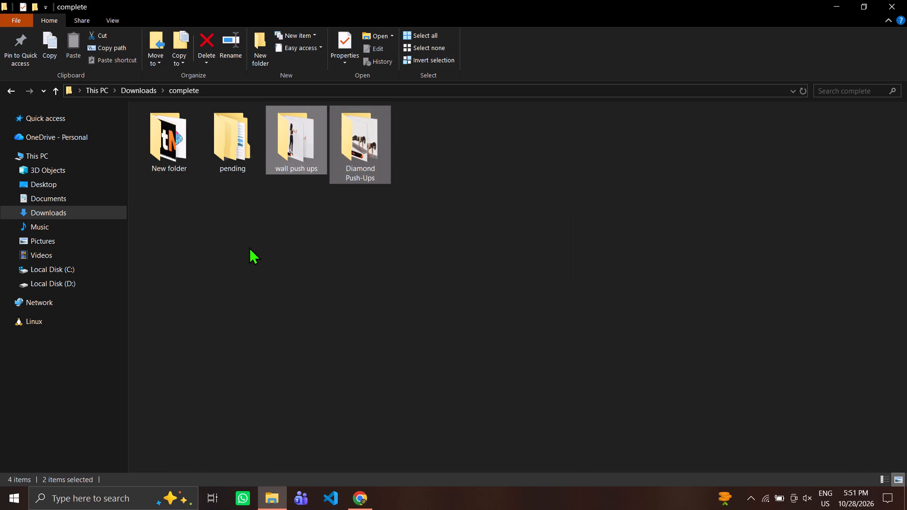
Look through the "New folder" and "pending" folders inside "complete" to review the remaining exercise material.
double_click(192, 144)
left_click(246, 160)
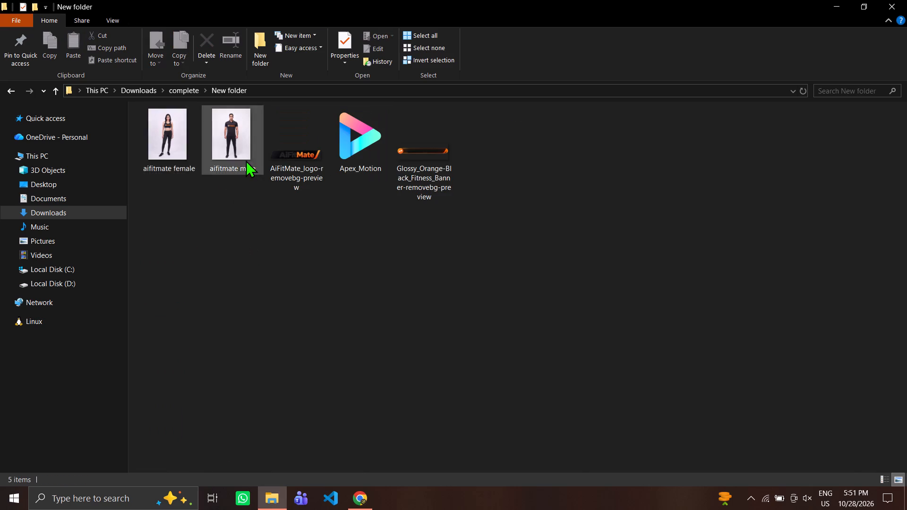
double_click(234, 159)
left_click_drag(234, 159, 244, 172)
double_click(166, 152)
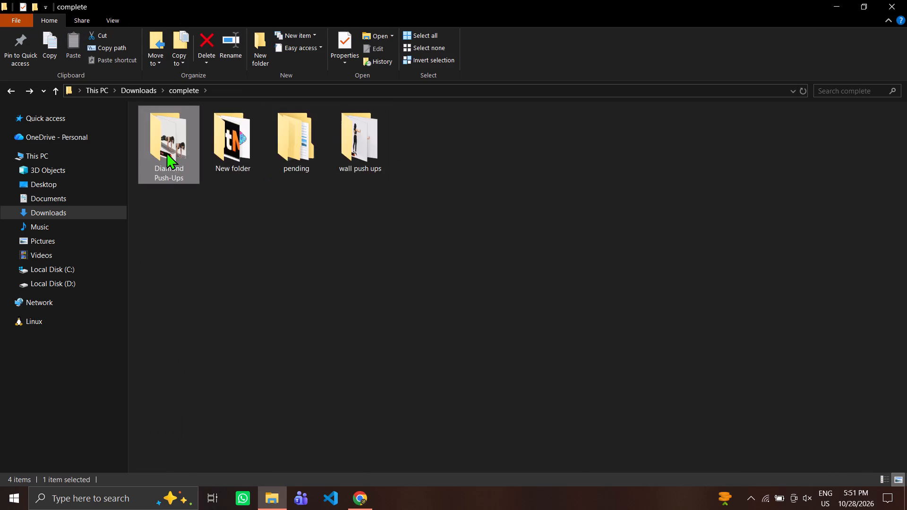
left_click_drag(166, 152, 162, 167)
double_click(301, 170)
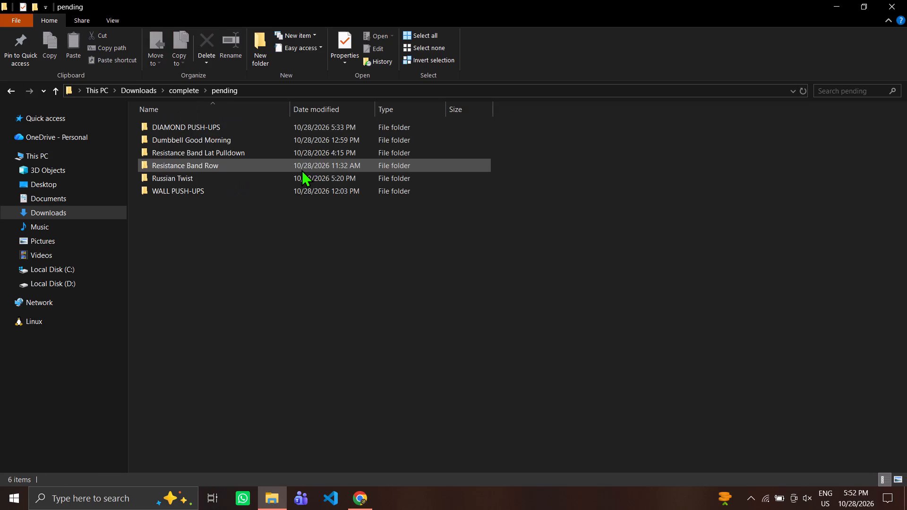
left_click(899, 477)
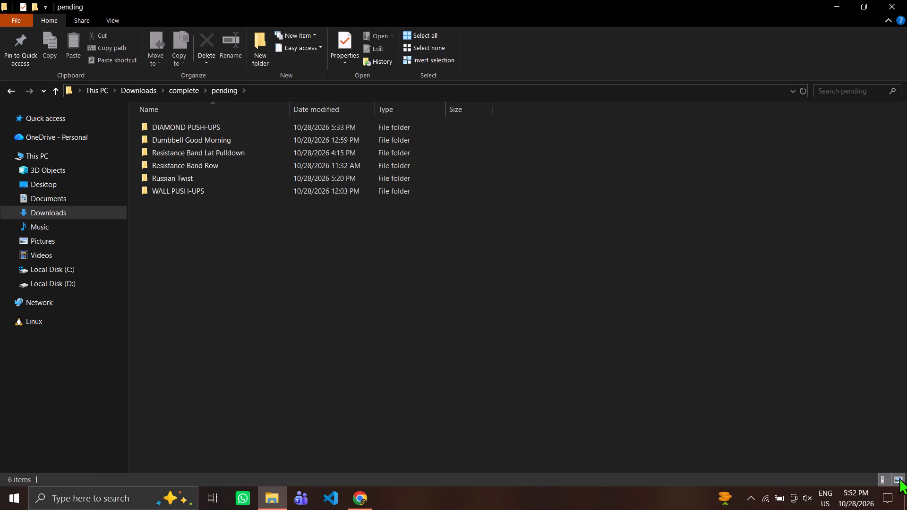
left_click(906, 0)
Switch to Chrome and delete the WALL PUSH-UPS folder from the pending folder in the landscape design.
key("alt+Tab")
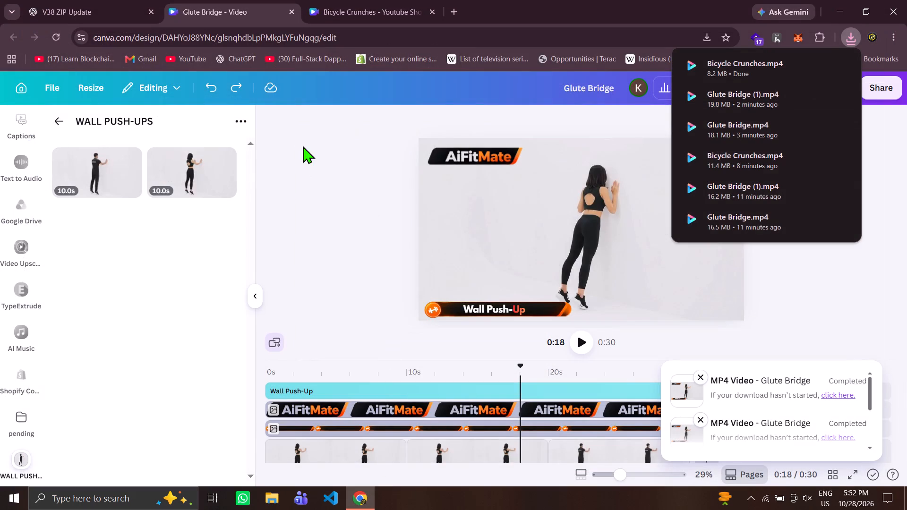
left_click(50, 125)
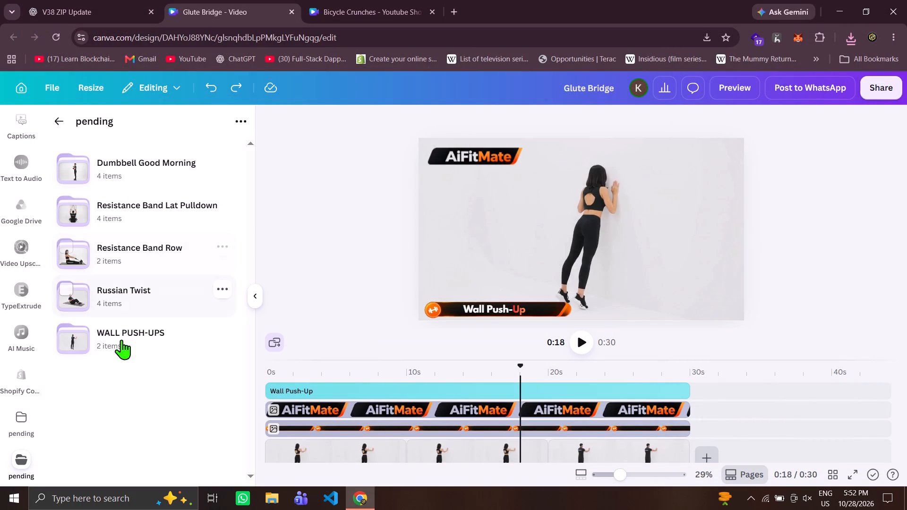
left_click(222, 335)
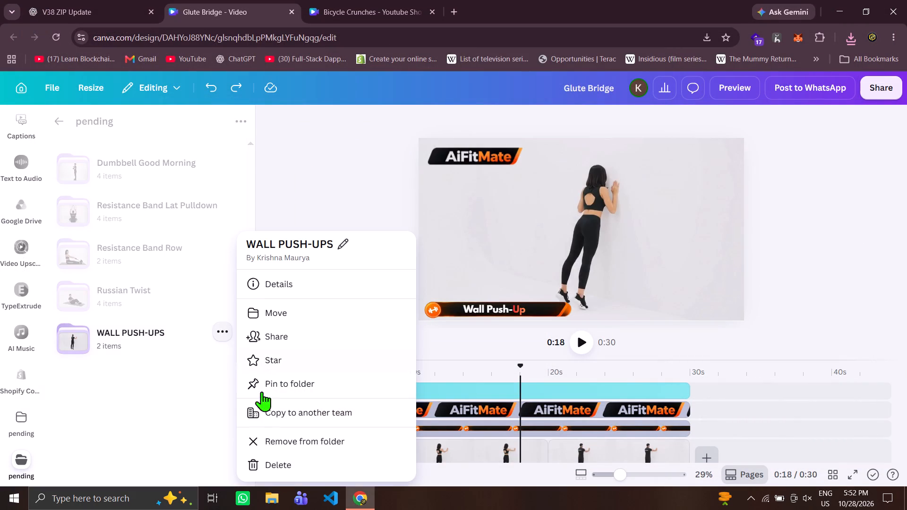
left_click(282, 466)
left_click(541, 308)
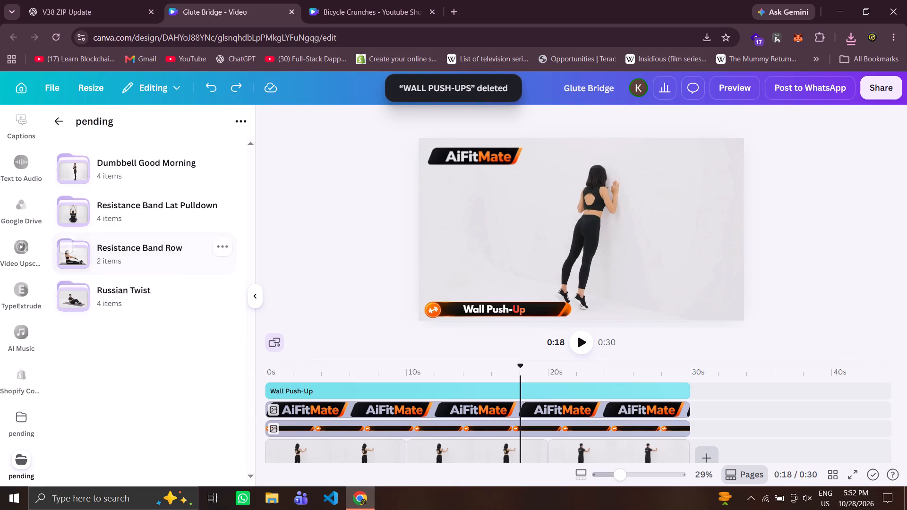
Delete the three wall push-up clips from the landscape video's timeline.
left_click(357, 441)
left_click(633, 442, "shift")
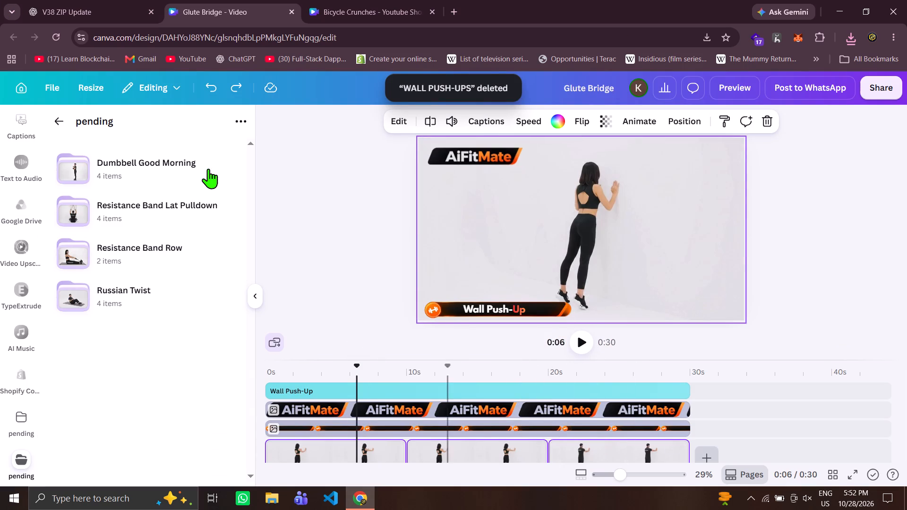
key("Delete")
Add the woman's clip from the Resistance Band Row folder to the start of the landscape timeline and play it.
left_click(130, 246)
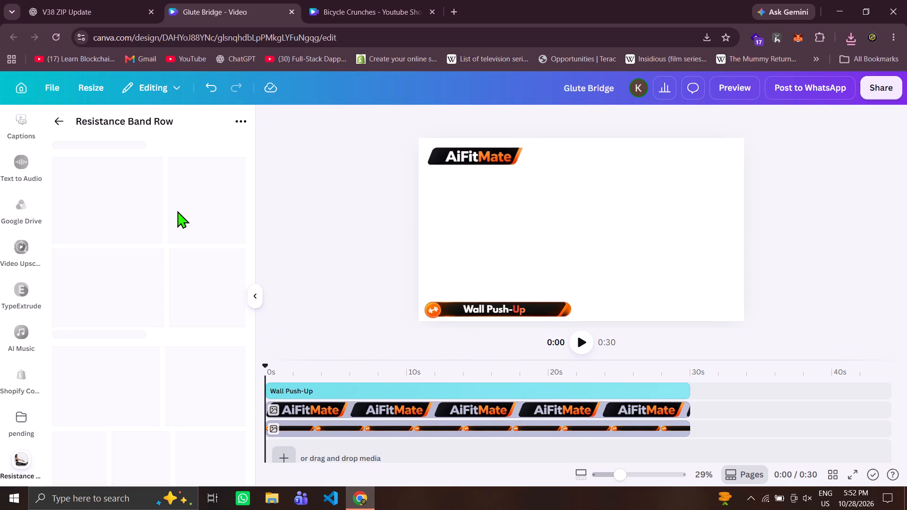
left_click(178, 183)
left_click_drag(320, 369, 157, 373)
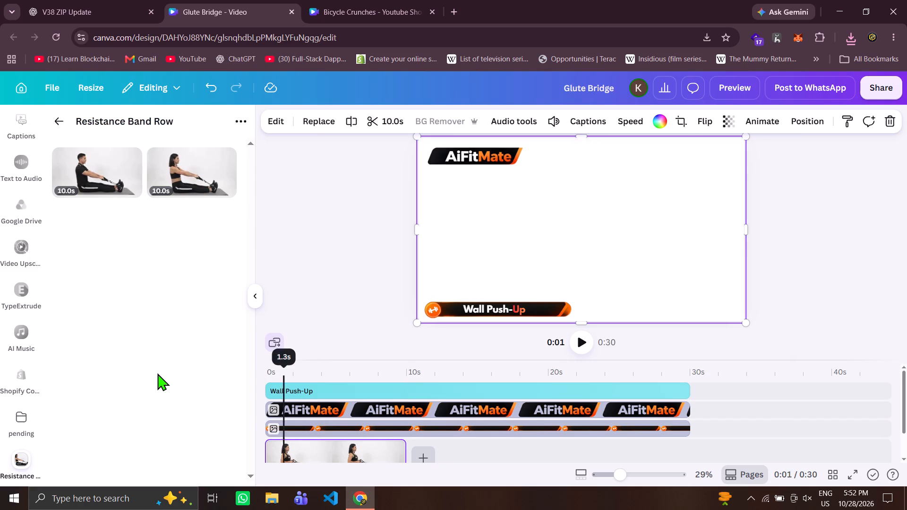
left_click_drag(157, 373, 154, 372)
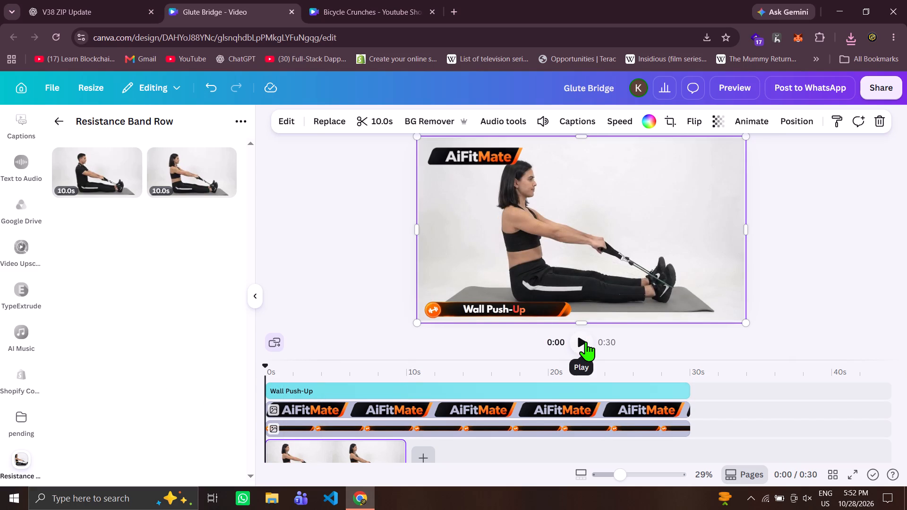
left_click(585, 337)
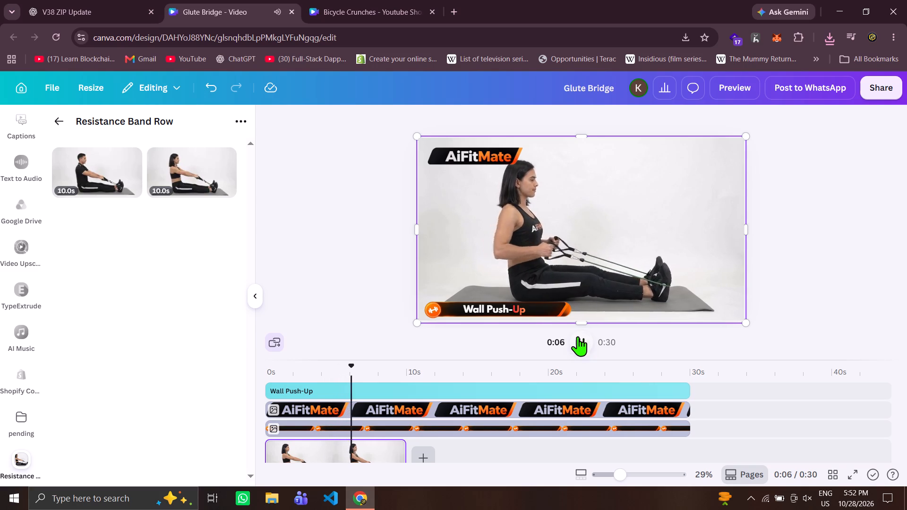
Enlarge the bottom banner together with its "Wall Push-Up" text to about 1,070 by 159.
left_click(417, 427)
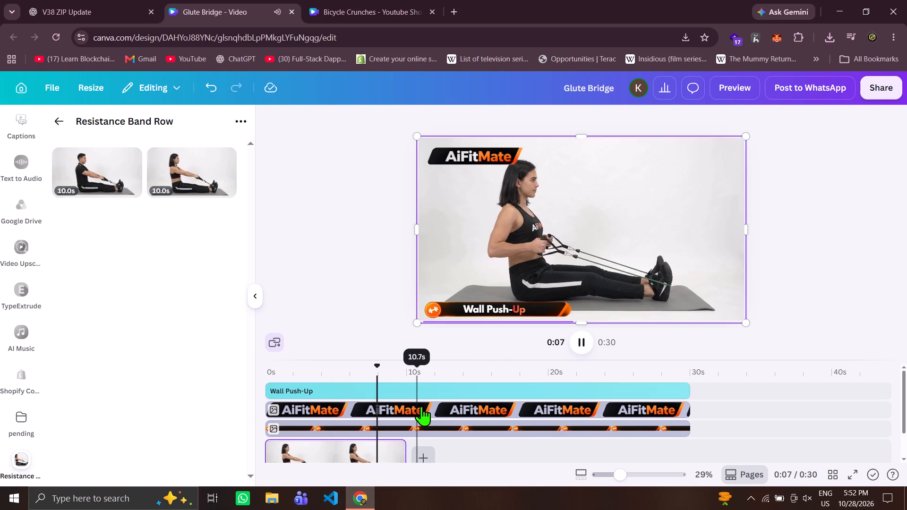
left_click(428, 388, "ctrl")
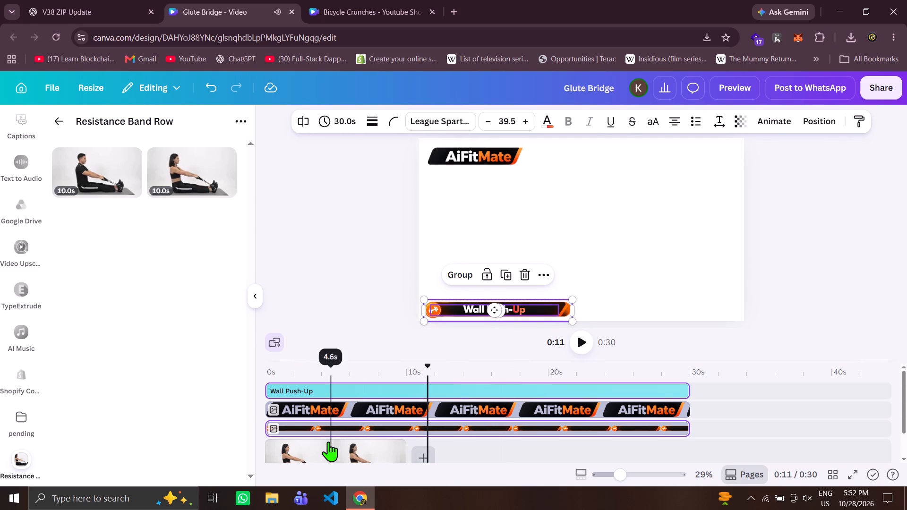
left_click(314, 425)
left_click(331, 391)
left_click(312, 428, "ctrl")
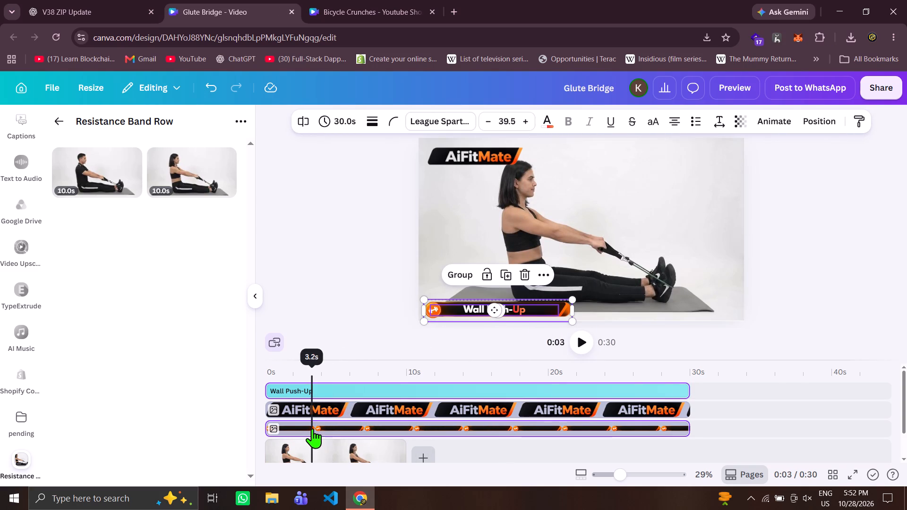
left_click_drag(573, 297, 593, 292)
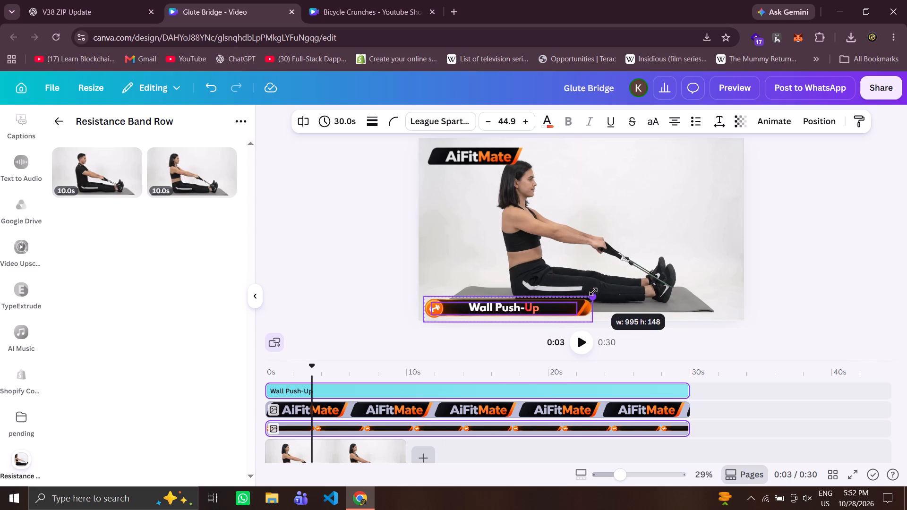
left_click_drag(593, 292, 604, 289)
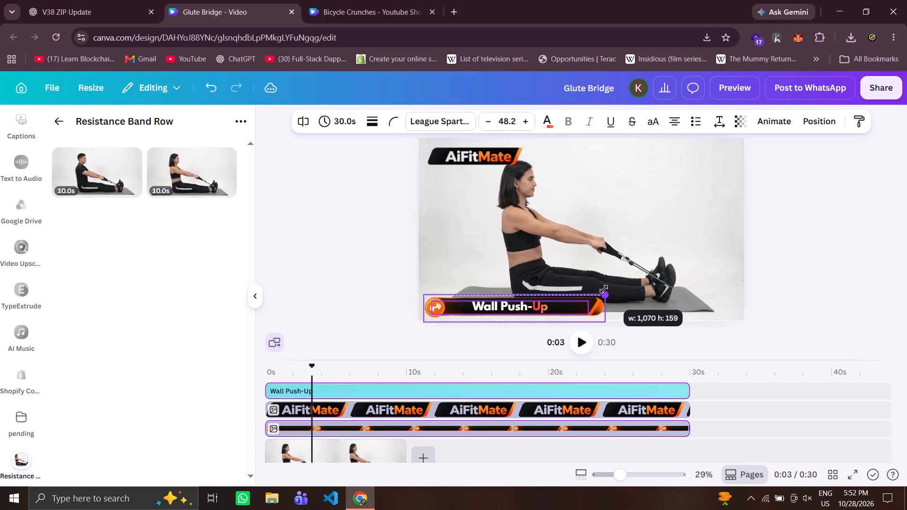
left_click_drag(604, 289, 605, 289)
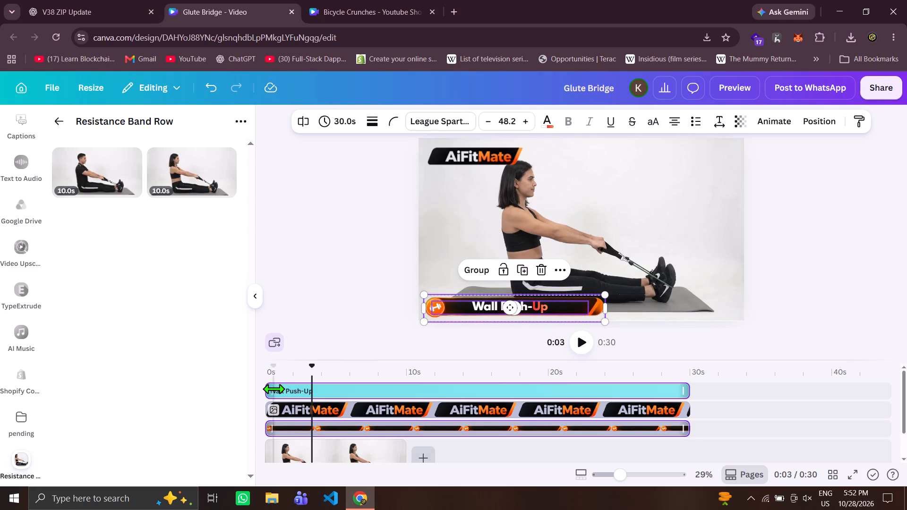
Play through the woman's clip, split it at about 6.7 seconds where the rowing movement can repeat, and delete the remainder.
left_click(274, 389)
left_click_drag(275, 372, 254, 375)
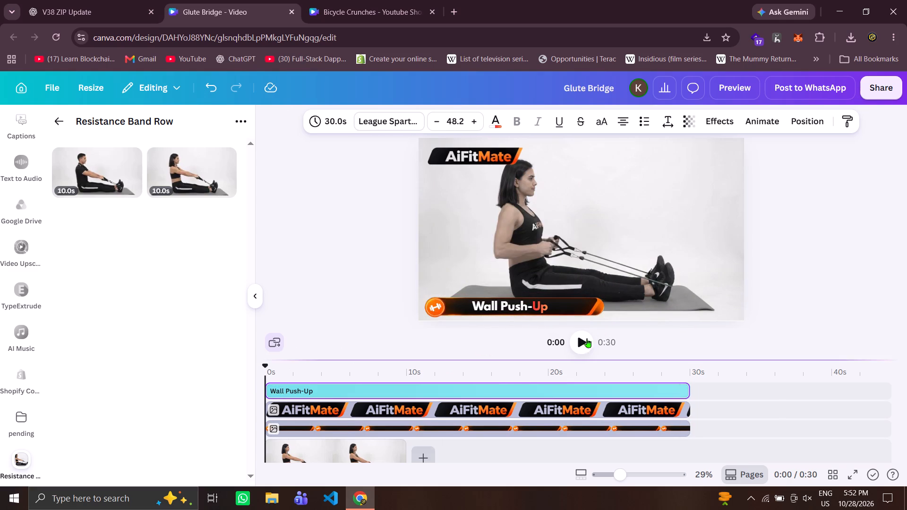
left_click(588, 348)
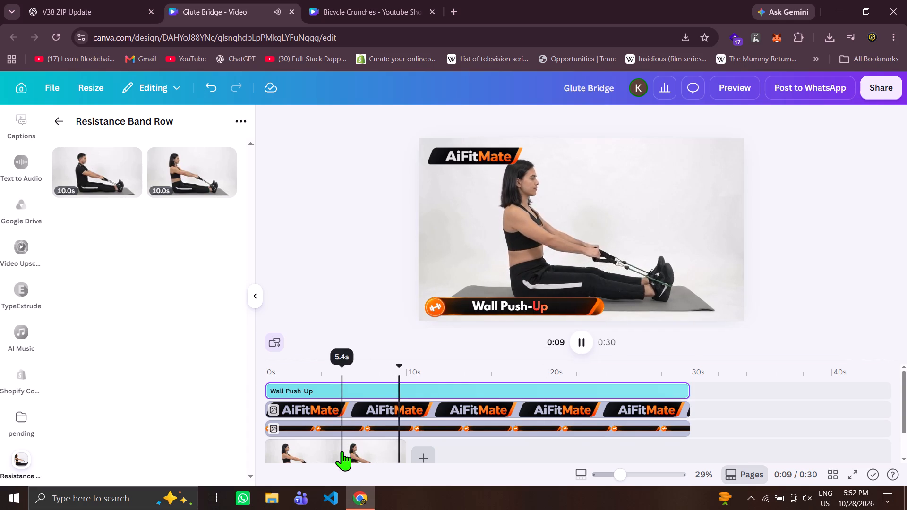
left_click(342, 451)
left_click(580, 342)
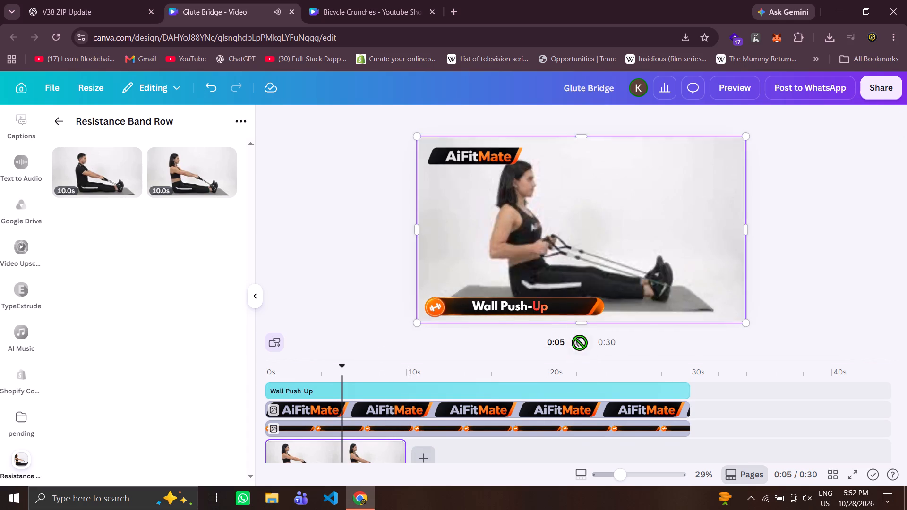
left_click(580, 342)
left_click(580, 342)
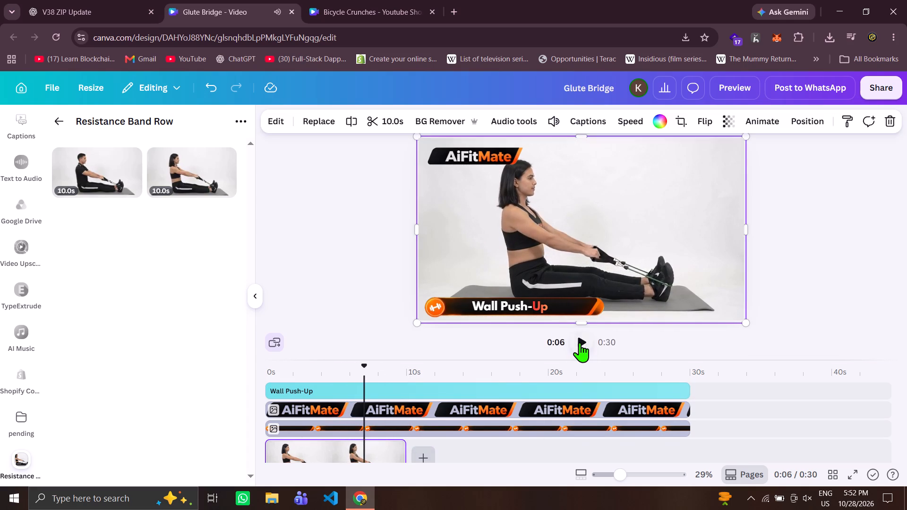
left_click(580, 342)
key("Left")
key("Left")
key("Left")
key("Left")
key("Left")
key("Left")
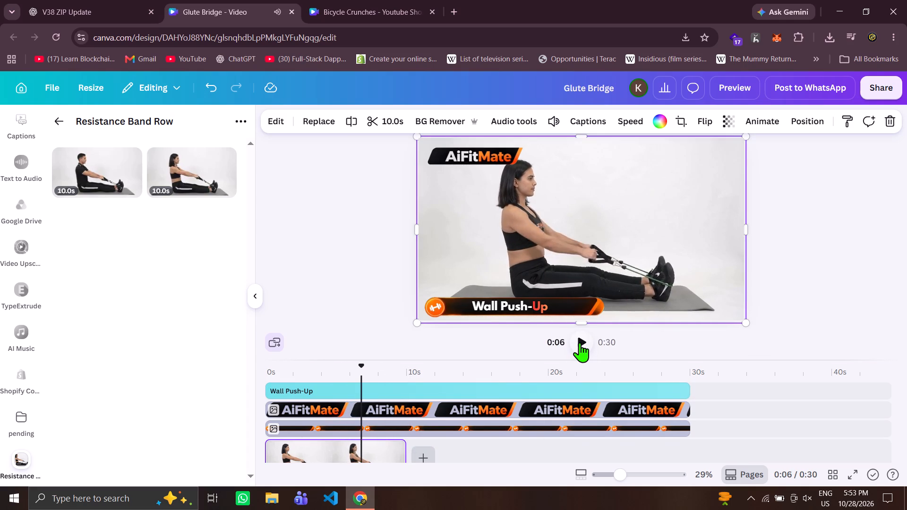
key("Left")
key("Right")
key("Right")
key("Right")
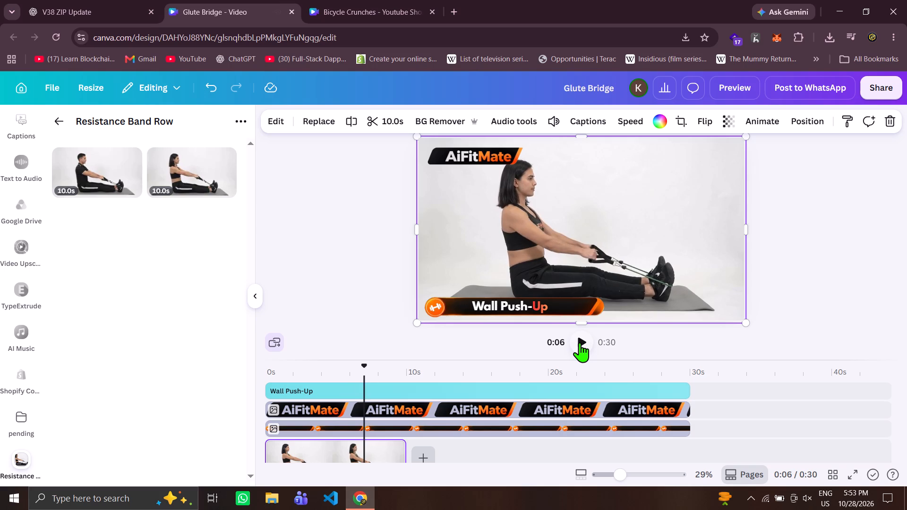
key("Left")
key("Left")
key("Left")
key("Right")
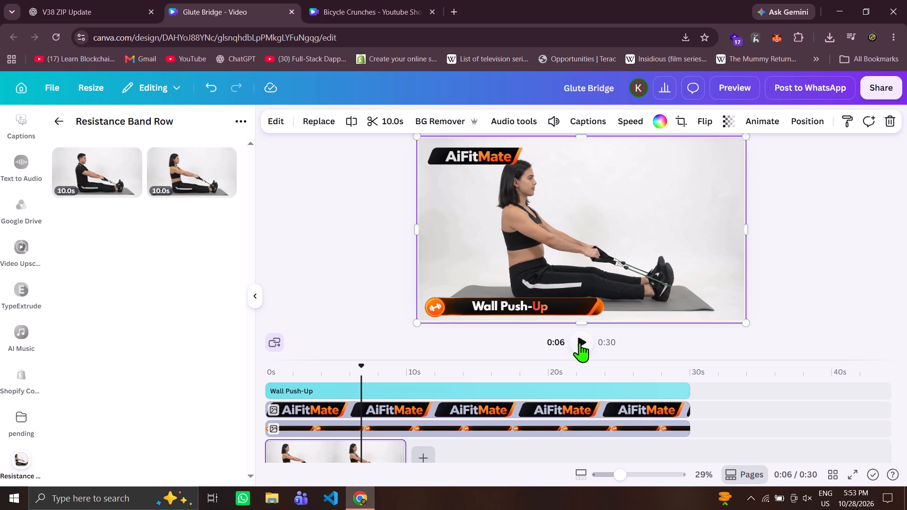
key("s")
key("Delete")
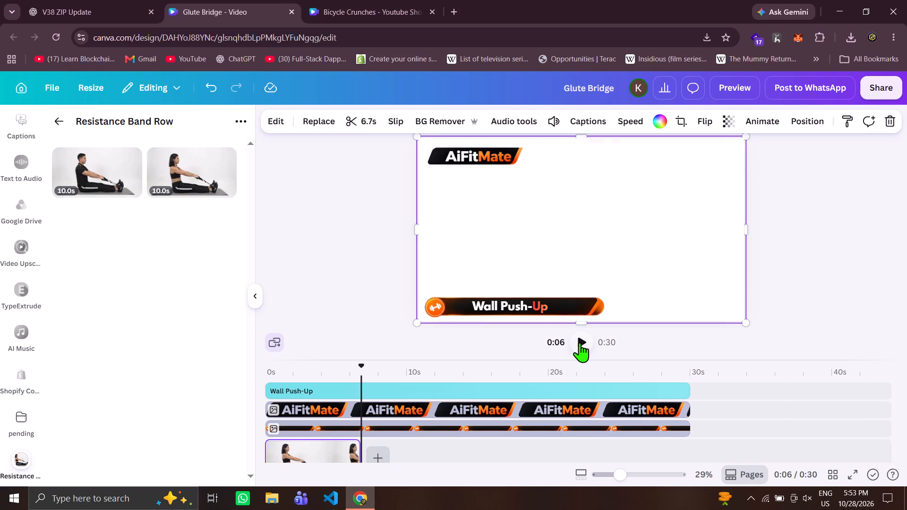
Duplicate the woman's 6.7-second clip directly after the original and play across the join.
key("ctrl+c")
key("ctrl+v")
left_click(325, 452)
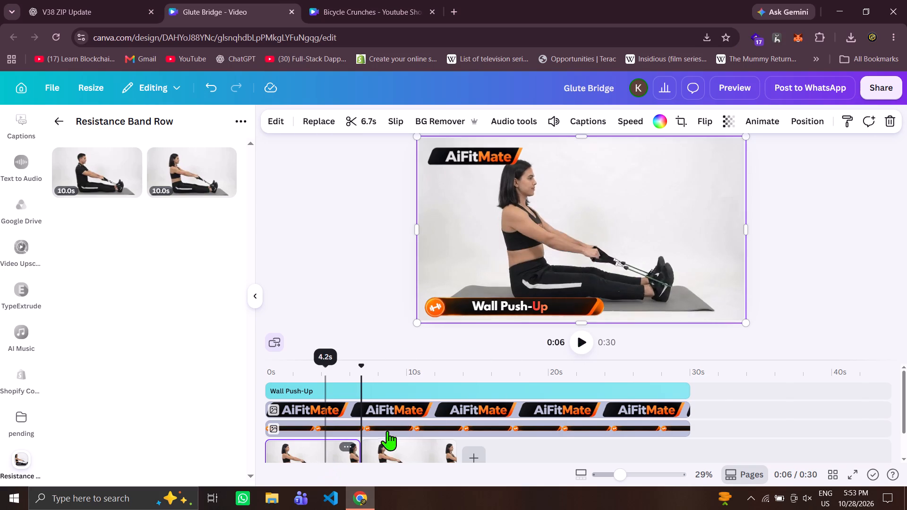
left_click(586, 348)
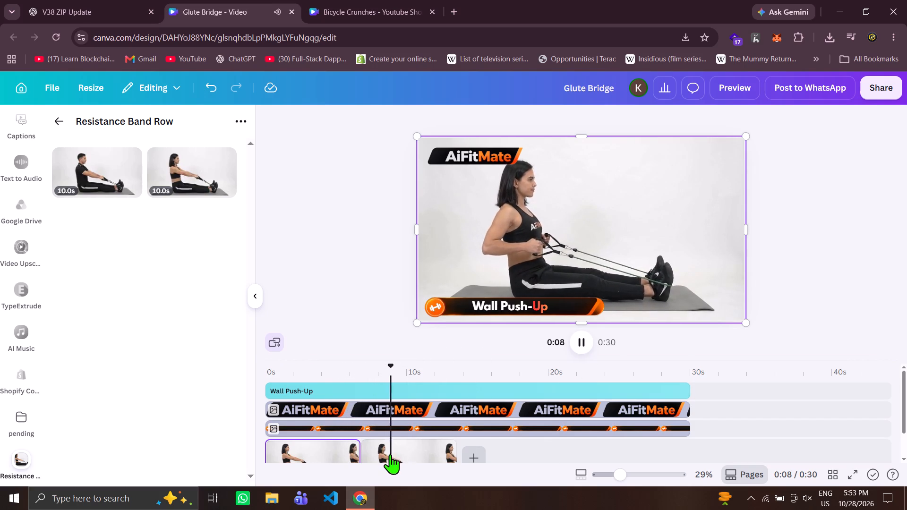
left_click(451, 457)
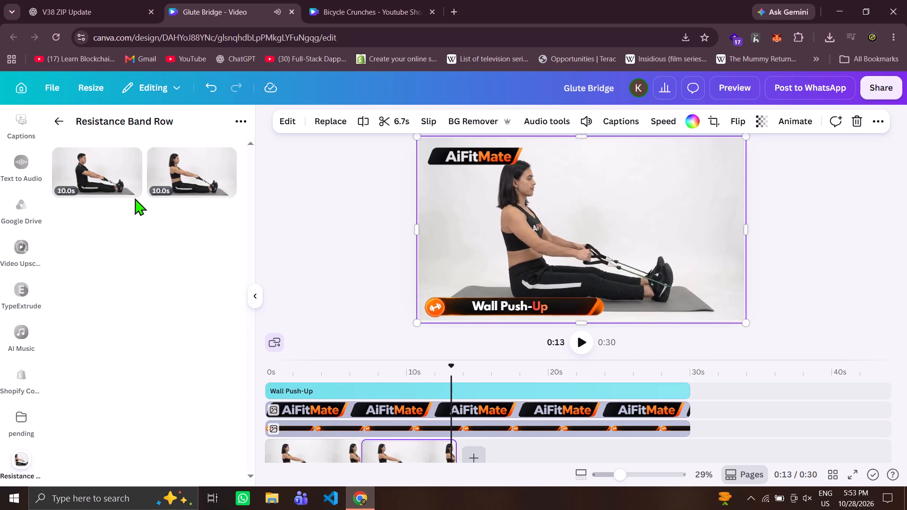
Add the man's clip from the Resistance Band Row folder after the two woman's clips and play it.
left_click(109, 187)
left_click(462, 444)
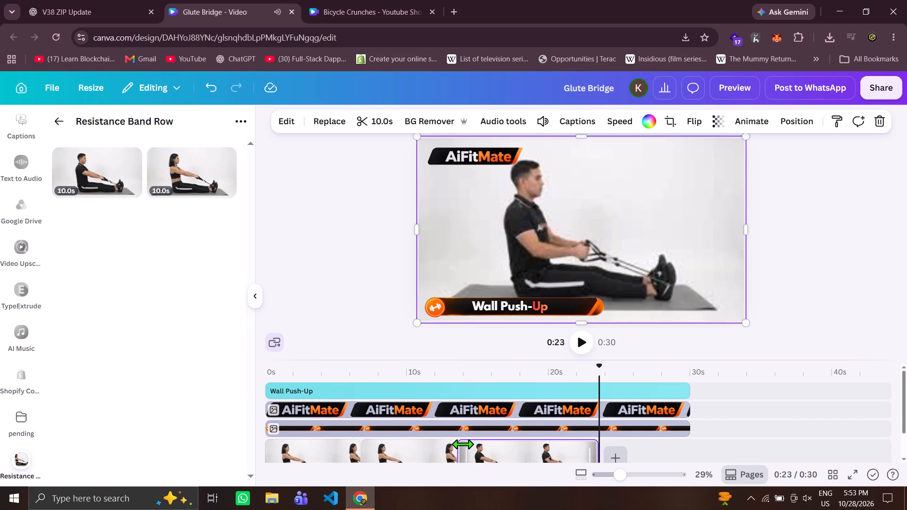
left_click(446, 446)
left_click(583, 347)
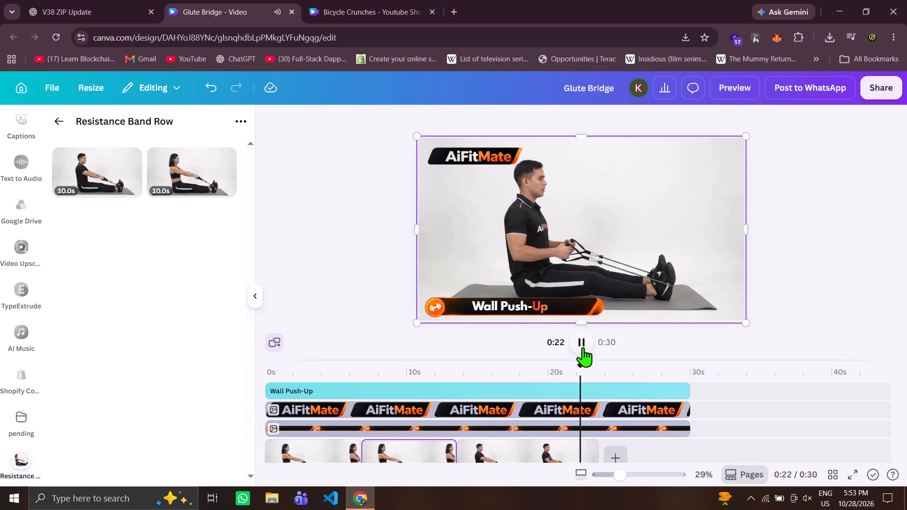
Split the man's clip so its first part lasts 6.1 seconds, ending with the arms extended, and delete the remainder.
left_click(540, 447)
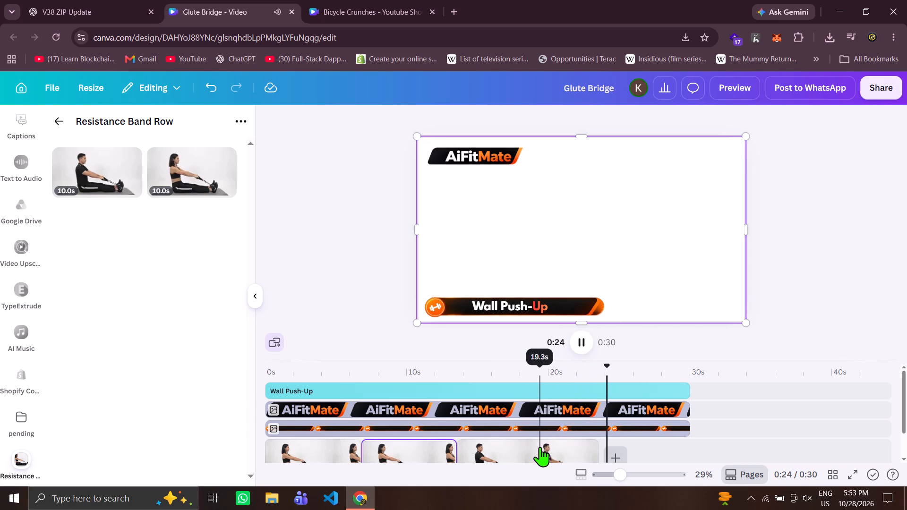
left_click(580, 340)
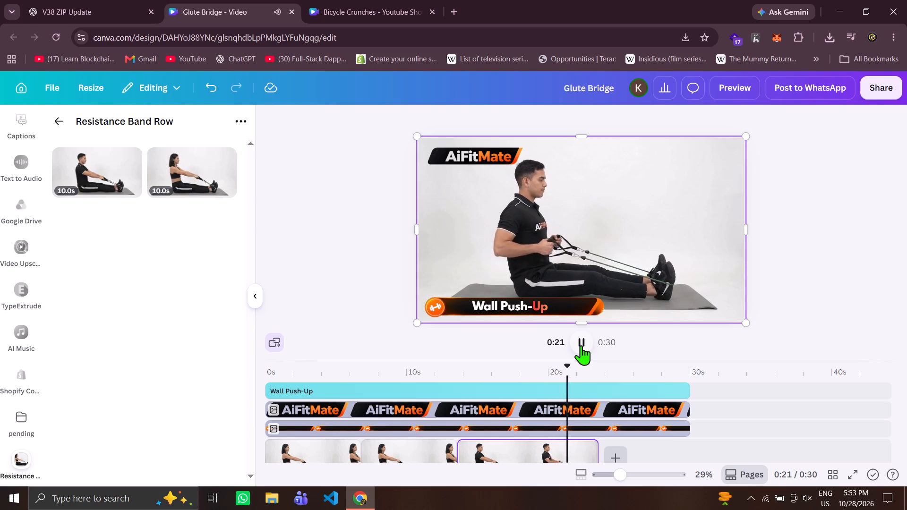
key("Left")
key("Left")
key("Left")
key("Left")
key("Left")
left_click(527, 442)
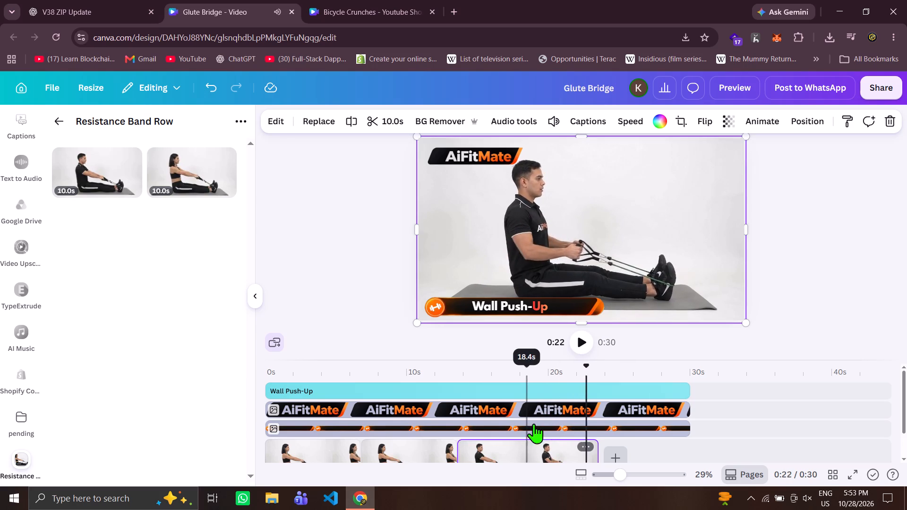
left_click(577, 345)
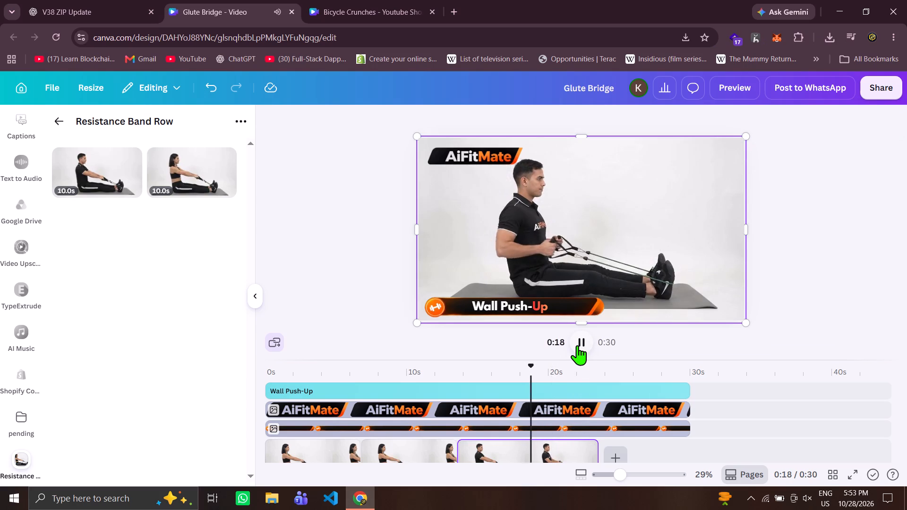
left_click(577, 345)
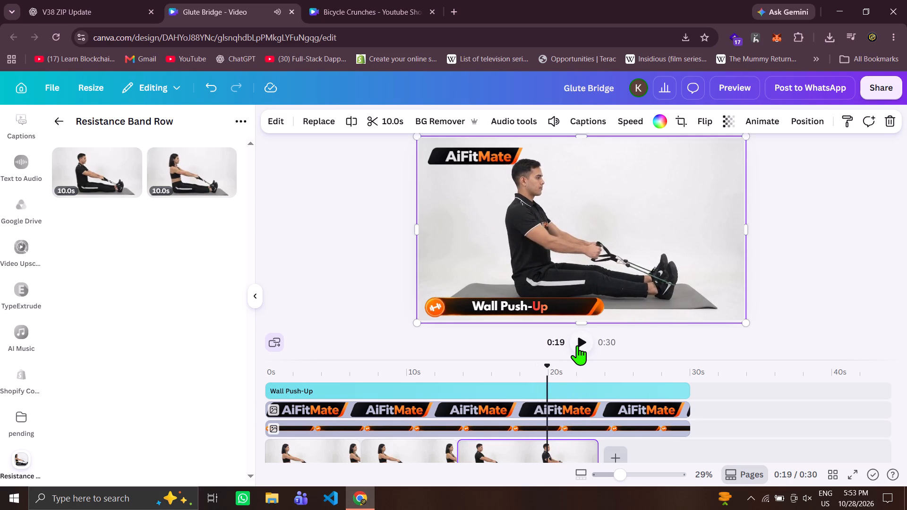
key("Left")
key("Left")
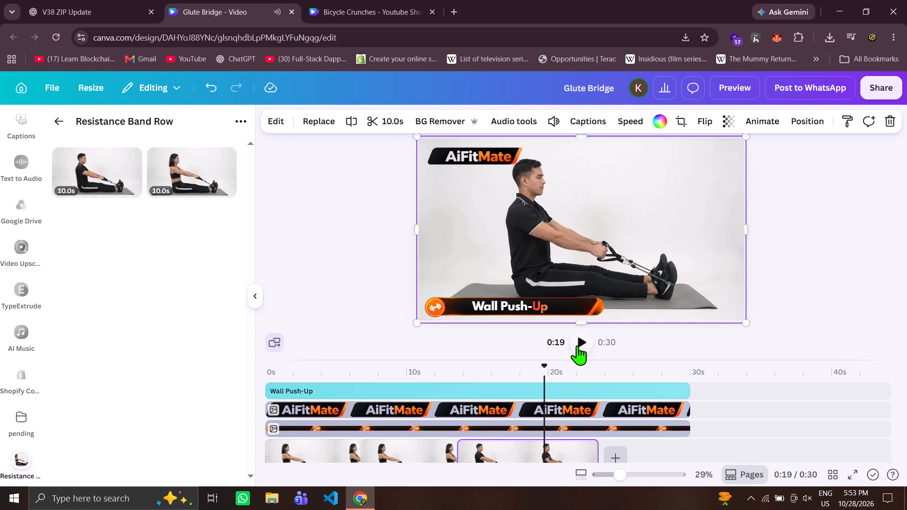
key("Left")
key("Right")
key("s")
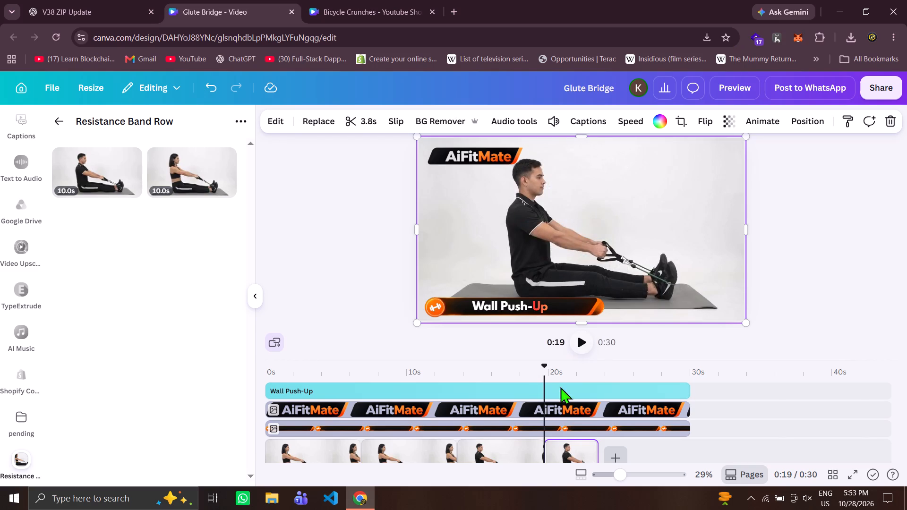
key("Delete")
Duplicate the man's 6.1-second clip directly after the original and play across the join.
left_click(498, 453)
key("ctrl+c")
key("ctrl+v")
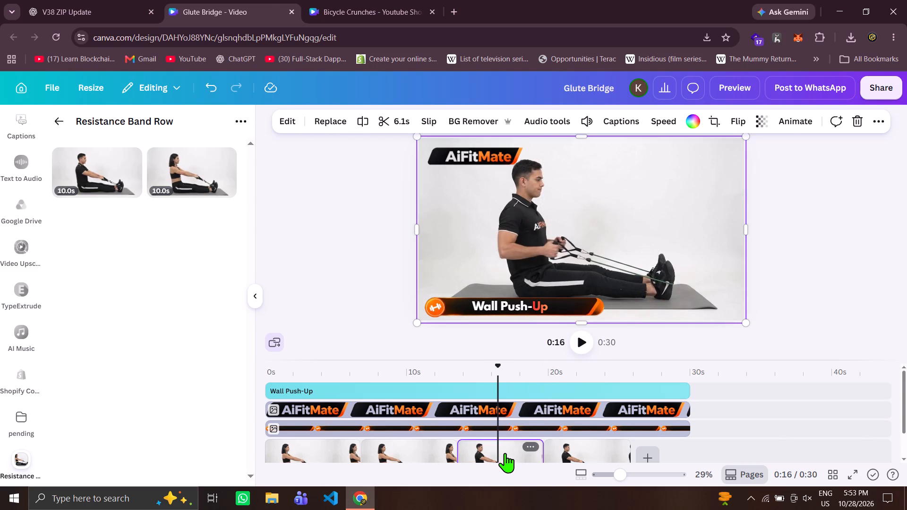
left_click(586, 343)
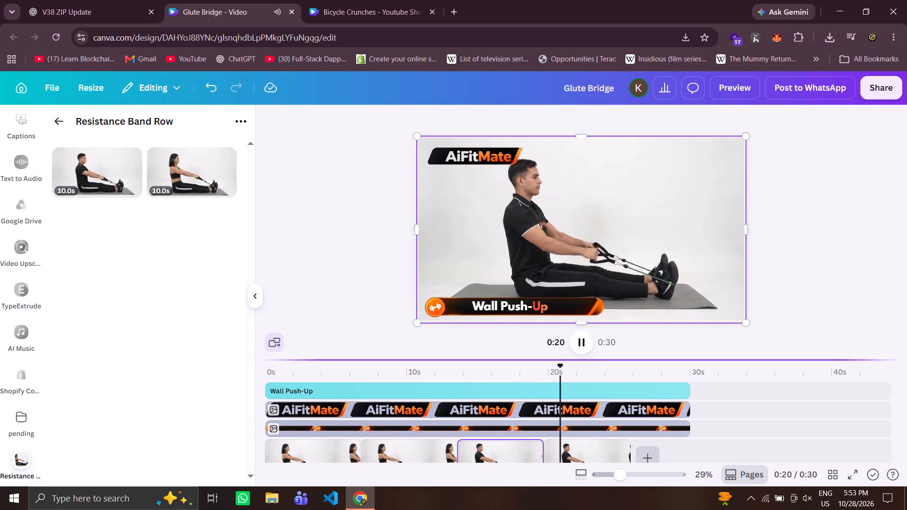
Shorten the title text, logo, banner and Apex_Motion.mp3 tracks to 25.8 seconds to match the end of the clips.
left_click(658, 390)
left_click(676, 428, "shift")
left_click_drag(685, 414, 627, 407)
left_click_drag(906, 407, 906, 497)
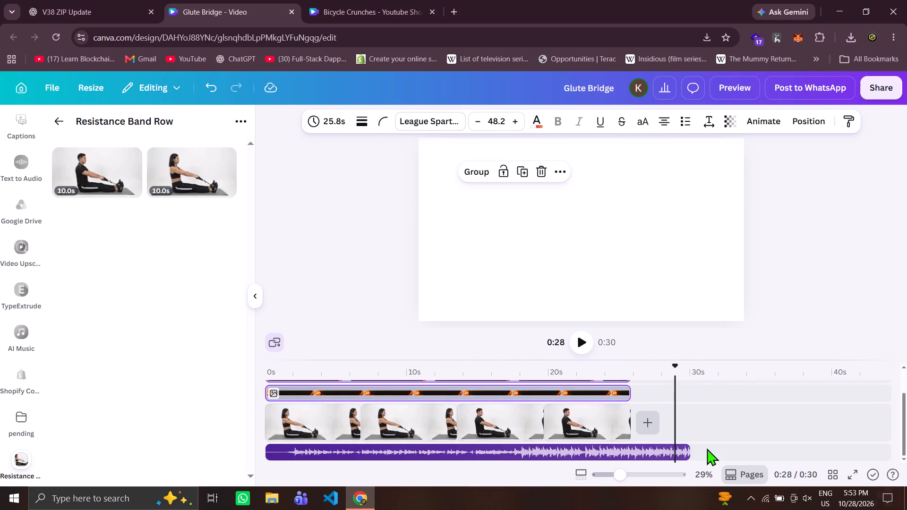
left_click_drag(685, 452, 624, 455)
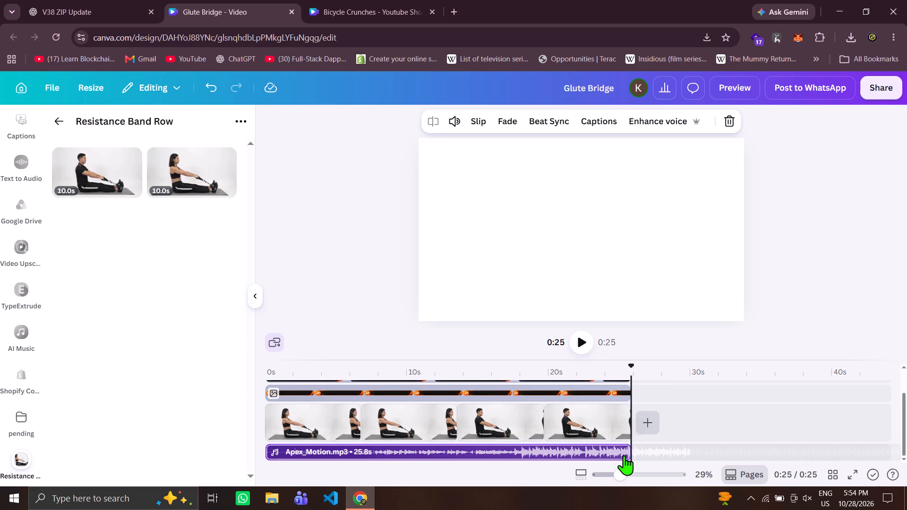
Mute all four exercise clips together and return the playhead to the start of the timeline.
left_click_drag(906, 425, 906, 417)
left_click(539, 433)
left_click(581, 434)
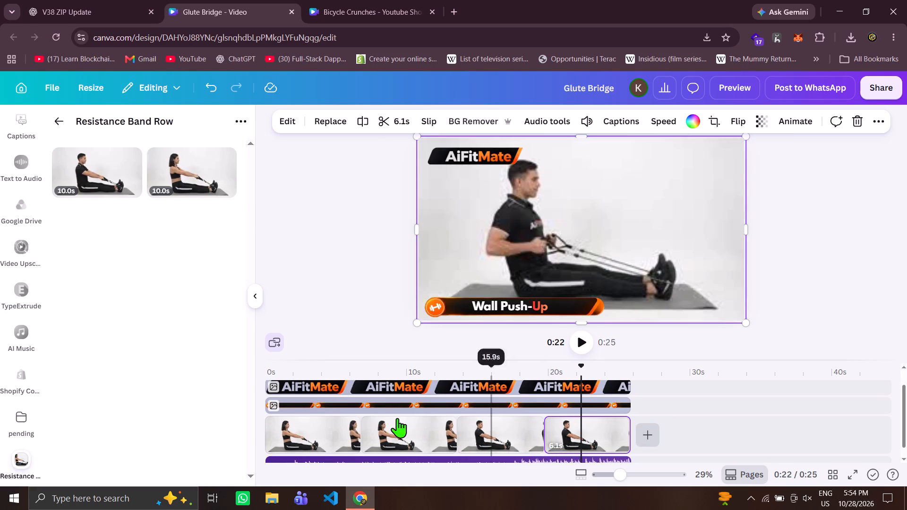
left_click(302, 425, "shift")
left_click(456, 120)
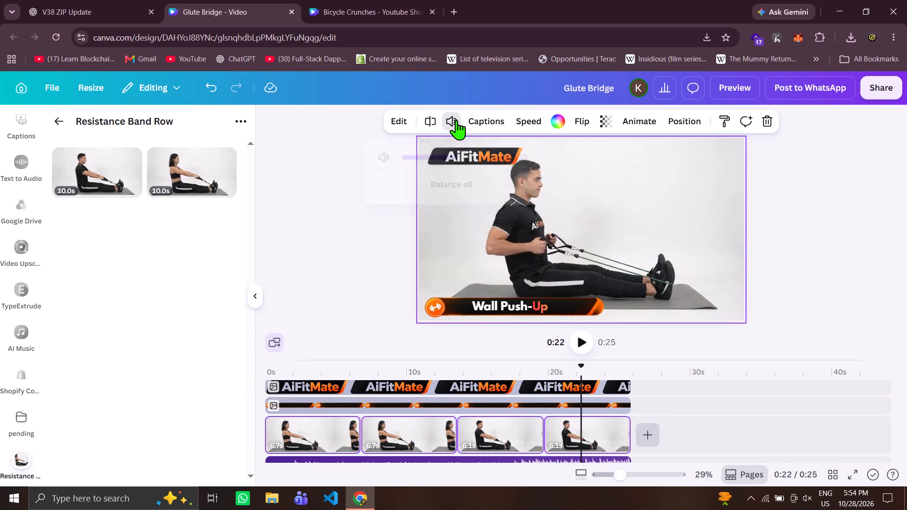
left_click(374, 160)
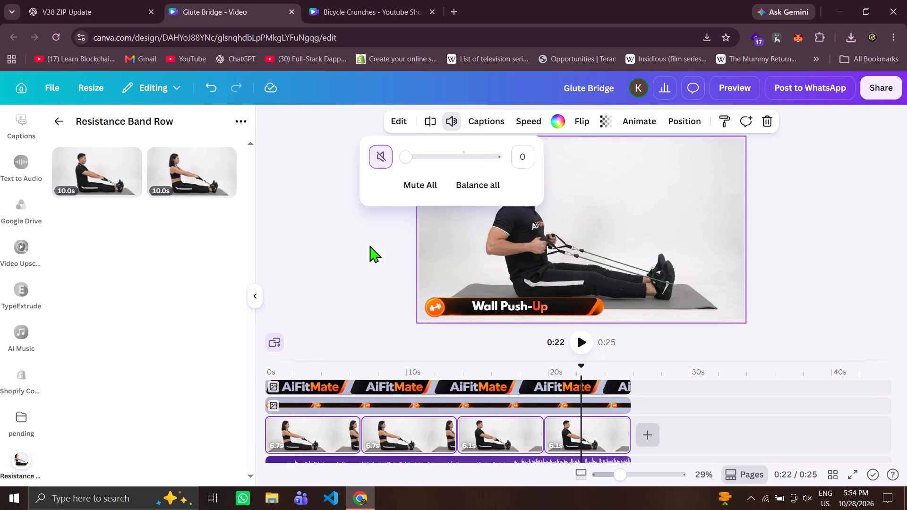
left_click_drag(584, 366, 243, 390)
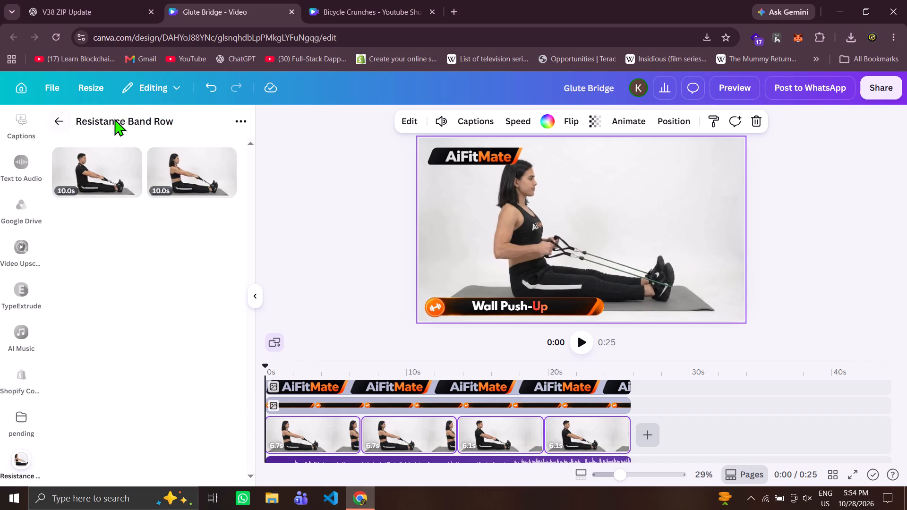
Write "resistance band row" in a temporary browser tab, copy it and close the tab.
key("ctrl+t")
type("resistance band ro")
key("Down")
key("ctrl+a")
key("ctrl+c")
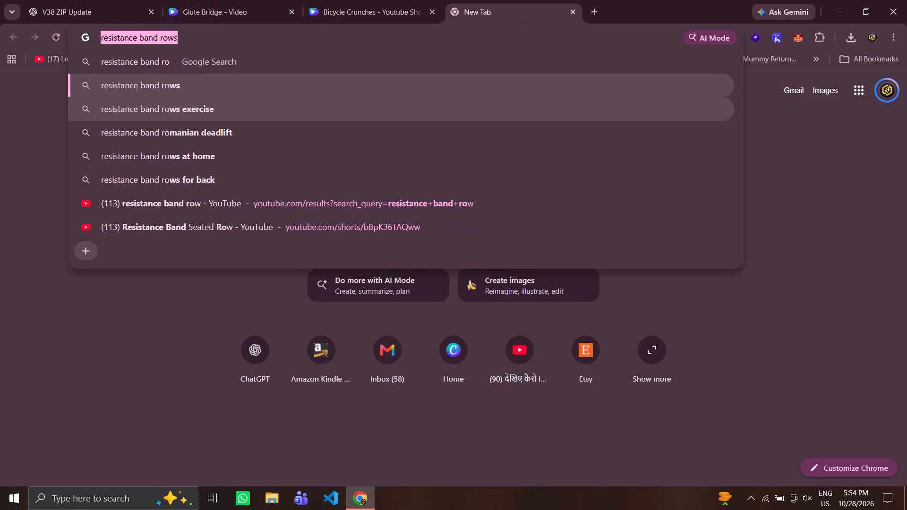
key("Right")
key("BackSpace")
key("ctrl+a")
key("ctrl+c")
key("ctrl+w")
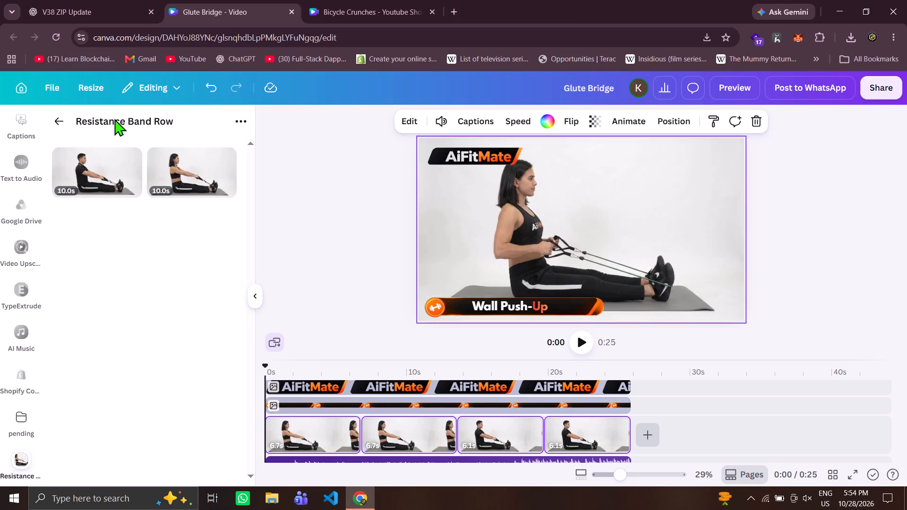
Paste the phrase into another temporary browser tab, capitalise it as "Resistance Band Row", copy it and close the tab.
key("ctrl+t")
key("ctrl+v")
key("ctrl+a")
key("Left")
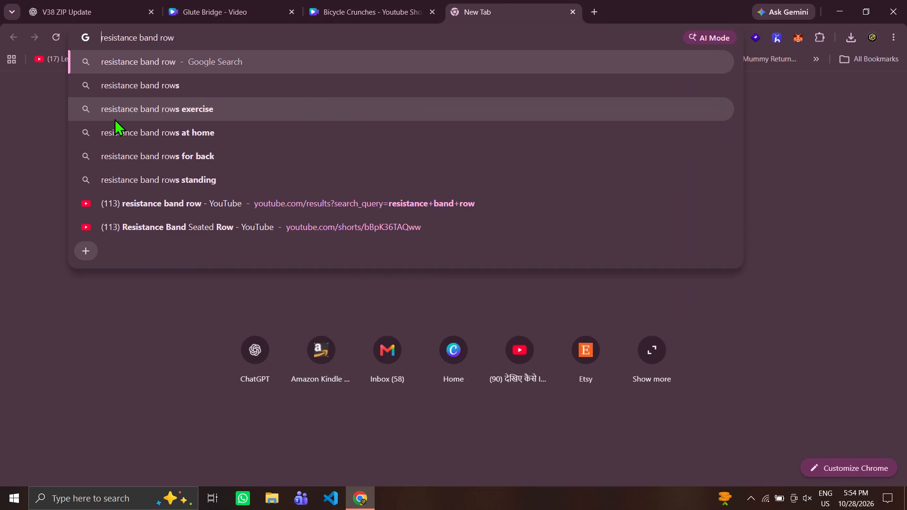
key("Right")
key("BackSpace")
key("shift+r")
key("ctrl+Right")
key("Right")
key("BackSpace")
key("shift+b")
key("ctrl+Right")
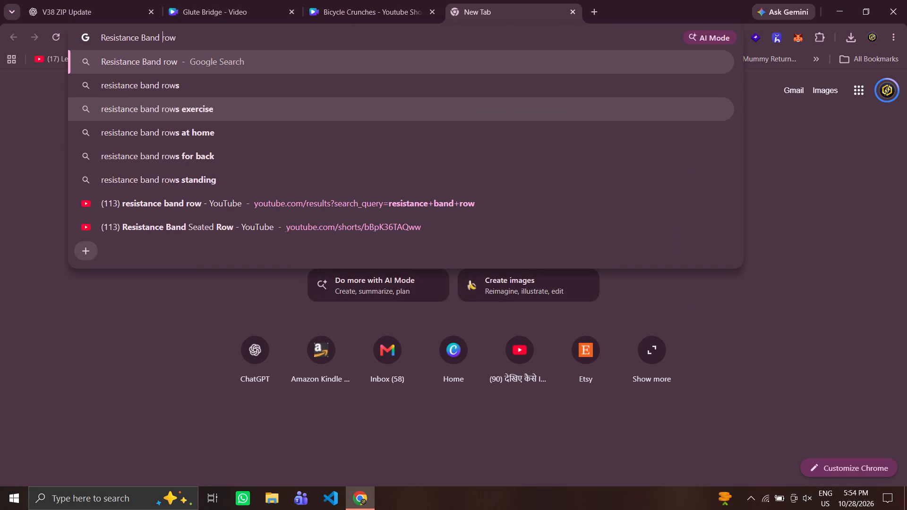
key("BackSpace")
key("space")
key("Right")
key("BackSpace")
key("shift+r")
key("ctrl+a")
key("ctrl+c")
key("ctrl+w")
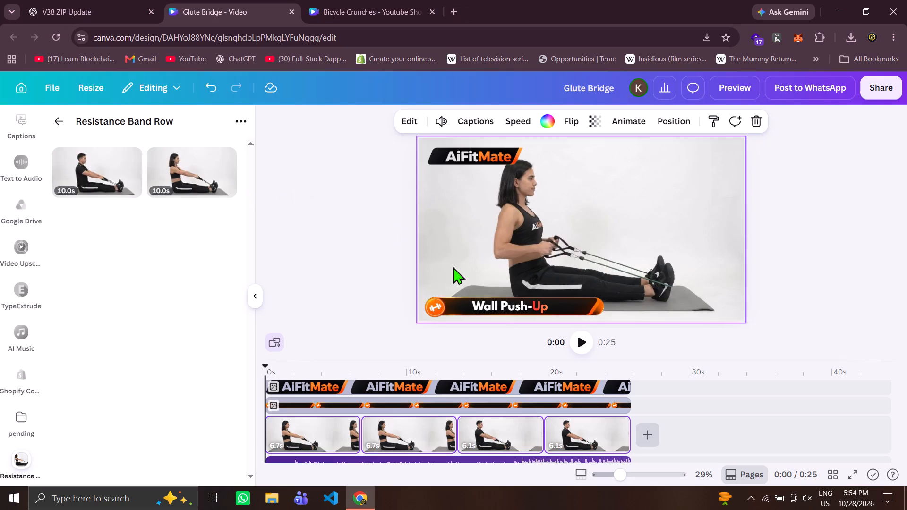
Replace the "Wall Push-Up" title on the bottom banner with the copied text "Resistance Band Row".
triple_click(506, 310)
left_click(506, 310)
key("ctrl+v")
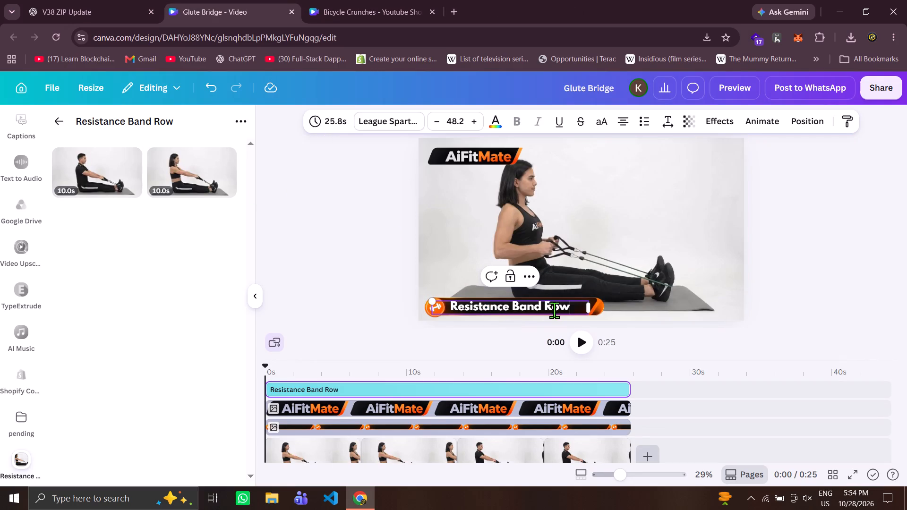
Colour the word "Row" in the title with the red-to-orange gradient and reduce the font size to 46.2.
double_click(554, 310)
left_click(495, 126)
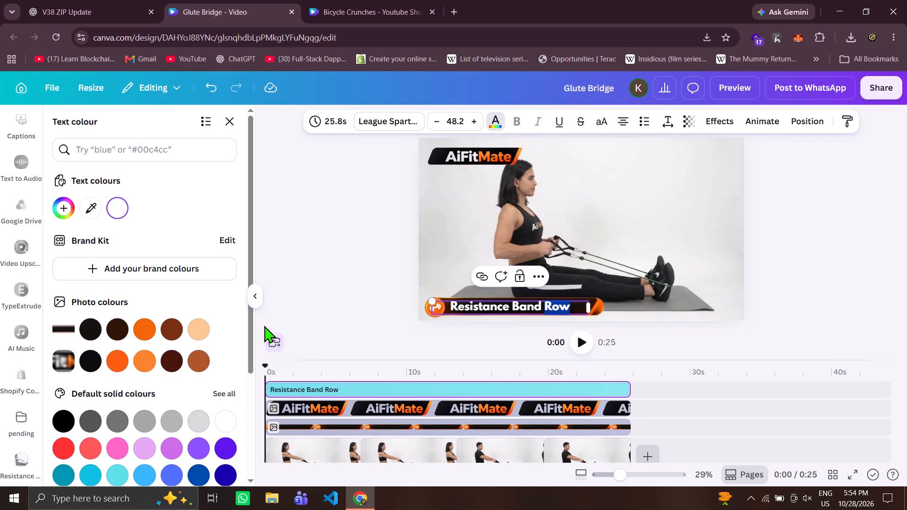
left_click(249, 391)
left_click(85, 442)
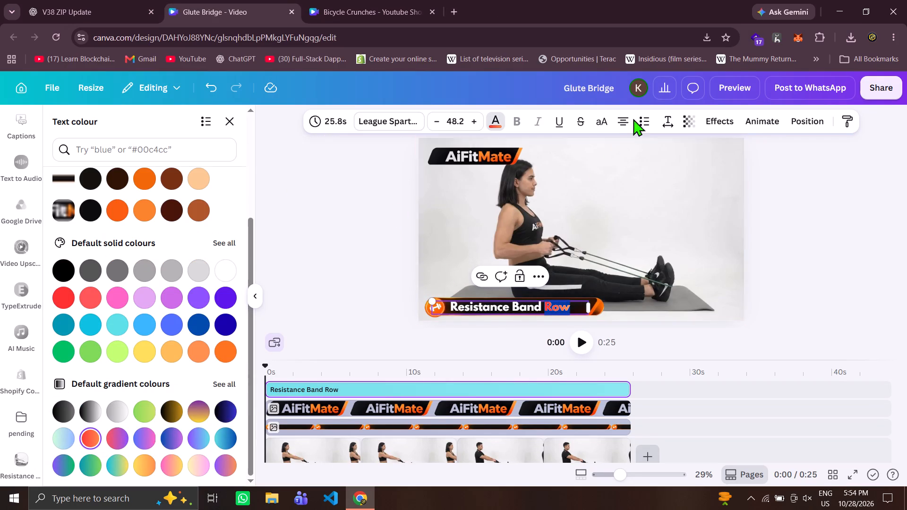
double_click(436, 123)
Preview the landscape video to check the restyled title on its banner.
left_click(750, 87)
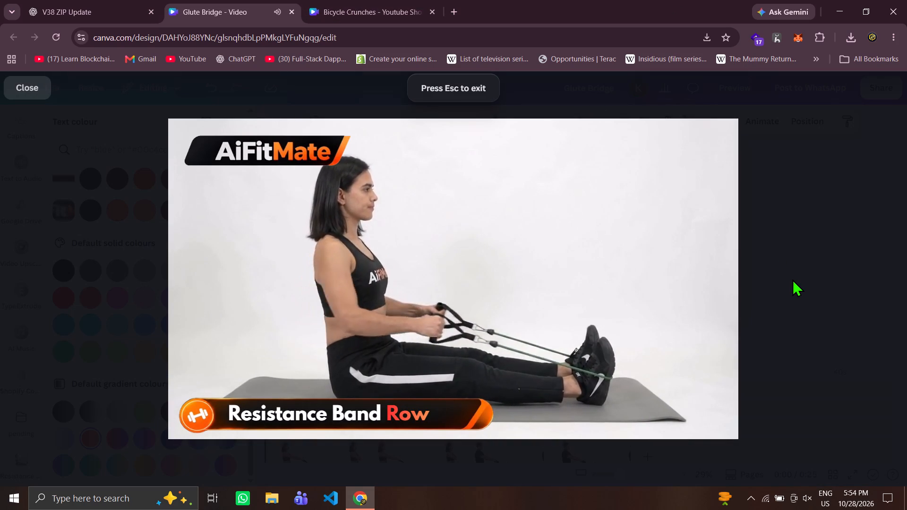
left_click(799, 295)
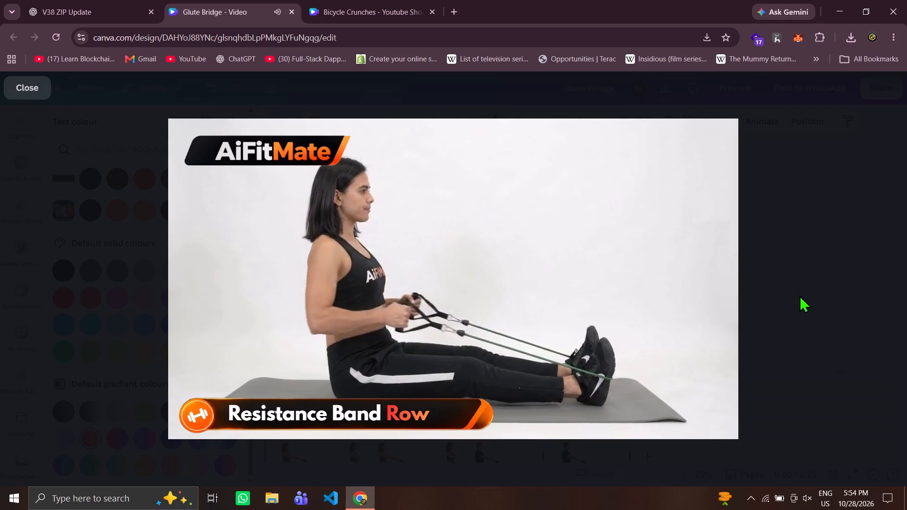
Set the "Resistance Band Row" title's X position to 90 px, then adjust it to 100 px.
left_click(307, 390)
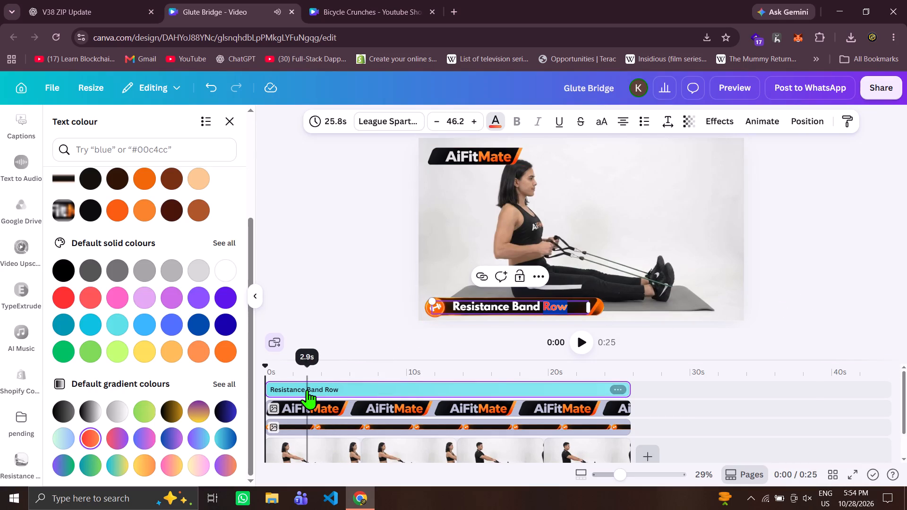
left_click(821, 122)
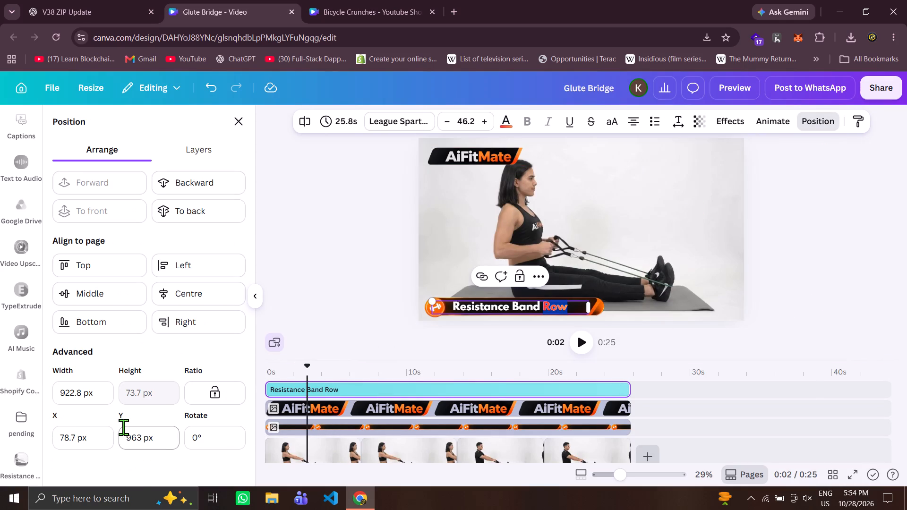
left_click(66, 438)
key("ctrl+a")
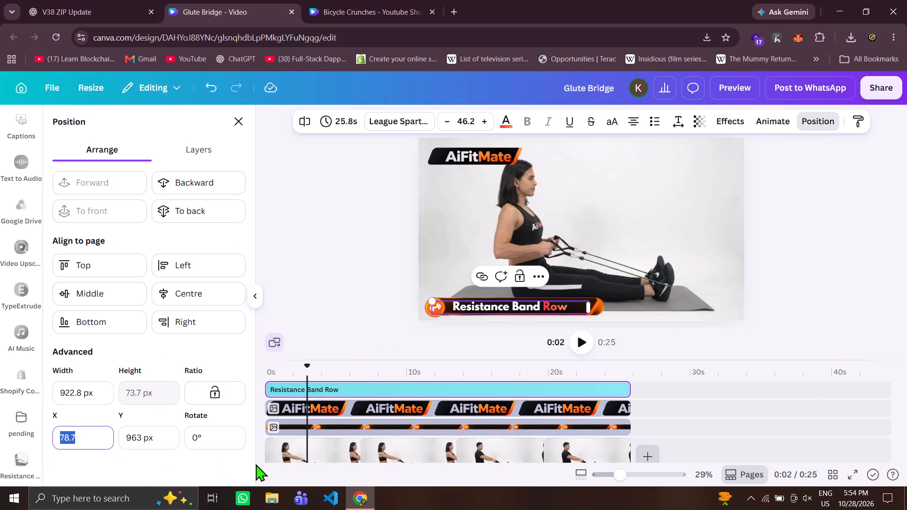
type("90")
key("Return")
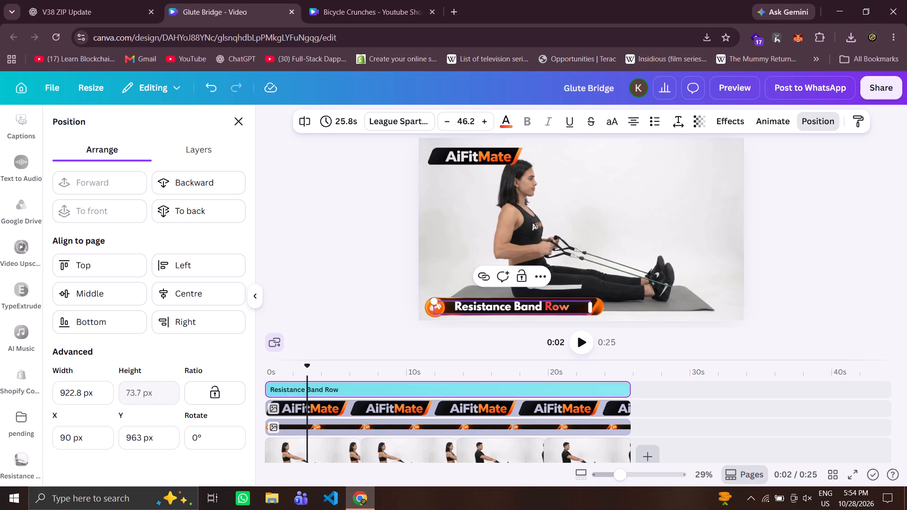
left_click(103, 435, "ctrl")
key("ctrl+a")
type("100")
key("Return")
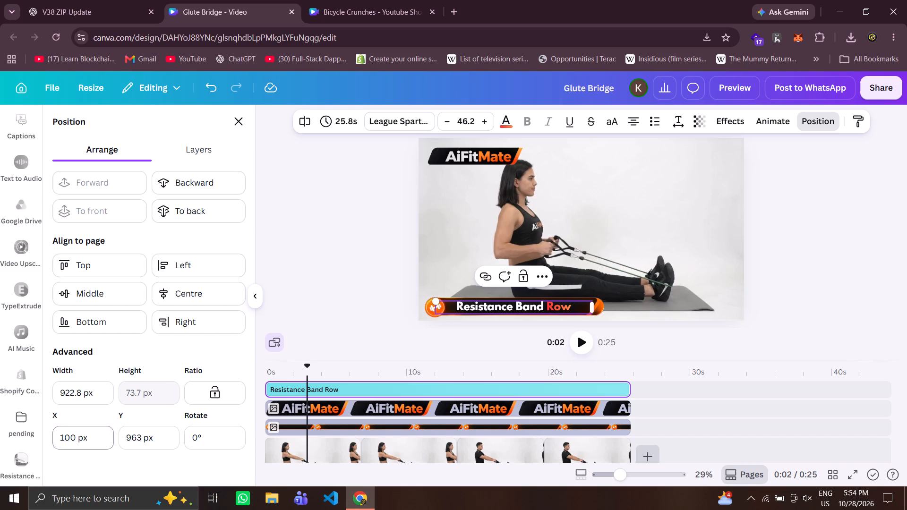
Preview the landscape video again to check the title's placement on the banner.
left_click(139, 438)
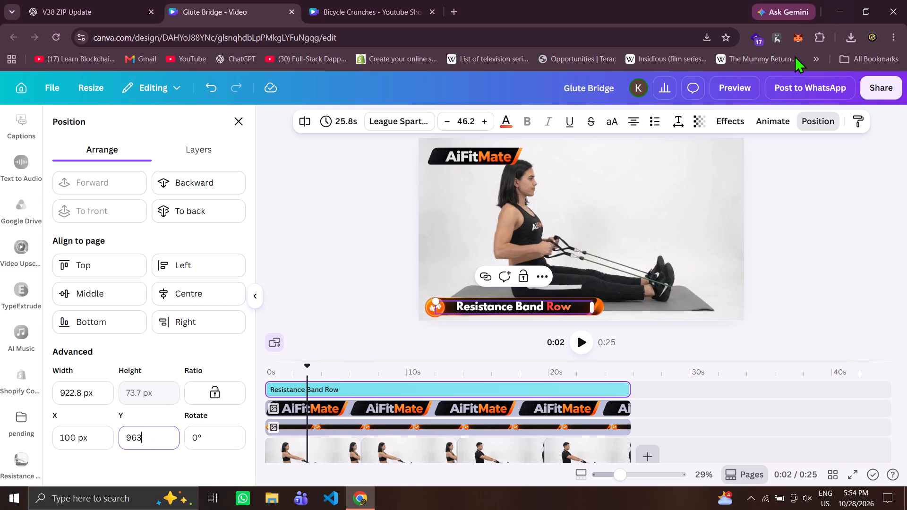
left_click(727, 83)
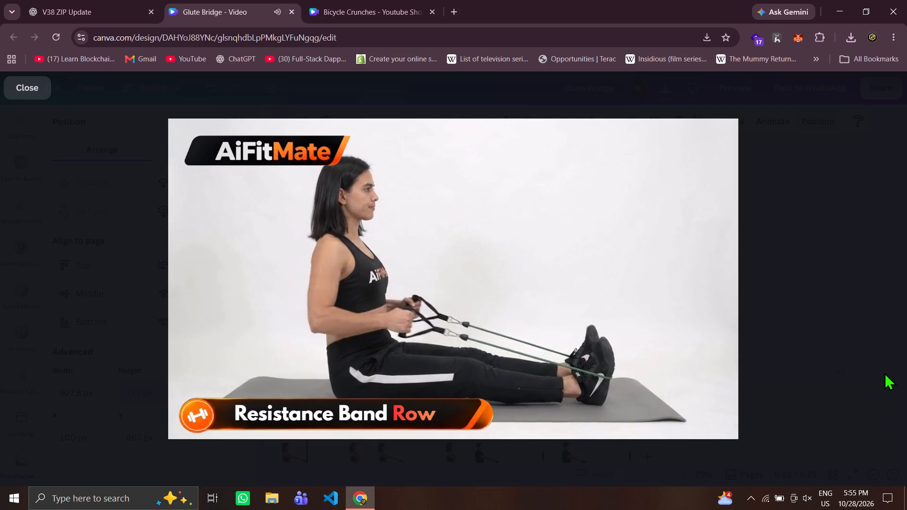
left_click(301, 421)
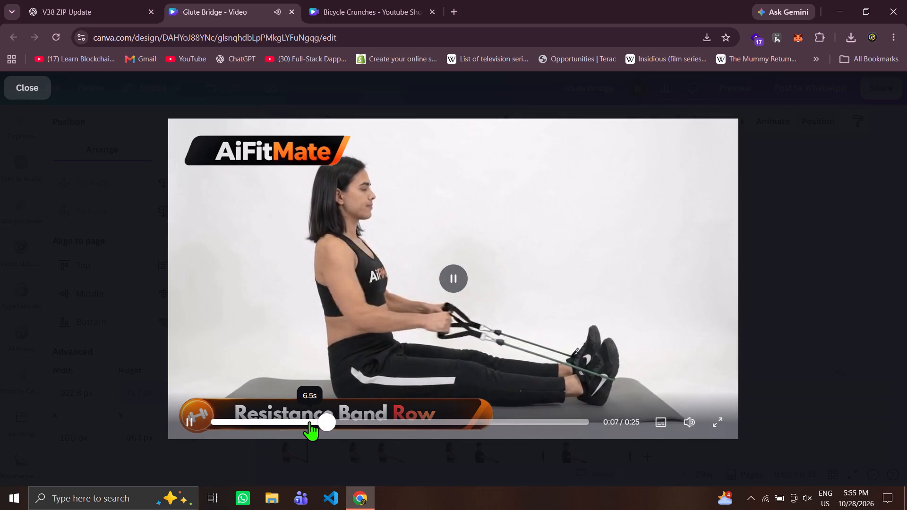
left_click(855, 311)
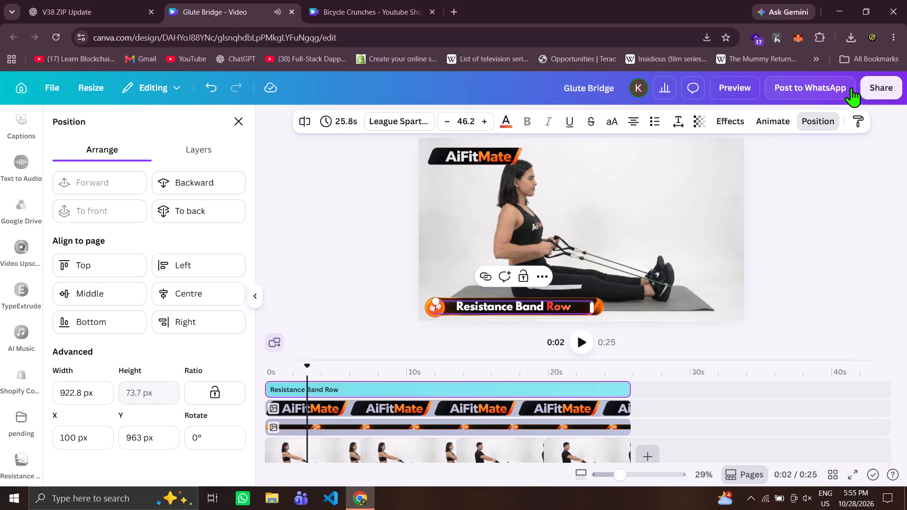
Delete the title, the bottom banner and the AiFitMate logo together from the landscape video.
left_click(878, 87)
left_click(590, 393)
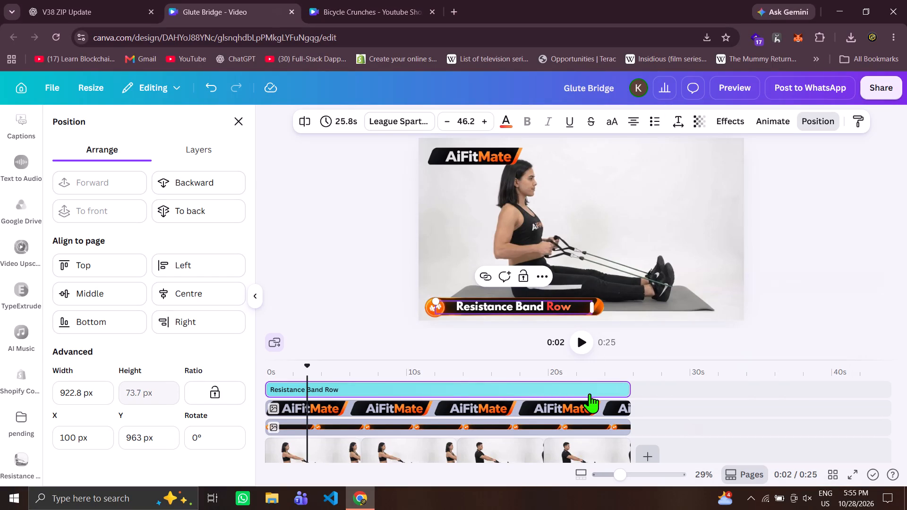
left_click(582, 390)
left_click(608, 428, "shift")
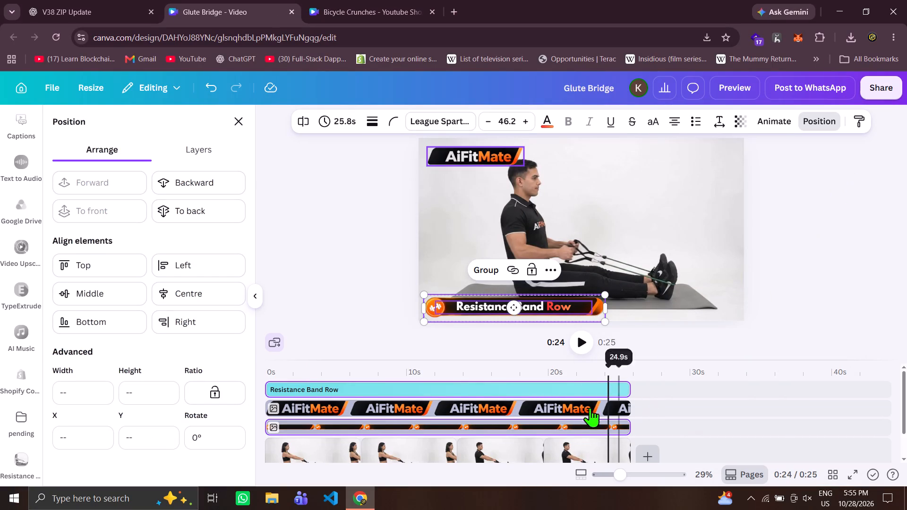
left_click(575, 406, "shift")
key("Delete")
Download the landscape video without overlays as a 4K MP4.
left_click(879, 82)
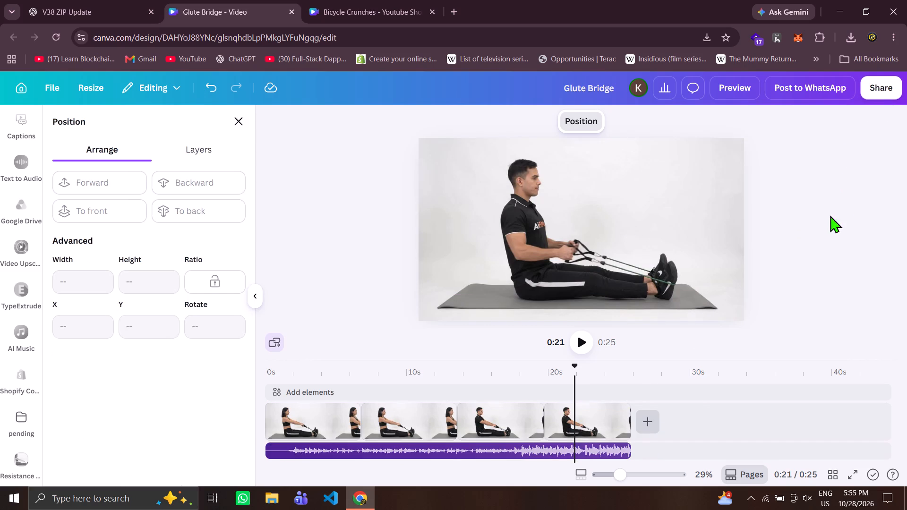
left_click(705, 368)
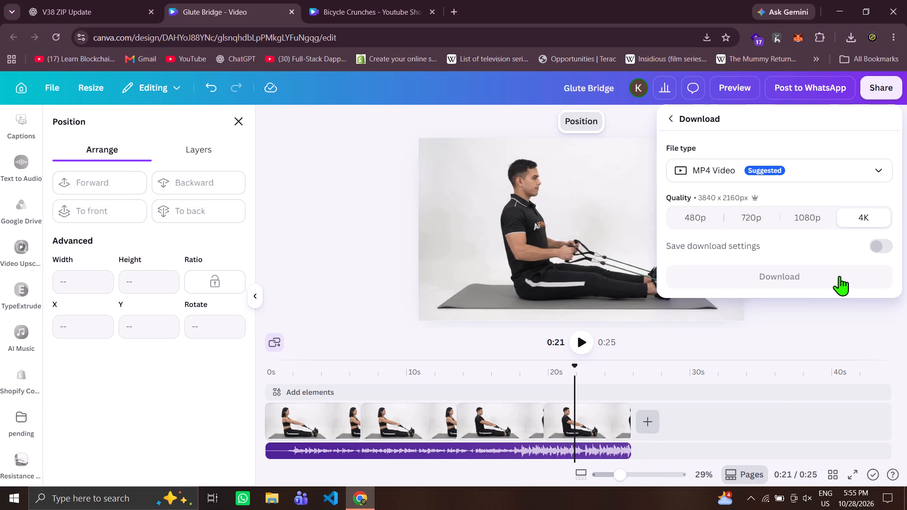
left_click(839, 276)
Undo the deletion of the title, banner and logo, and download the branded landscape video as a 4K MP4.
left_click(861, 192)
key("ctrl+z")
left_click(875, 93)
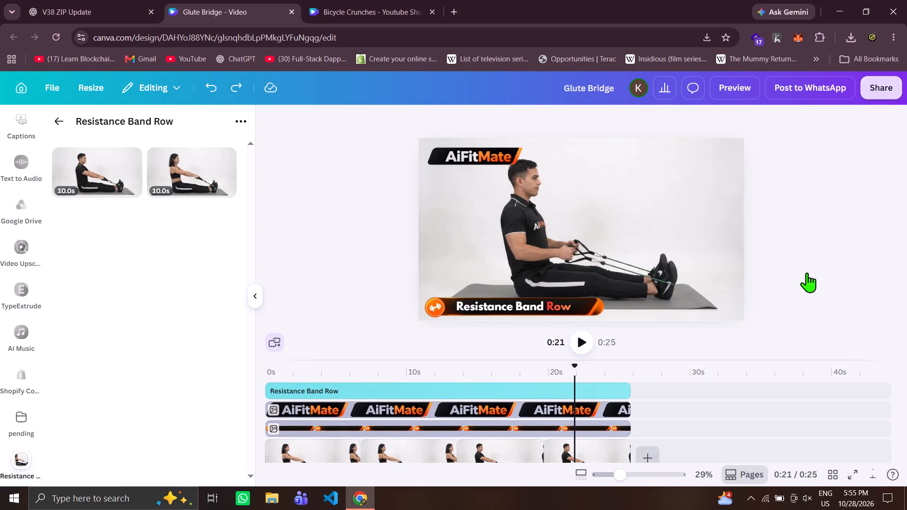
left_click(705, 356)
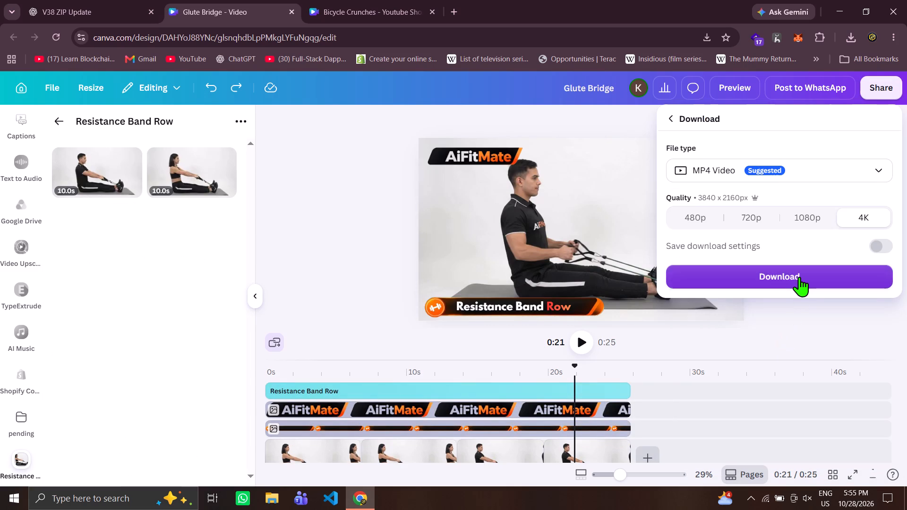
left_click(799, 277)
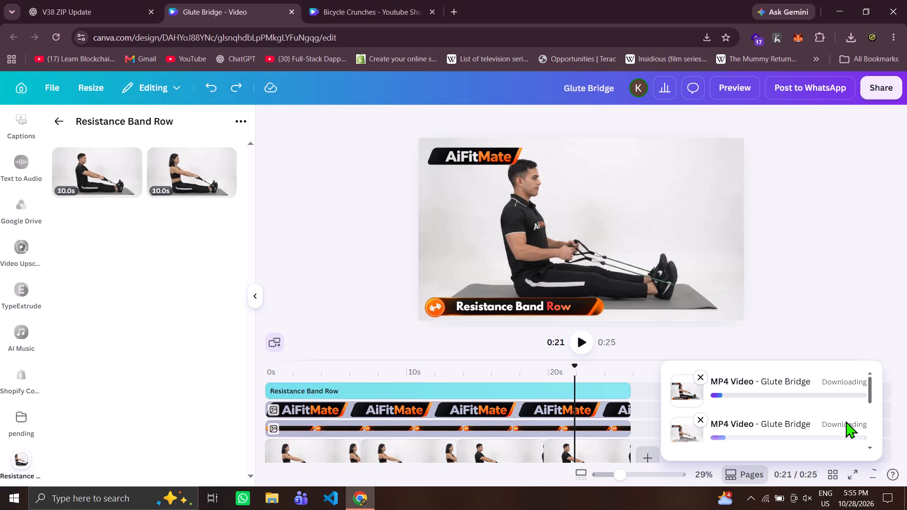
Switch to the vertical Bicycle Crunches design and upload the "Glute Bridge" video from the Downloads folder.
left_click(376, 0)
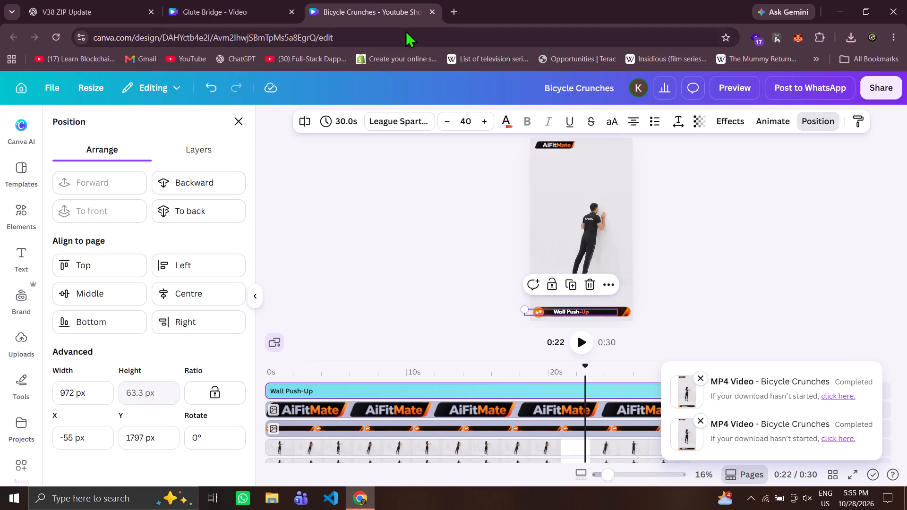
left_click(236, 120)
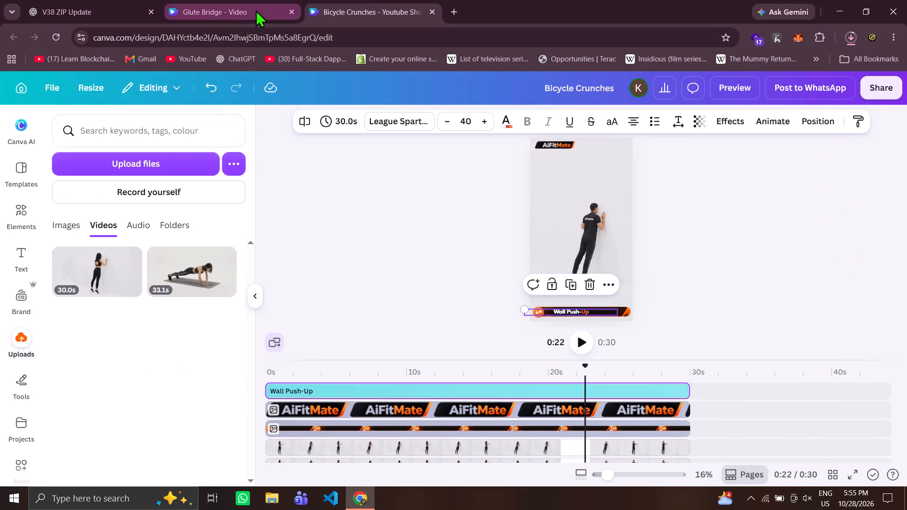
left_click(163, 165)
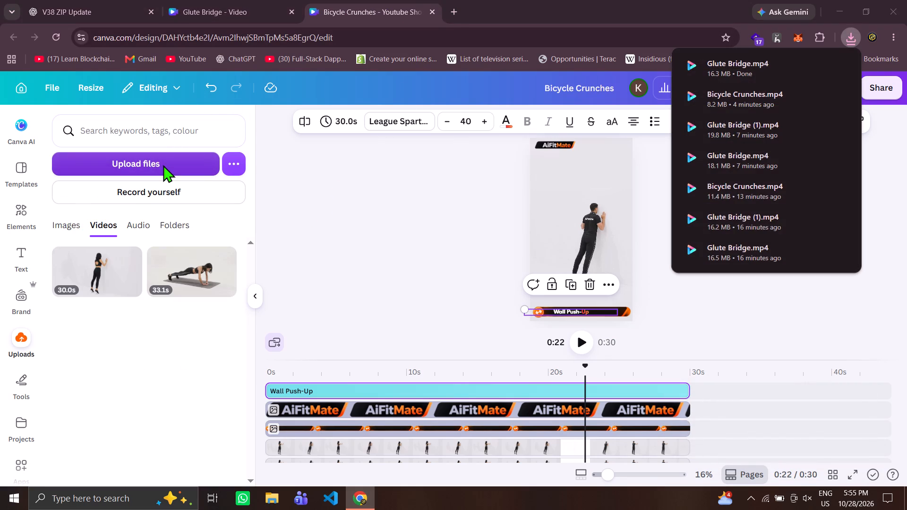
double_click(150, 136)
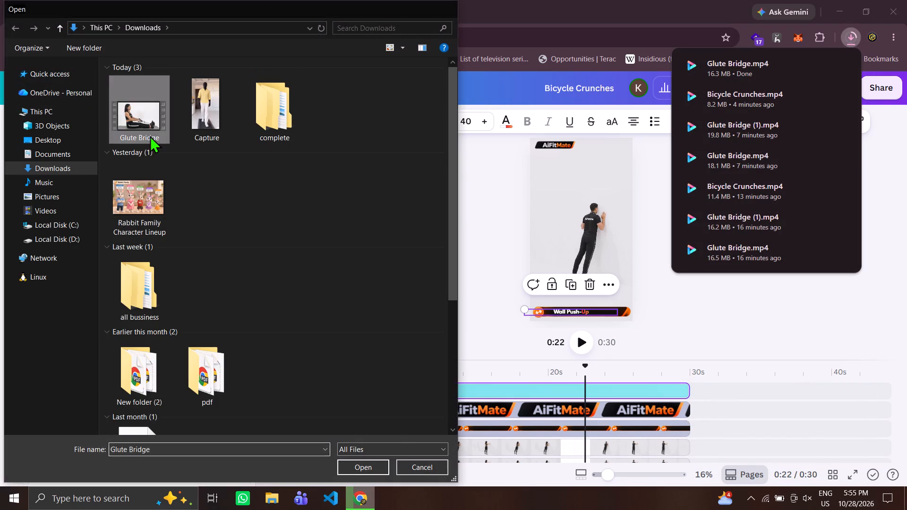
left_click(163, 162)
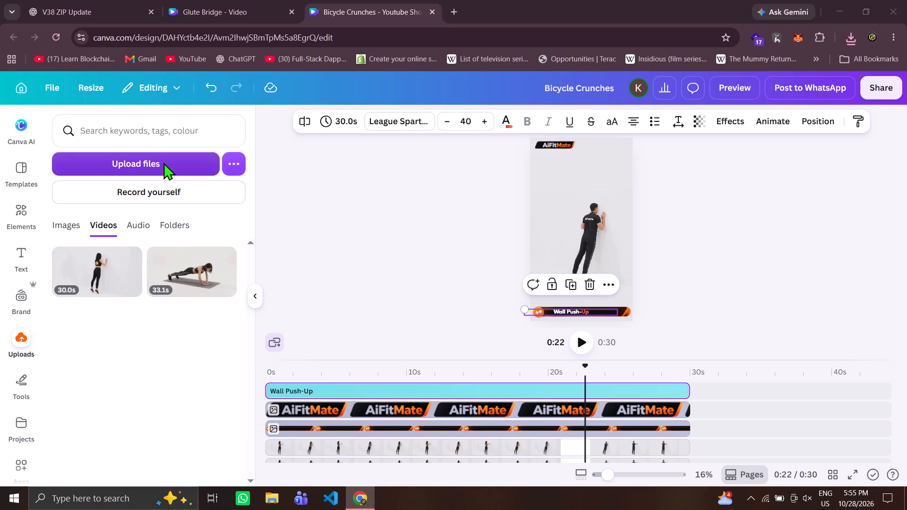
key("Escape")
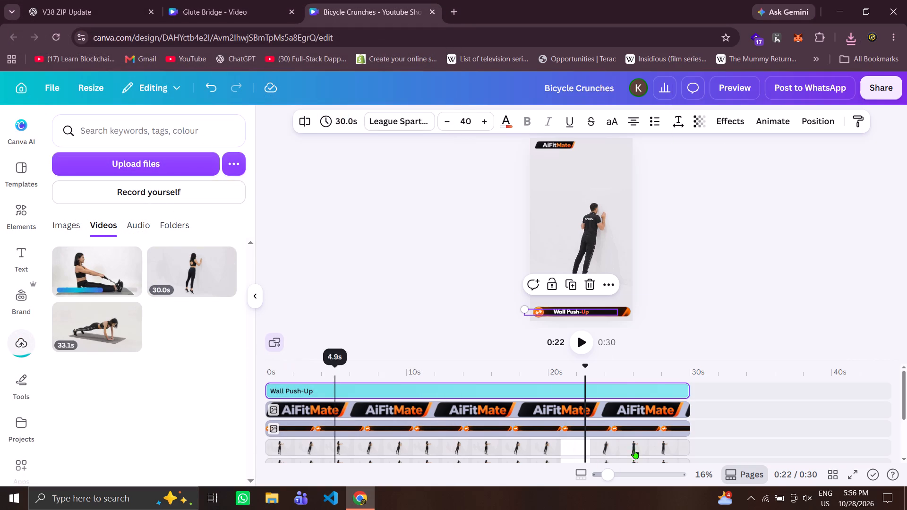
Replace the wall push-up clips on both video tracks with the newly uploaded resistance band row video.
left_click_drag(906, 397, 906, 434)
left_click_drag(906, 434, 906, 418)
left_click_drag(102, 279, 378, 386)
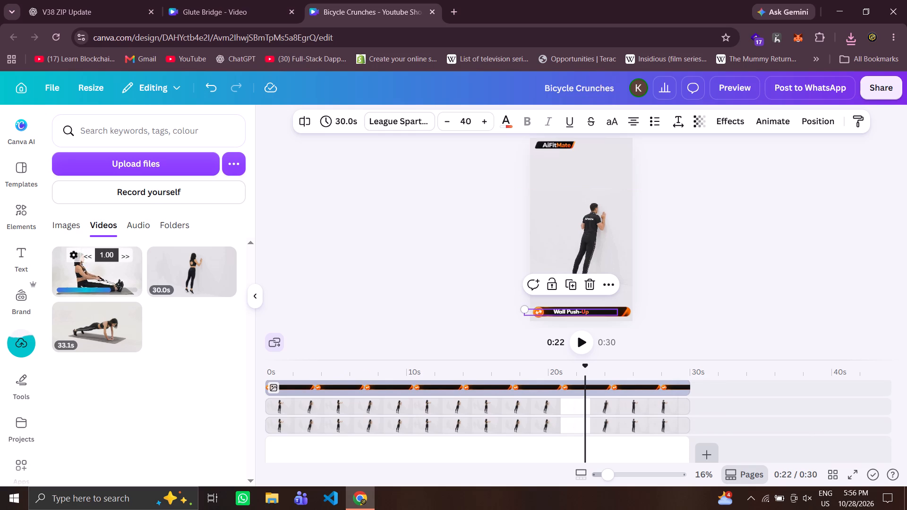
left_click_drag(378, 386, 391, 405)
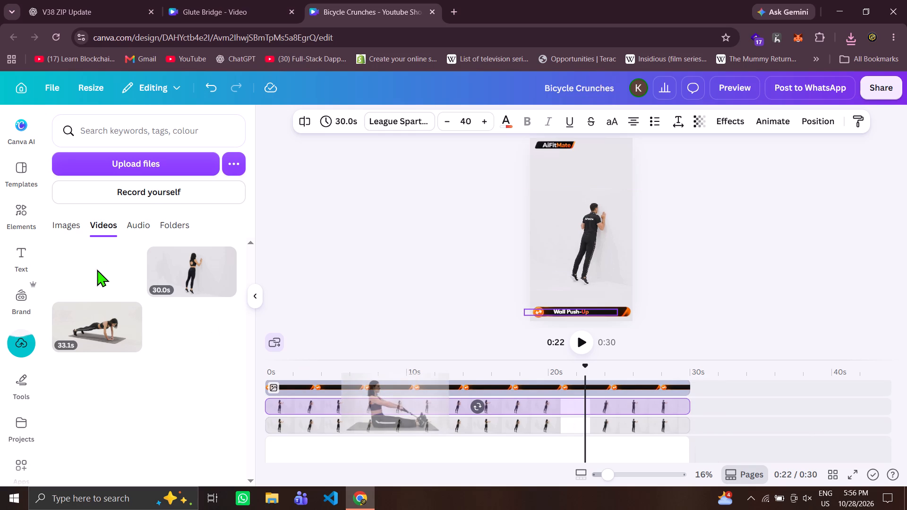
left_click_drag(103, 275, 469, 431)
Shorten the blank base page to 25.8 s to match the new clips.
left_click_drag(688, 457, 676, 460)
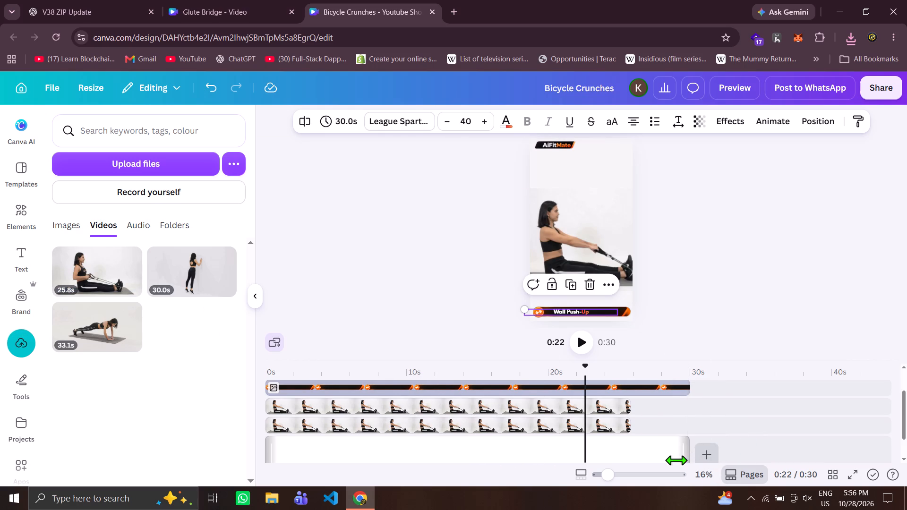
left_click_drag(676, 460, 628, 453)
Trim the title, AiFitMate logo and bottom banner together to 25.8 s, undoing any accidental shift of them.
left_click(906, 388)
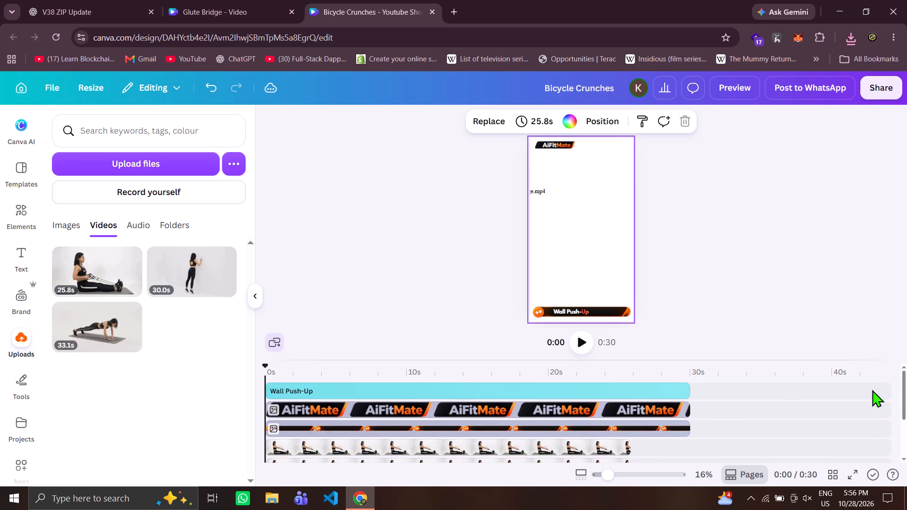
left_click(661, 394)
left_click(675, 425, "shift")
left_click_drag(690, 411, 680, 408)
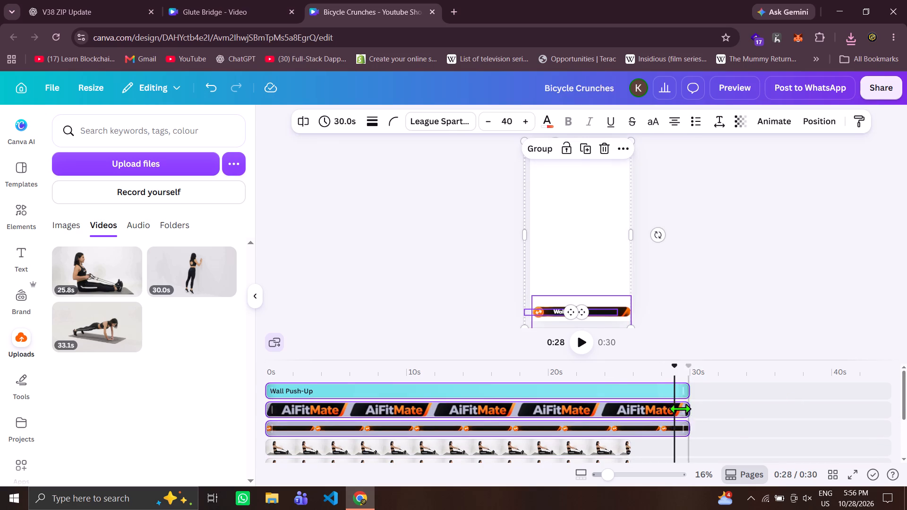
left_click_drag(680, 408, 675, 408)
left_click_drag(683, 408, 627, 417)
left_click(595, 310)
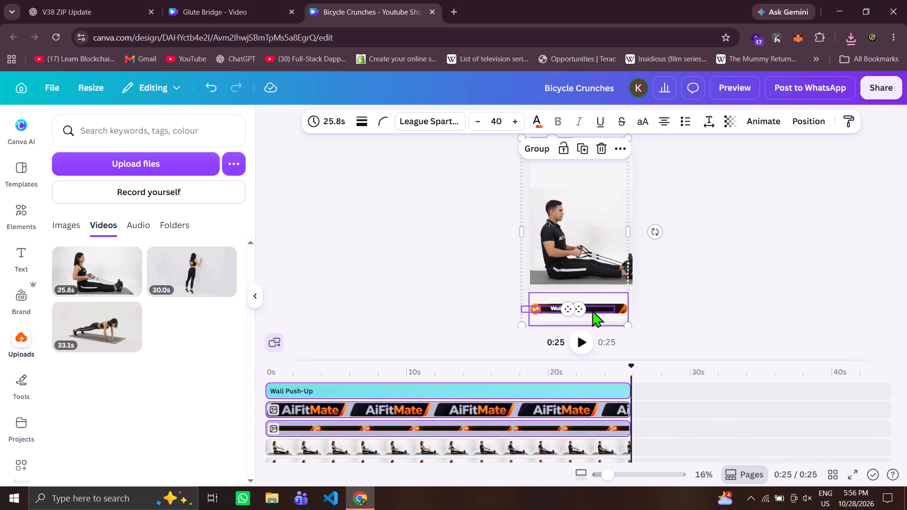
key("ctrl+z")
Replace the "Wall Push-Up" title on the vertical video's banner with the copied text "Resistance Band Row".
left_click(571, 388)
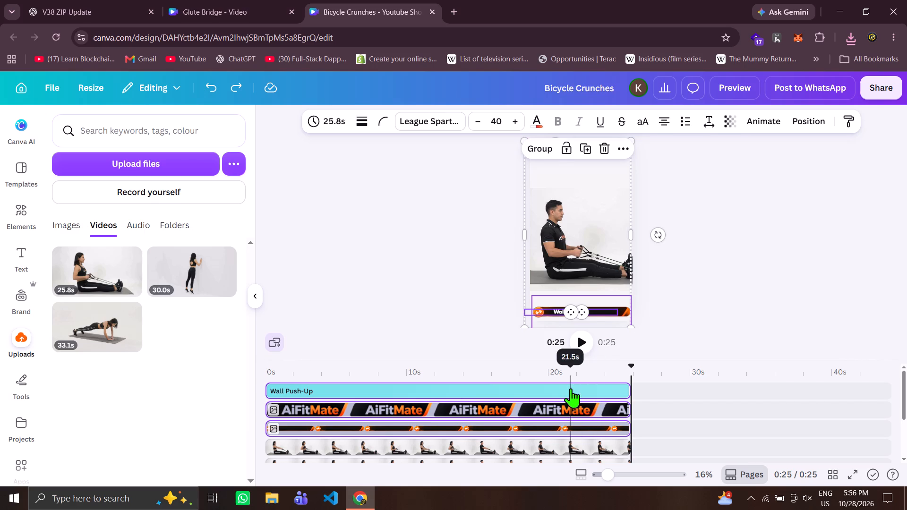
triple_click(573, 313)
key("super+v")
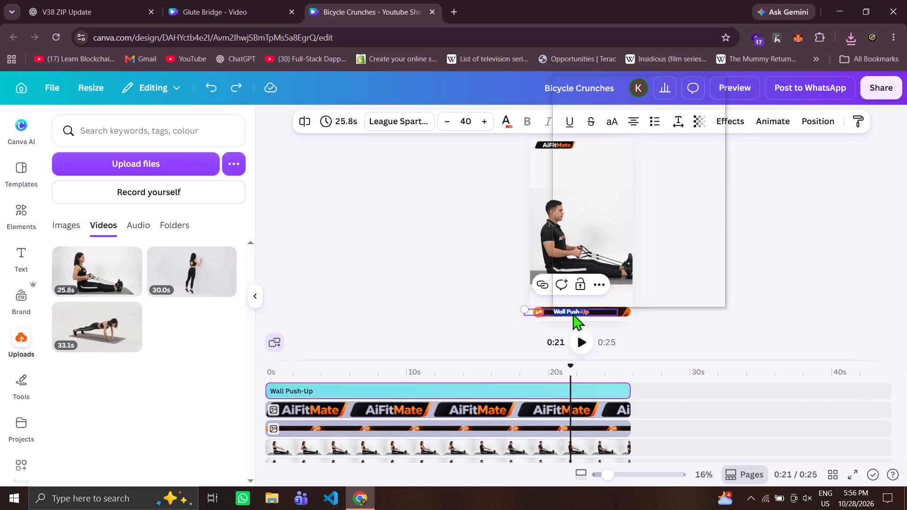
left_click_drag(608, 128, 603, 130)
key("ctrl+v")
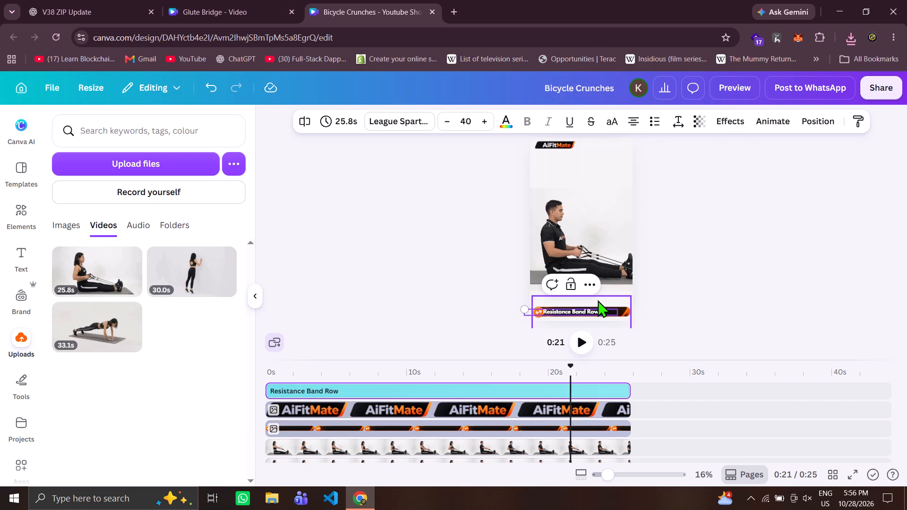
Recolour the word "Row" in the banner title with the red-to-orange default gradient.
double_click(595, 312)
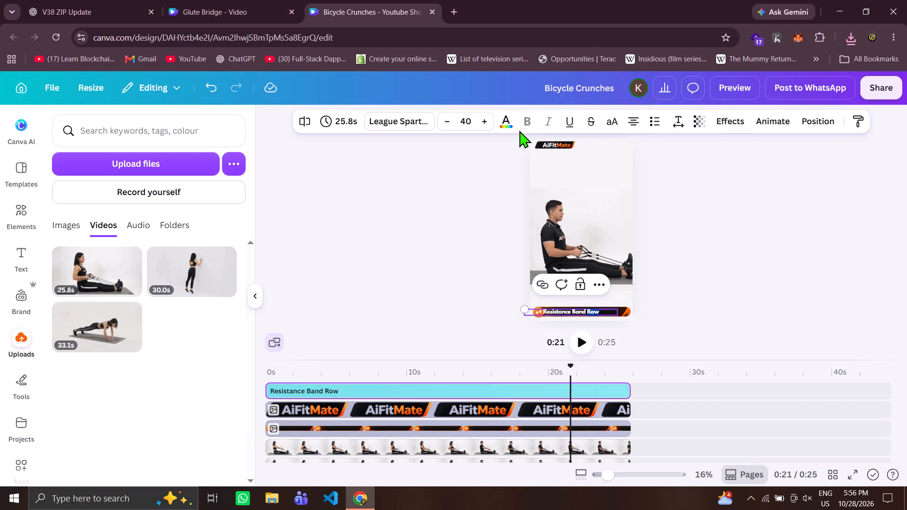
left_click(509, 127)
left_click(249, 386)
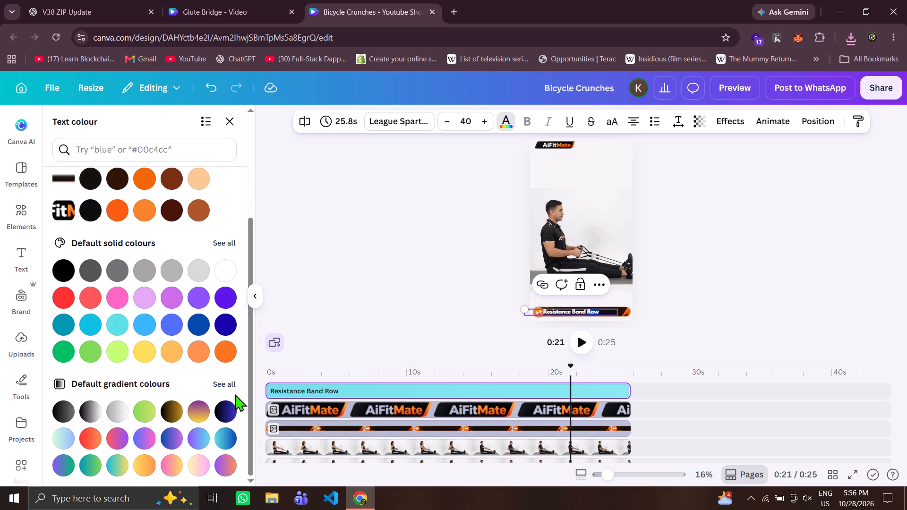
left_click(91, 436)
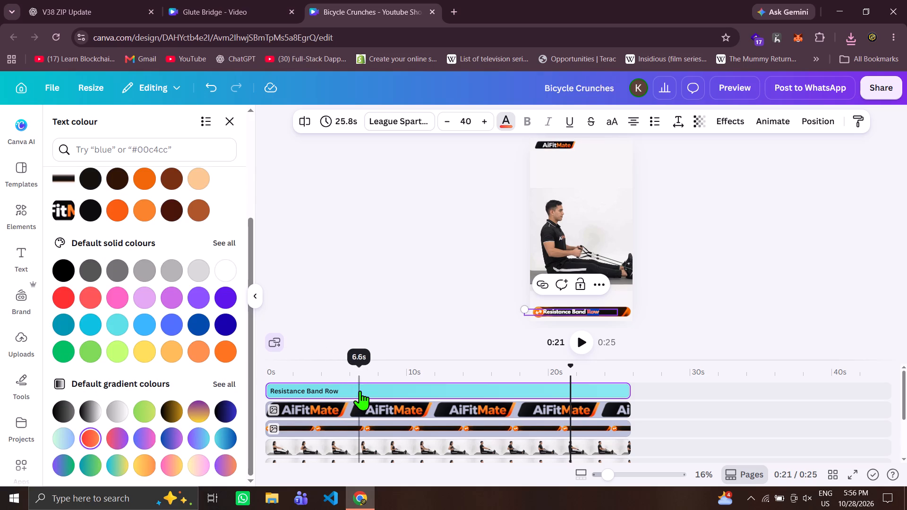
Reposition the banner title horizontally, trying X 50 px with a preview and settling on X 30 px.
left_click(360, 391)
left_click(808, 120)
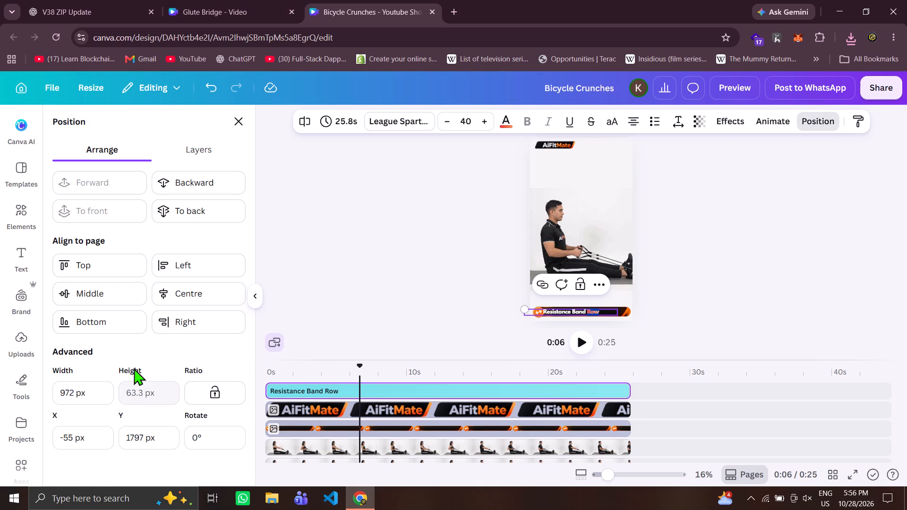
left_click(93, 430)
key("ctrl+a")
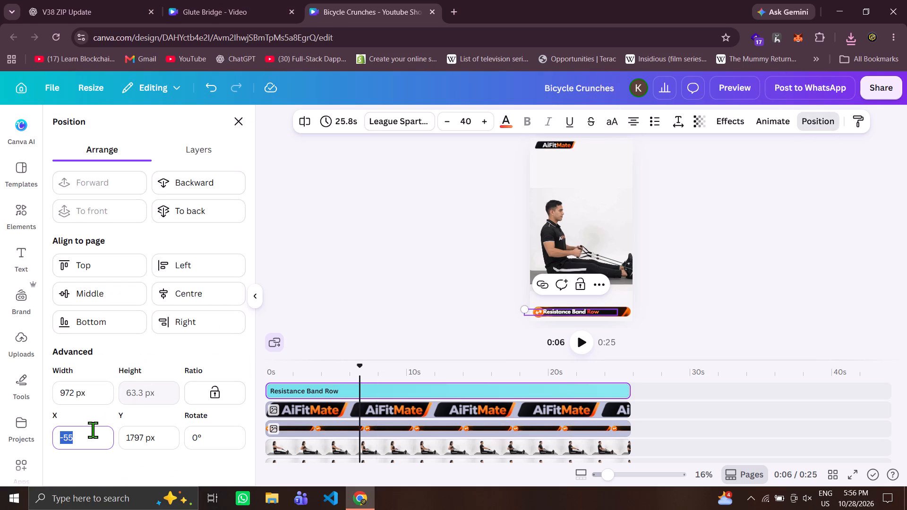
type("50")
key("Return")
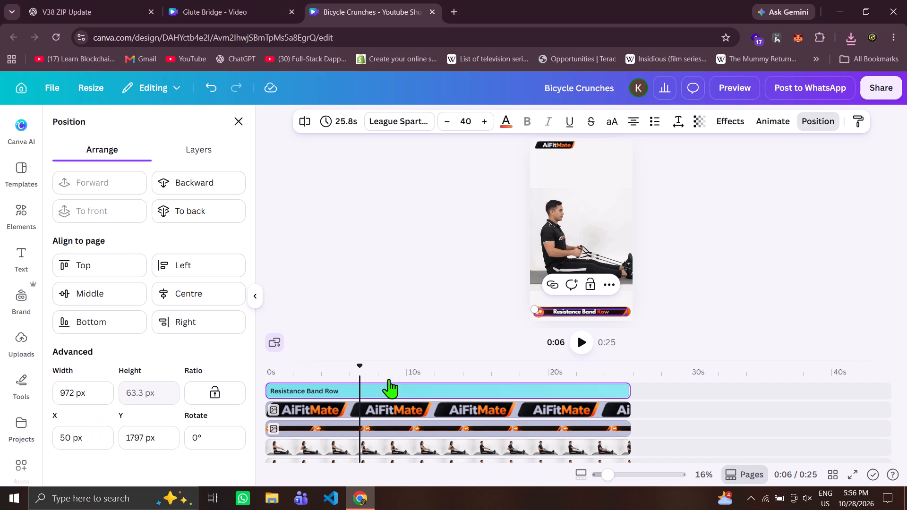
left_click(745, 90)
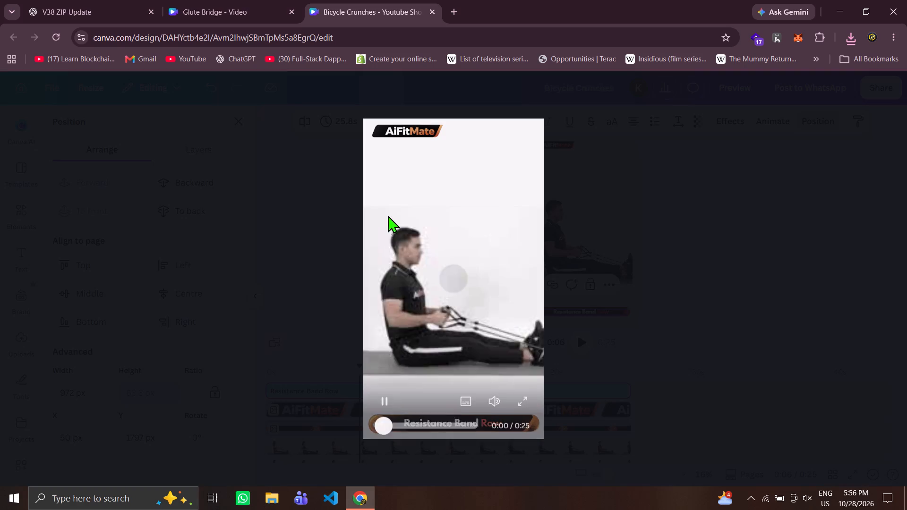
left_click(671, 365)
left_click_drag(85, 436, 0, 440)
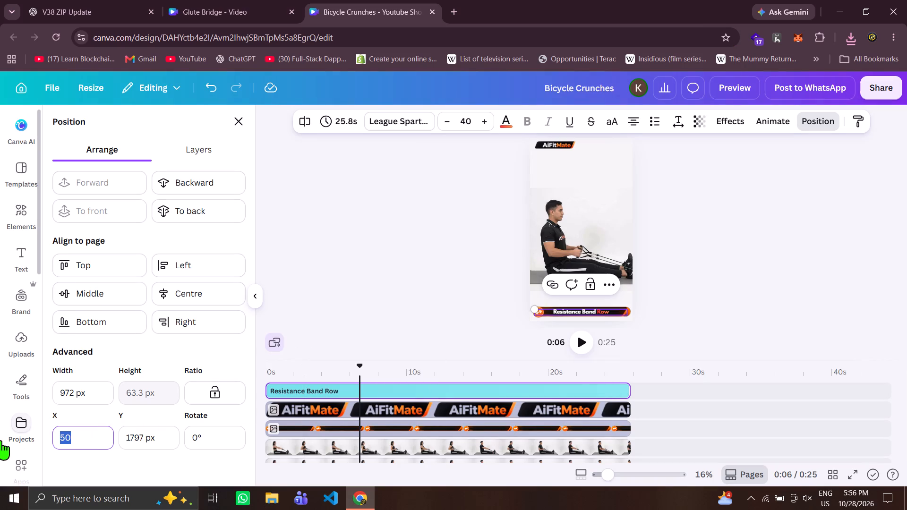
type("30")
key("Return")
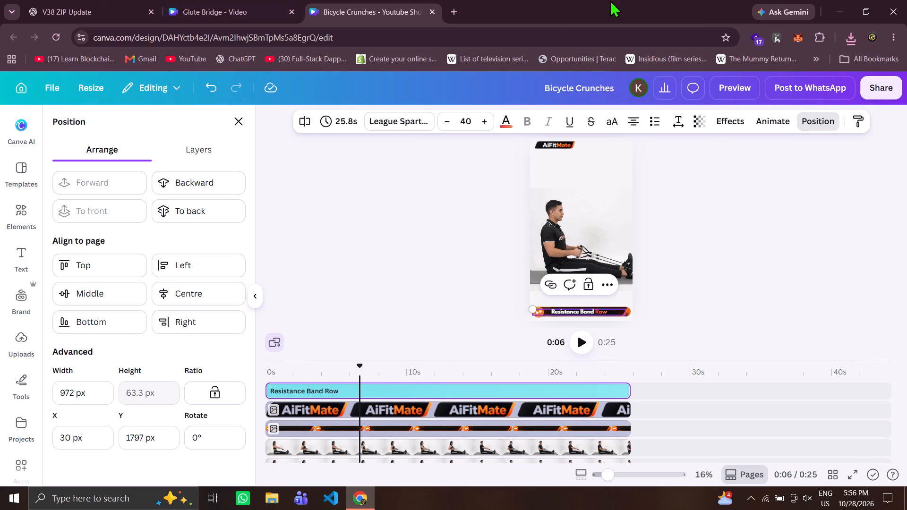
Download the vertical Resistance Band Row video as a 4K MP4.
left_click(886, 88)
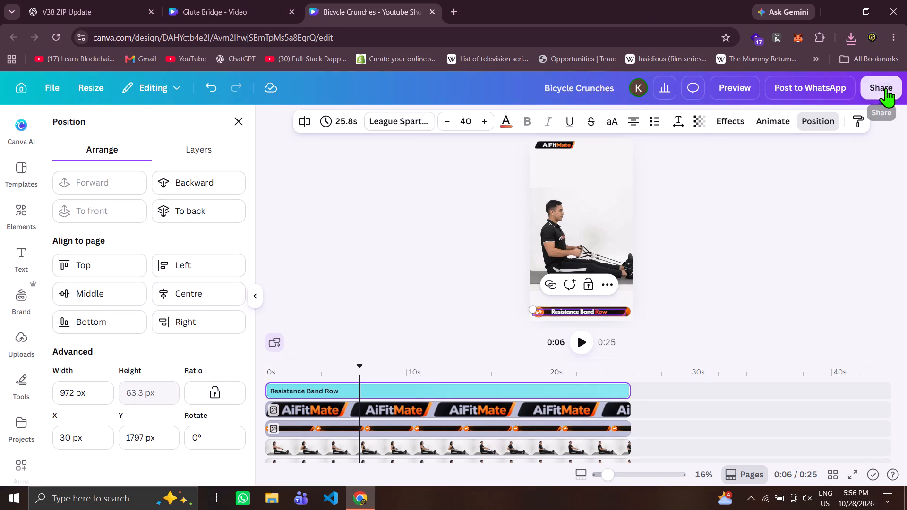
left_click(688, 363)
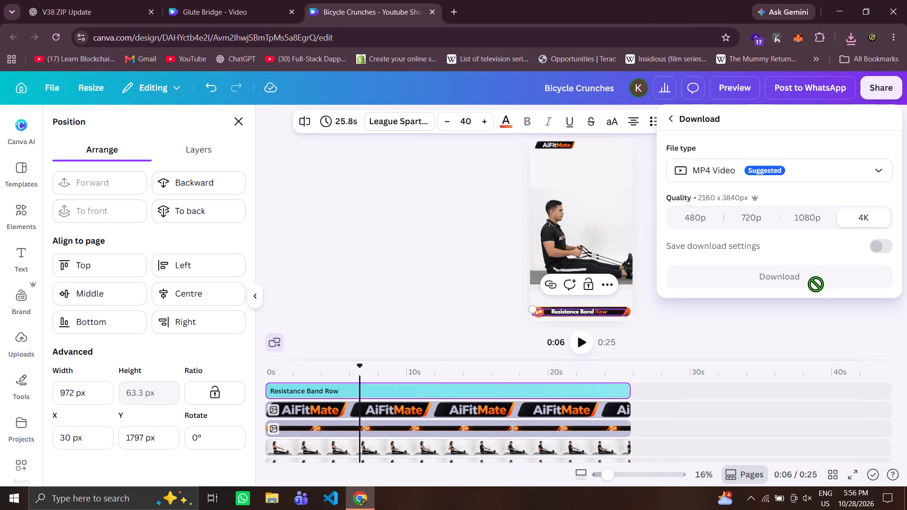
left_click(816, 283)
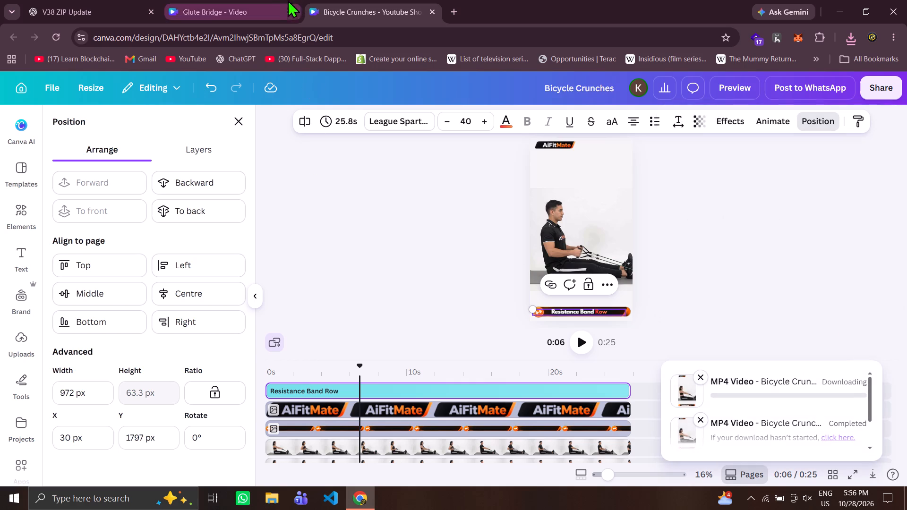
In File Explorer, create a folder in Downloads named with the copied text "Resistance Band Row".
left_click(280, 0)
key("super+2")
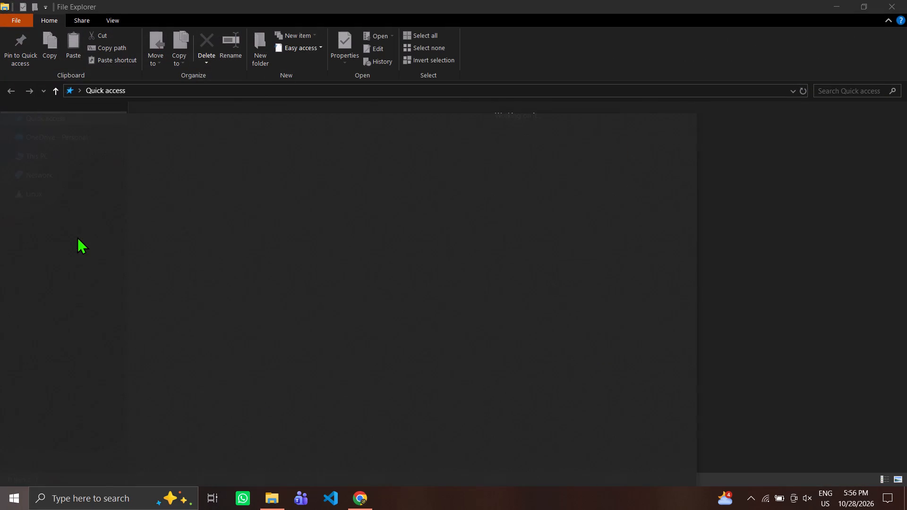
left_click(74, 214)
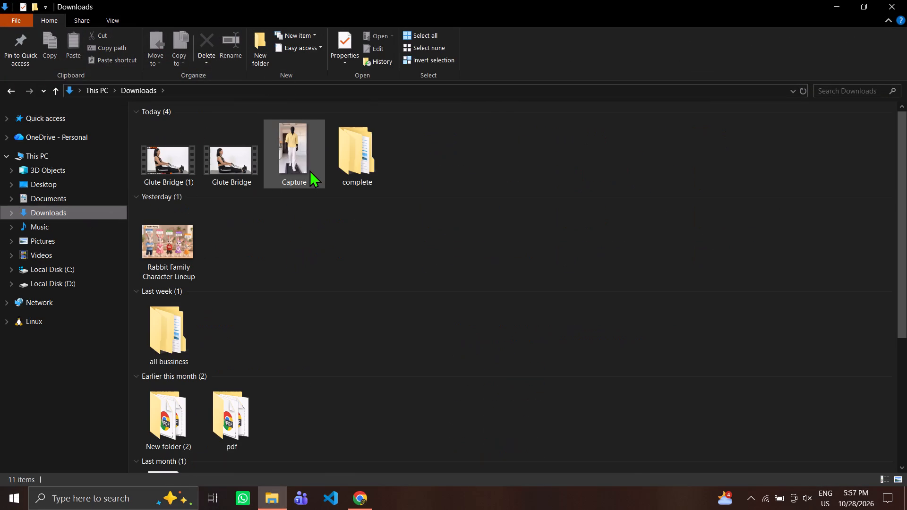
key("ctrl+shift+n")
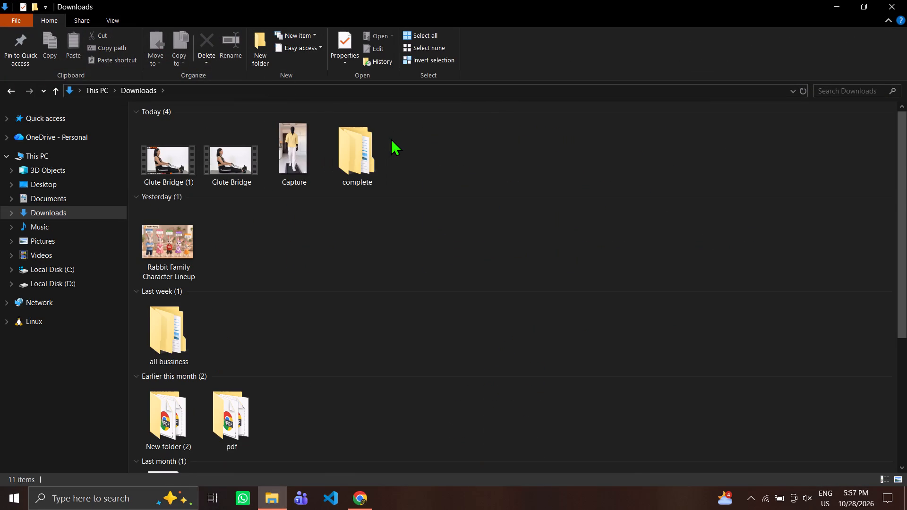
key("ctrl+v")
key("Return")
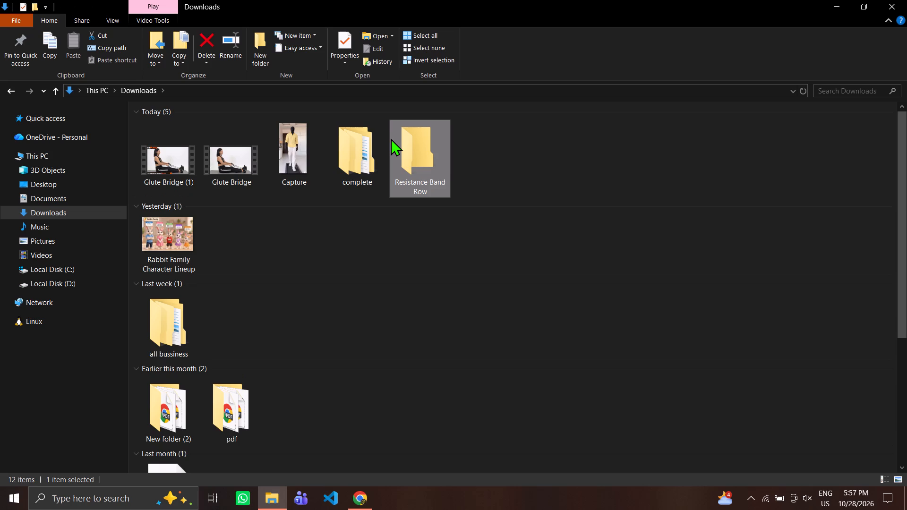
Delete the "Glute Bridge" video without the (1) suffix from Downloads.
left_click(220, 144)
key("Delete")
key("Return")
Return to the vertical design in the browser and shrink the upper-track exercise clip proportionally to about 1270 × 973 px.
key("alt+Tab")
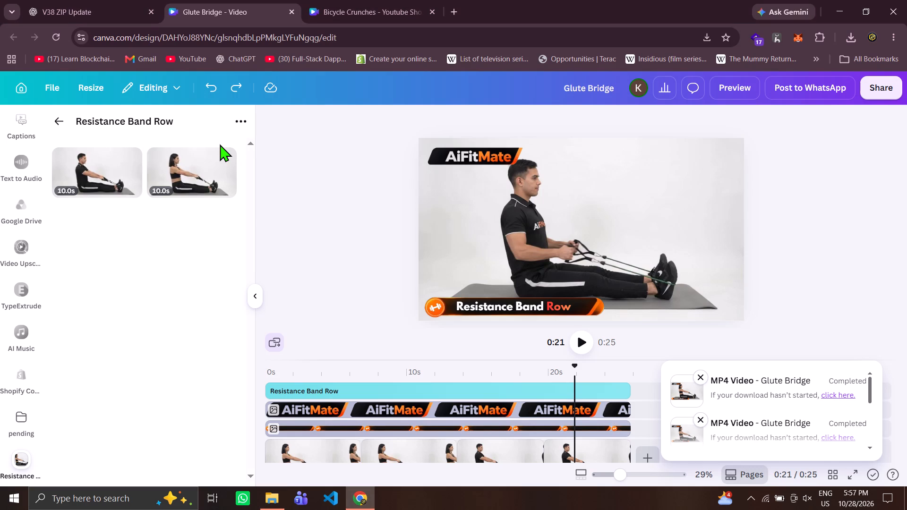
left_click(342, 0)
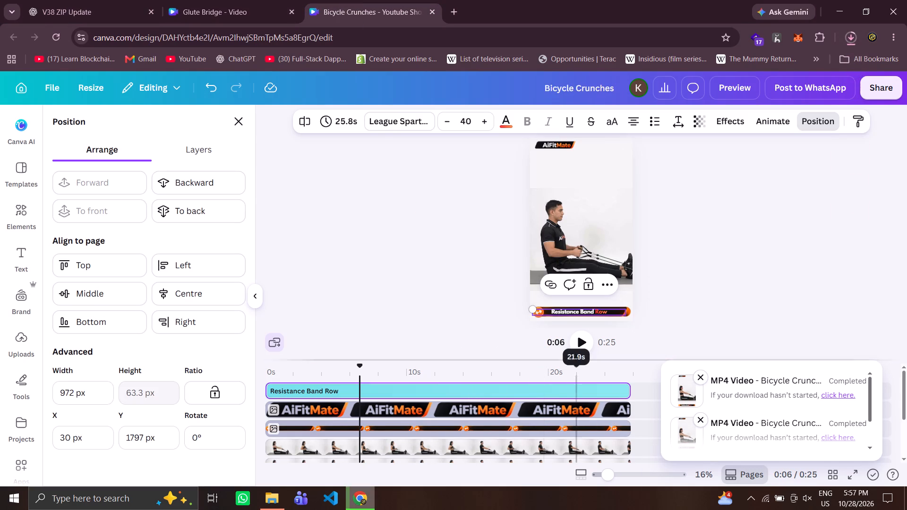
left_click(579, 343)
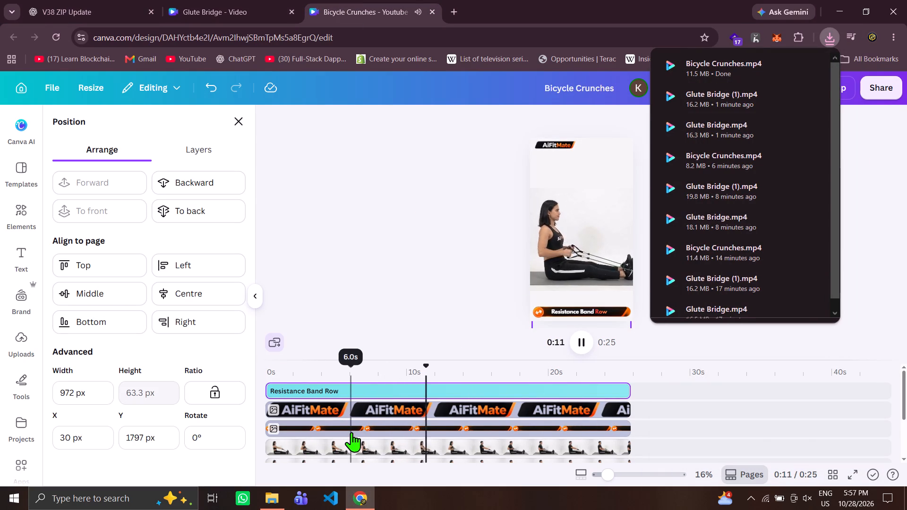
left_click(378, 448)
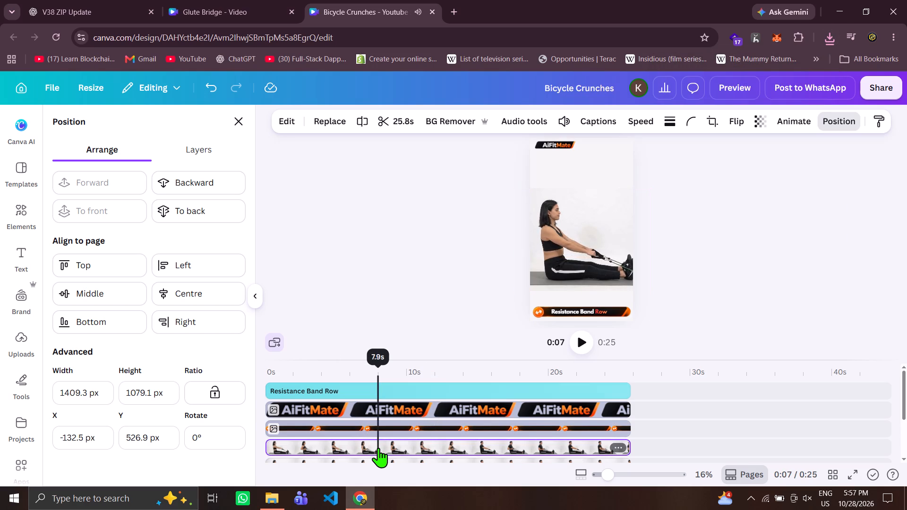
left_click_drag(517, 190, 524, 194)
left_click_drag(652, 190, 648, 190)
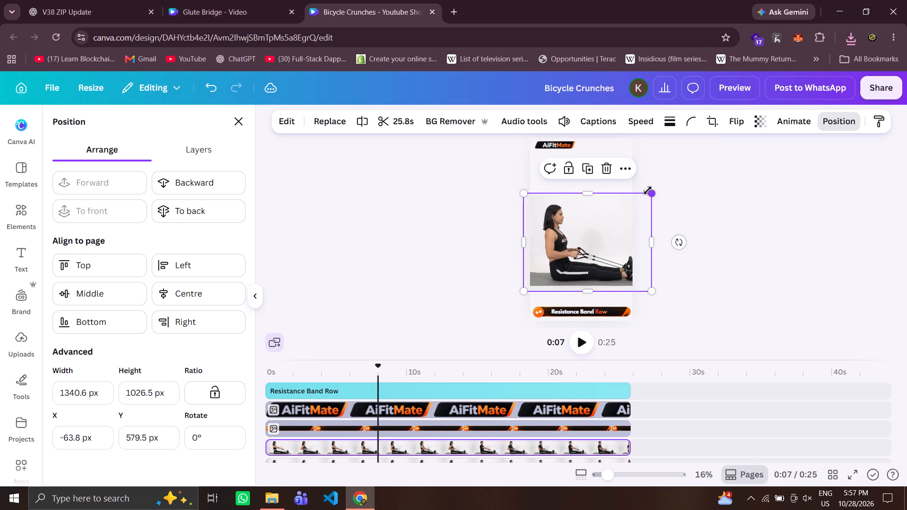
left_click_drag(648, 190, 642, 190)
left_click(594, 236)
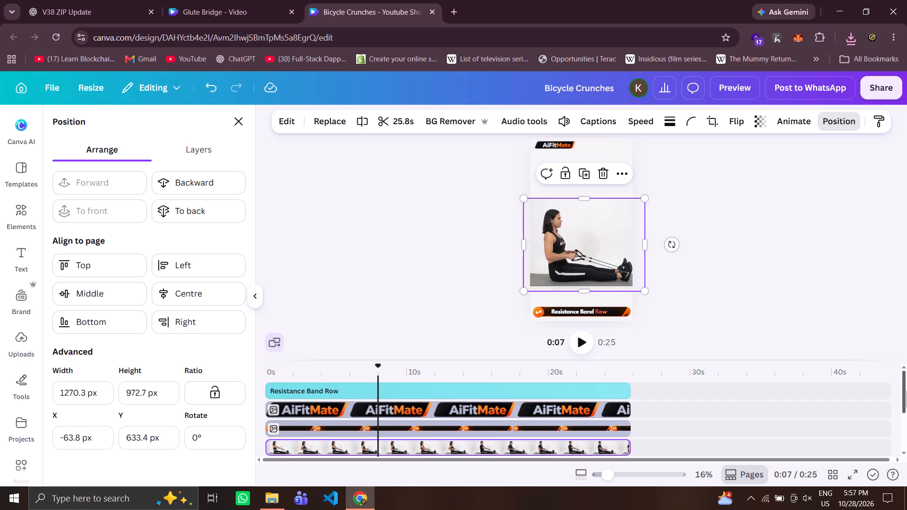
Play back the vertical video from different points on the timeline to check the resized clip.
left_click_drag(906, 395, 906, 440)
left_click(906, 440)
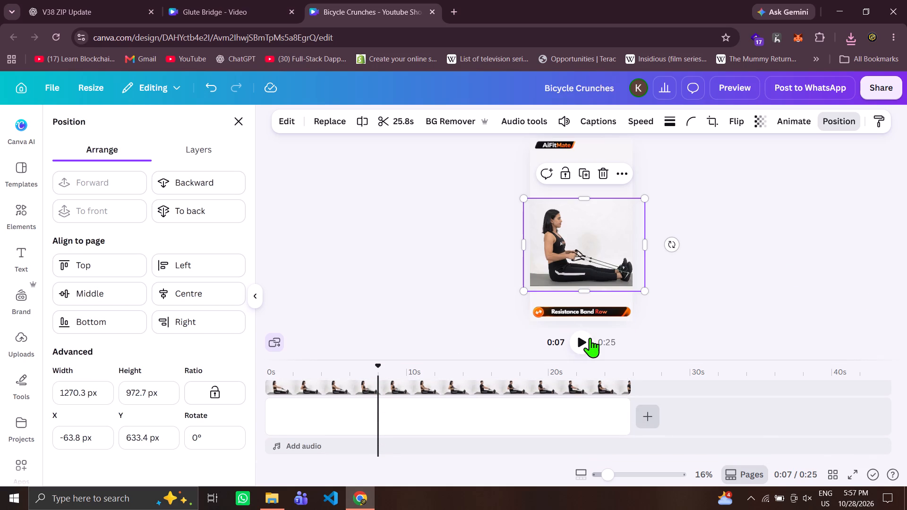
left_click(590, 342)
left_click(541, 391)
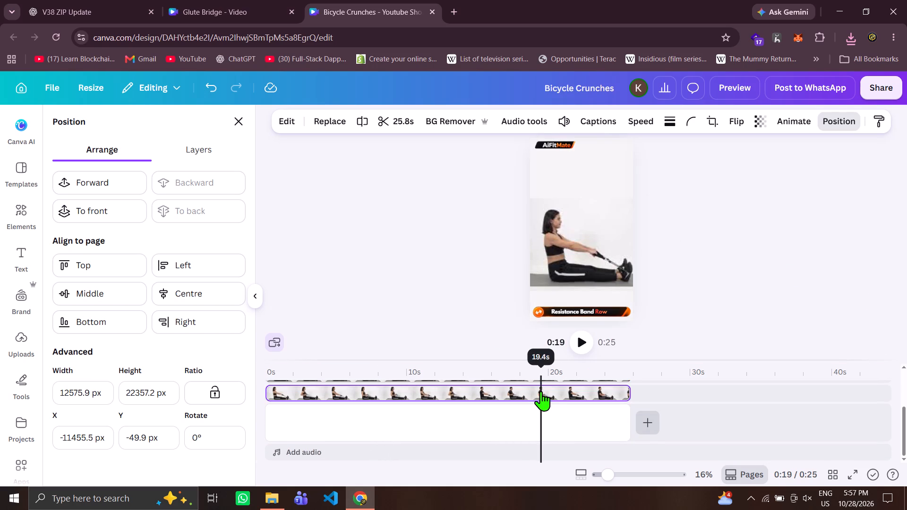
left_click(394, 378)
left_click(578, 340)
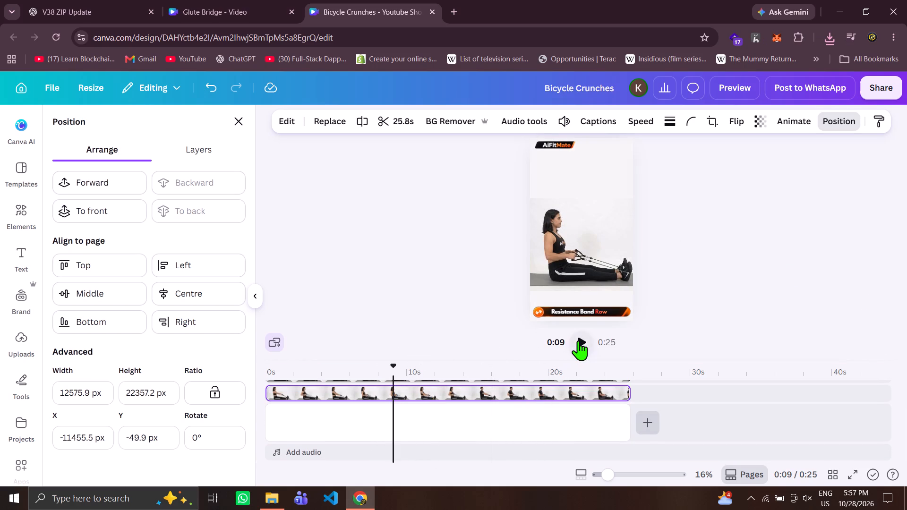
Download the revised vertical Resistance Band Row video as a 4K MP4.
left_click(876, 88)
left_click(691, 370)
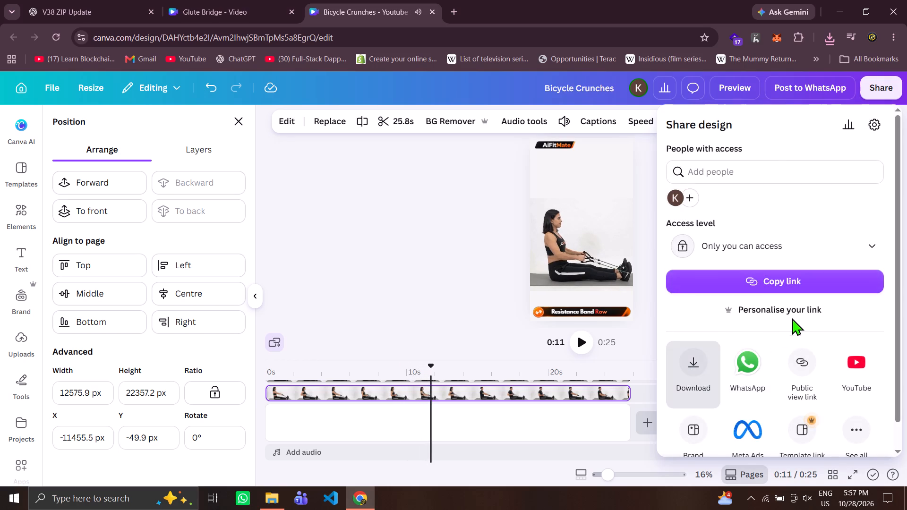
left_click_drag(782, 278, 777, 285)
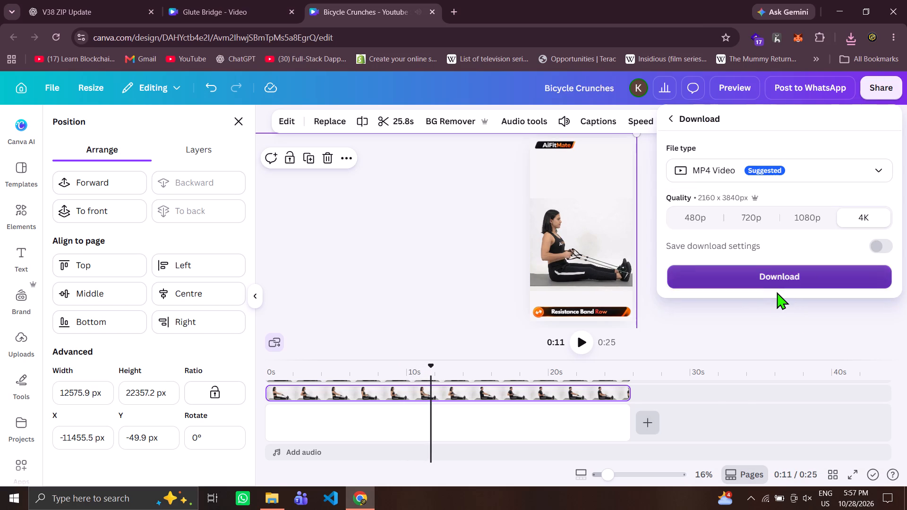
In the Downloads folder, rename the "Glute Bridge (1)" video as "Resistance Band Row".
key("super+2")
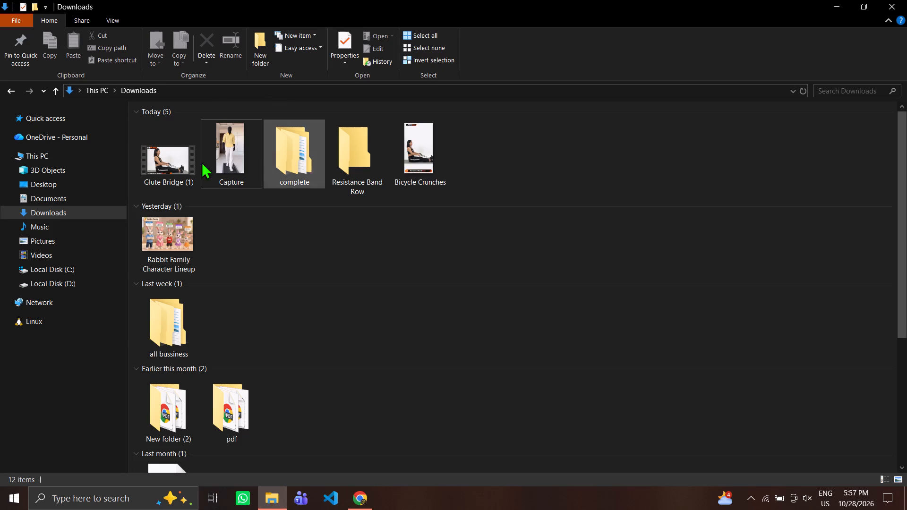
left_click(189, 161)
key("F2")
key("super+v")
left_click(218, 220)
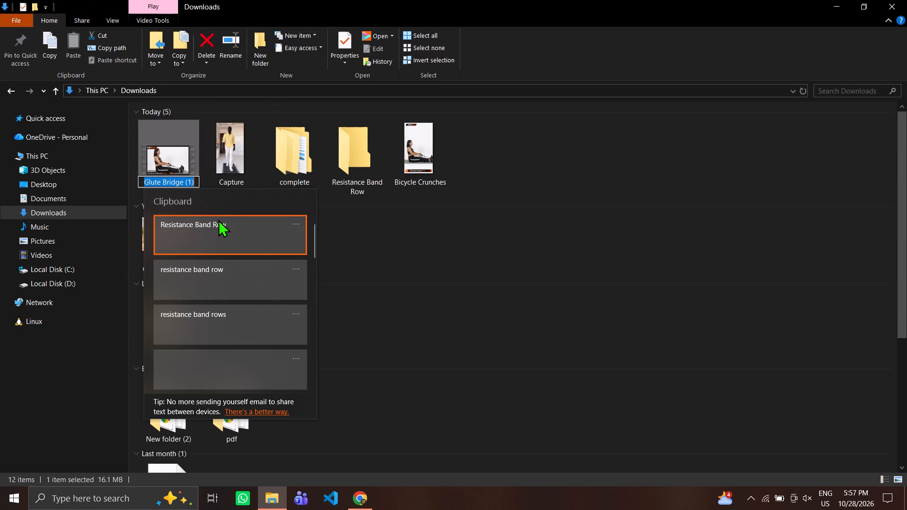
key("ctrl+v")
key("Return")
Delete the earlier vertical export "Bicycle Crunches" from Downloads.
key("Right")
key("Right")
key("Right")
key("Right")
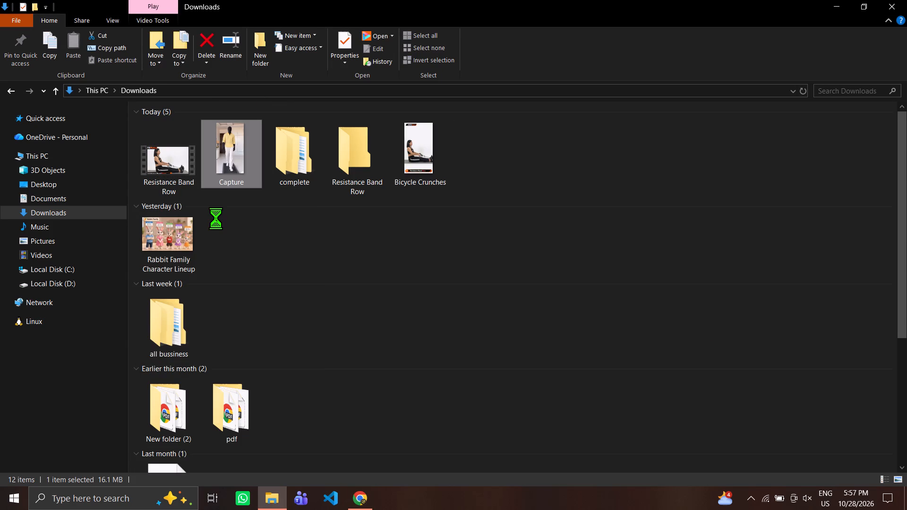
key("Right")
key("Right")
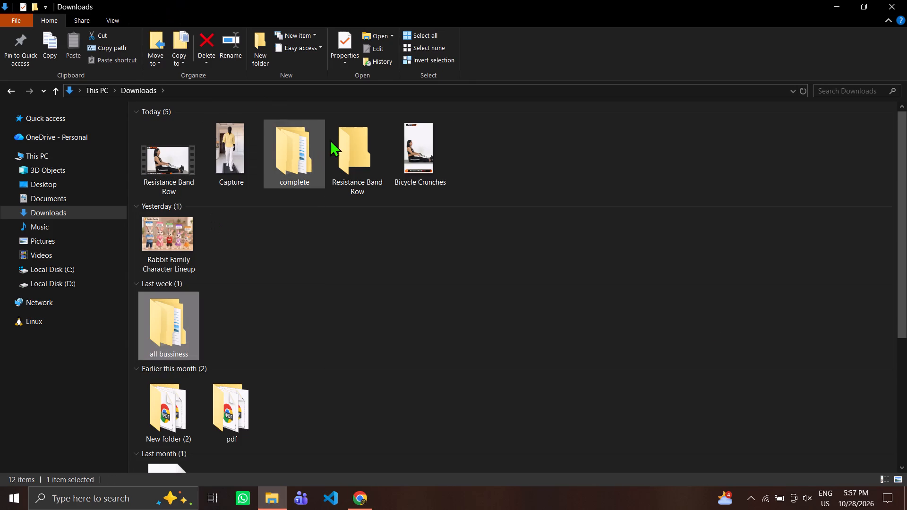
left_click(420, 142)
key("Delete")
key("Return")
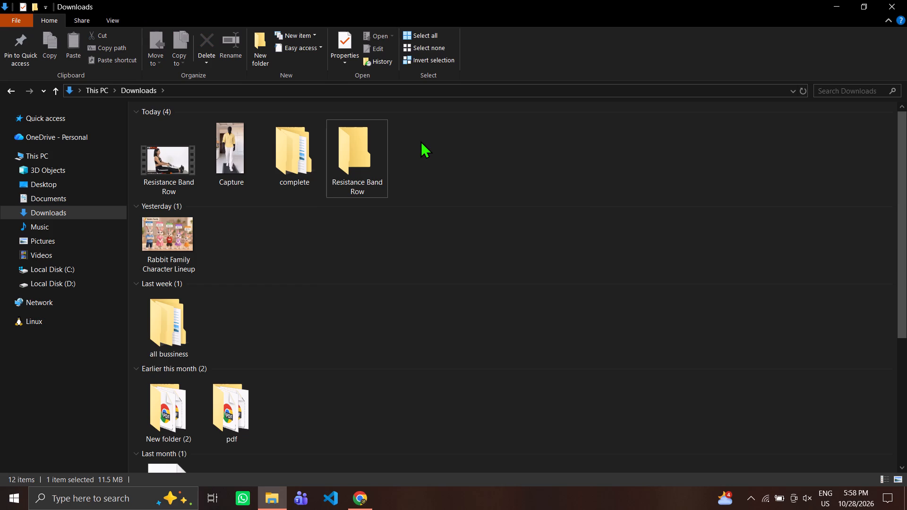
Rename the newly downloaded vertical video "Bicycle Crunches" in Downloads as "Resistance Band Row (2)".
key("alt+Tab")
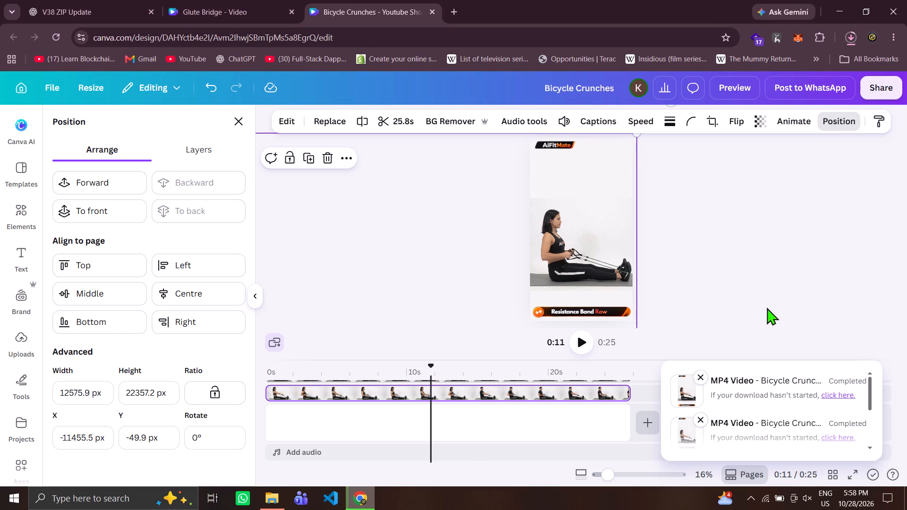
key("alt+Tab")
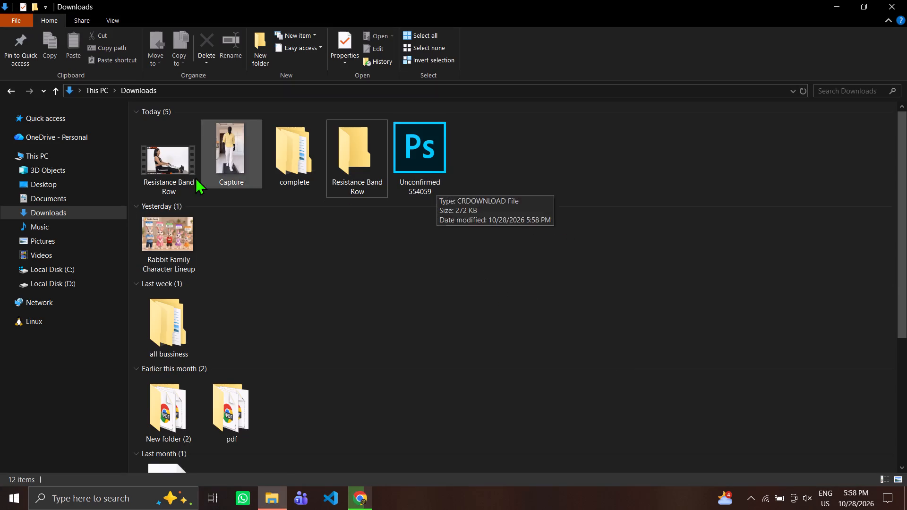
left_click(151, 175)
left_click(420, 162)
key("F2")
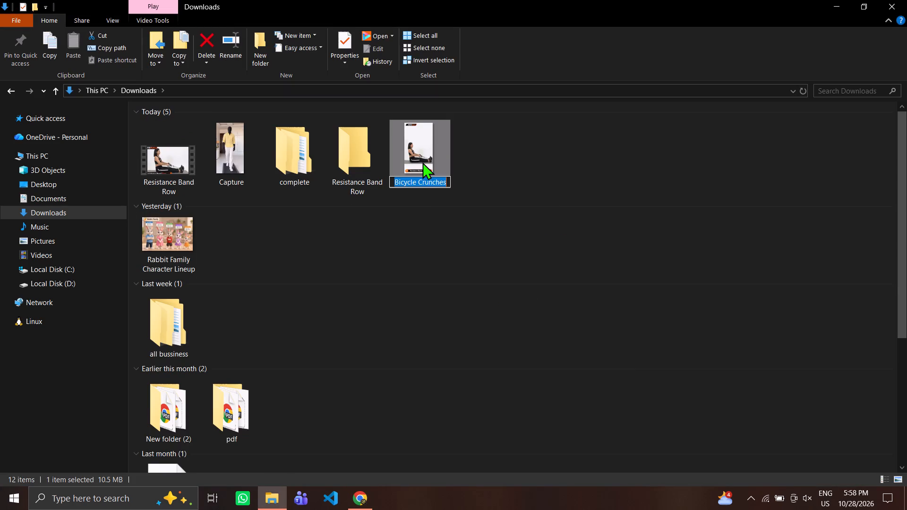
key("ctrl+v")
key("Return")
key("Return")
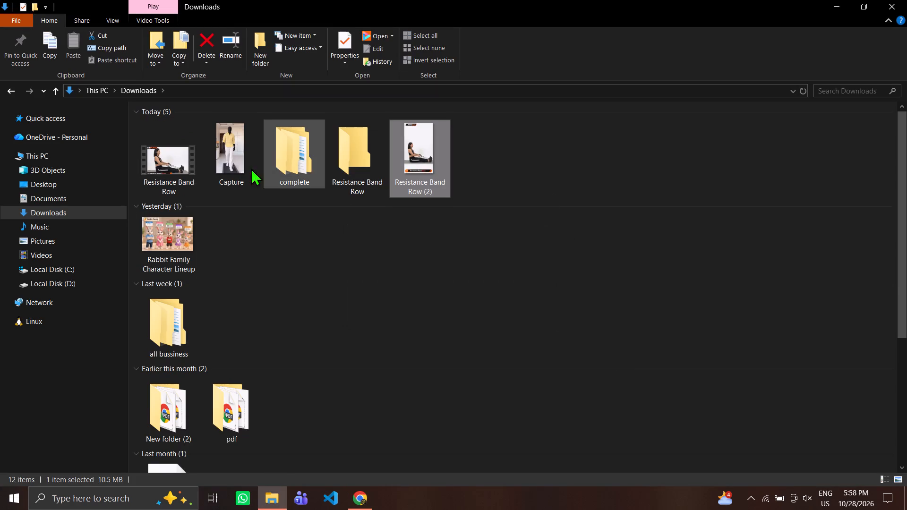
Move the landscape and vertical Resistance Band Row videos from Downloads into the "Resistance Band Row" folder.
left_click(181, 143, "ctrl")
key("ctrl+x")
double_click(375, 166)
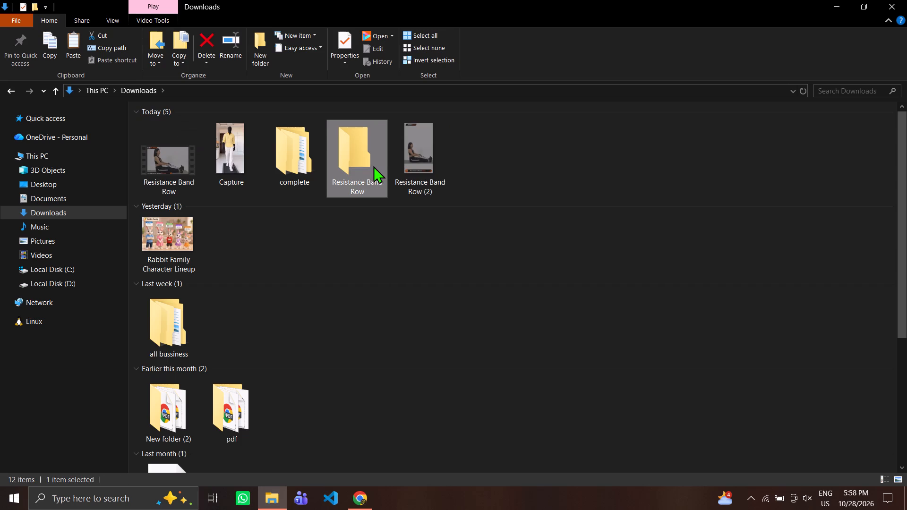
key("ctrl+v")
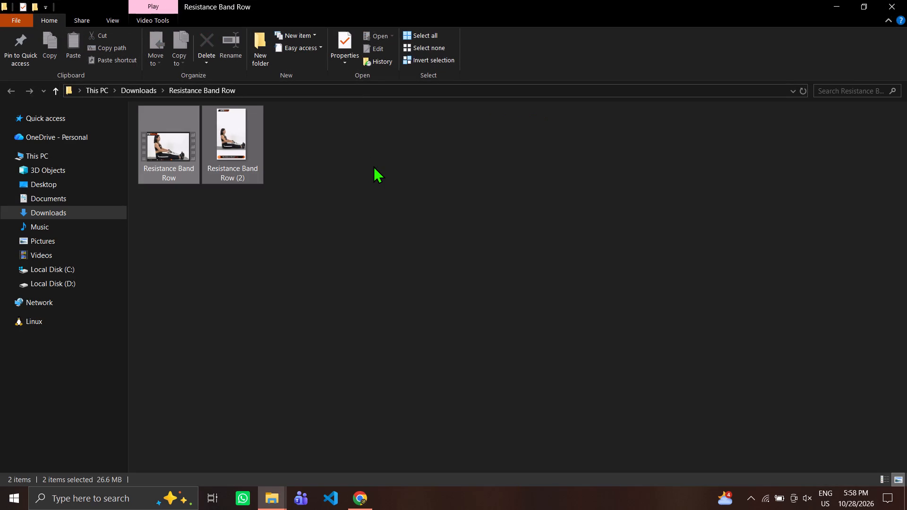
left_click(48, 211)
left_click(906, 0)
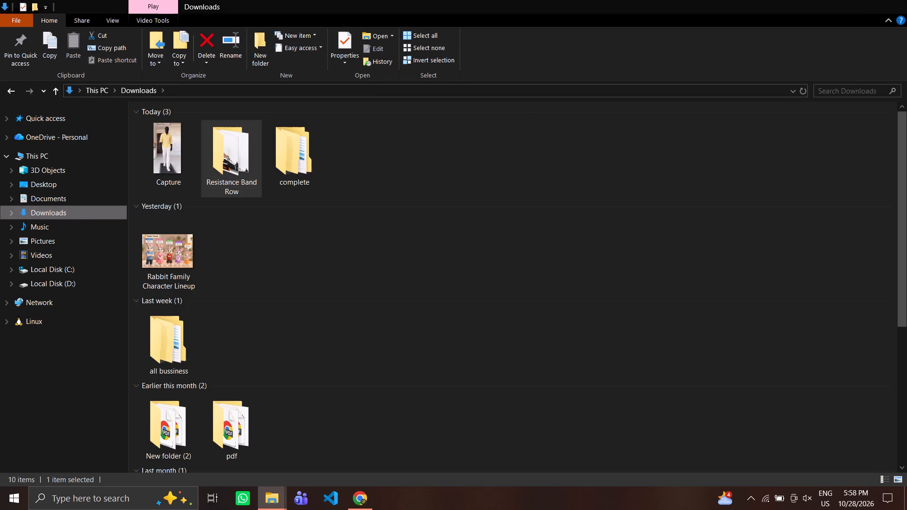
Refresh Downloads and move the "Resistance Band Row" folder into the "complete" folder.
right_click(475, 142)
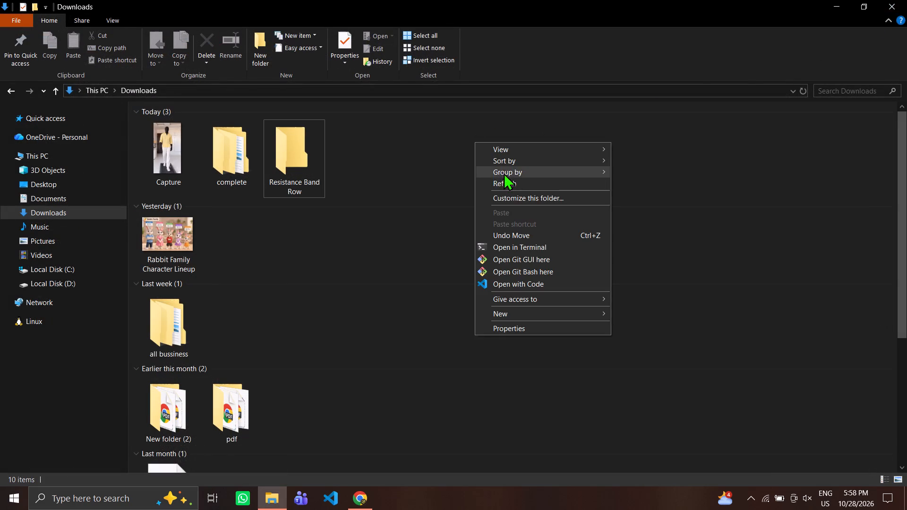
left_click(511, 184)
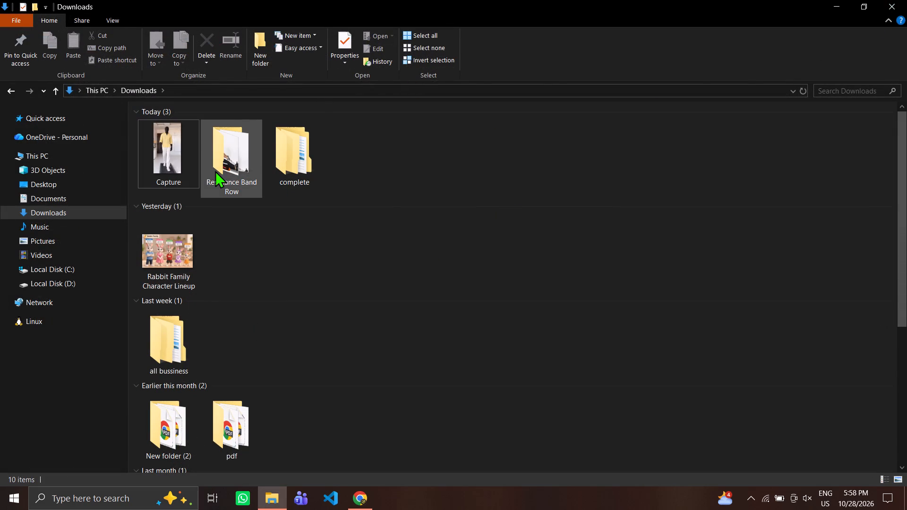
left_click(223, 168)
key("ctrl+x")
double_click(290, 165)
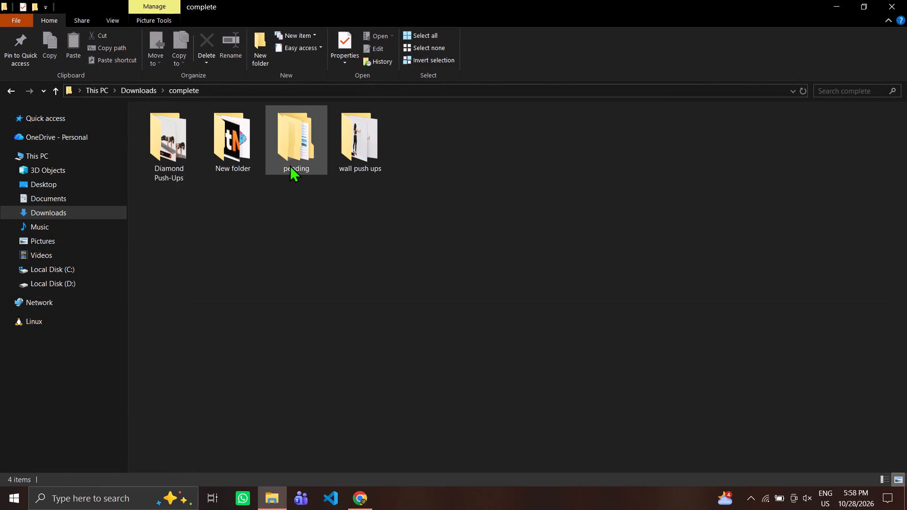
key("ctrl+v")
left_click(290, 165)
left_click(906, 0)
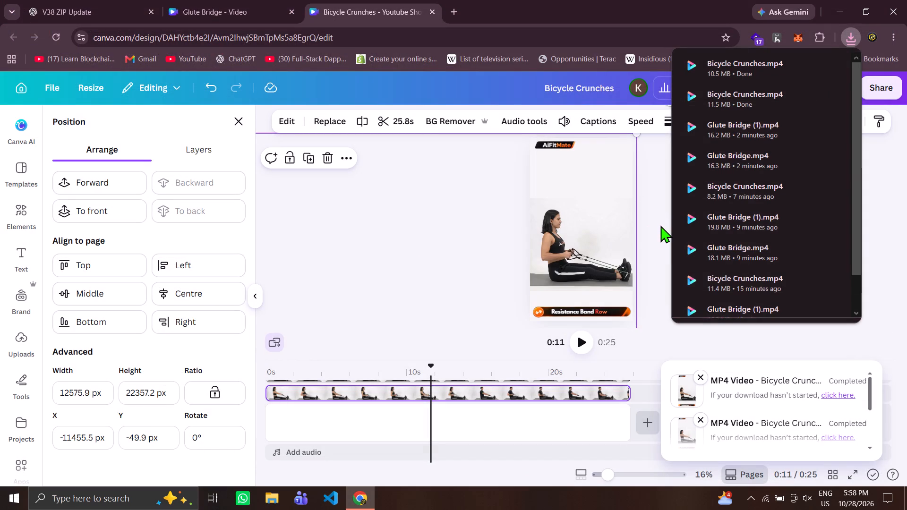
Switch to the landscape Glute Bridge design in Canva and undo its edits back to the Diamond Push-Ups version with the large title banner.
left_click(656, 210)
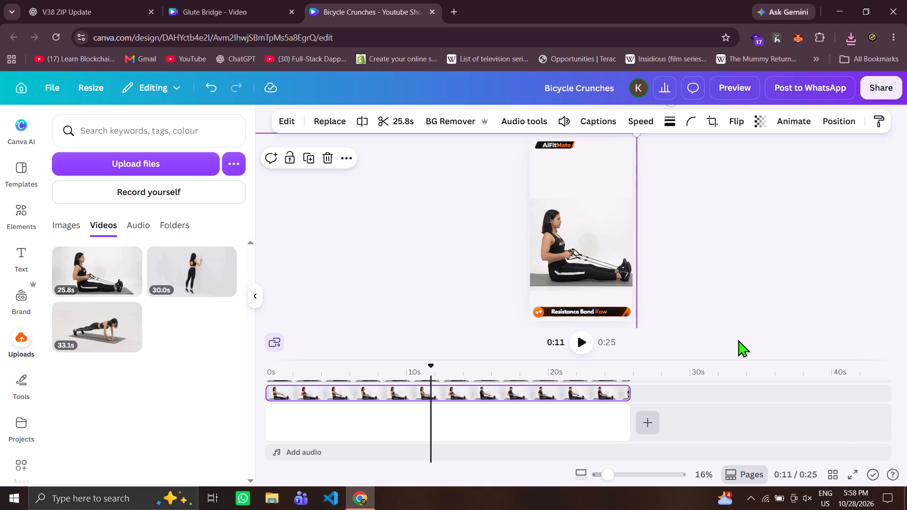
left_click(246, 0)
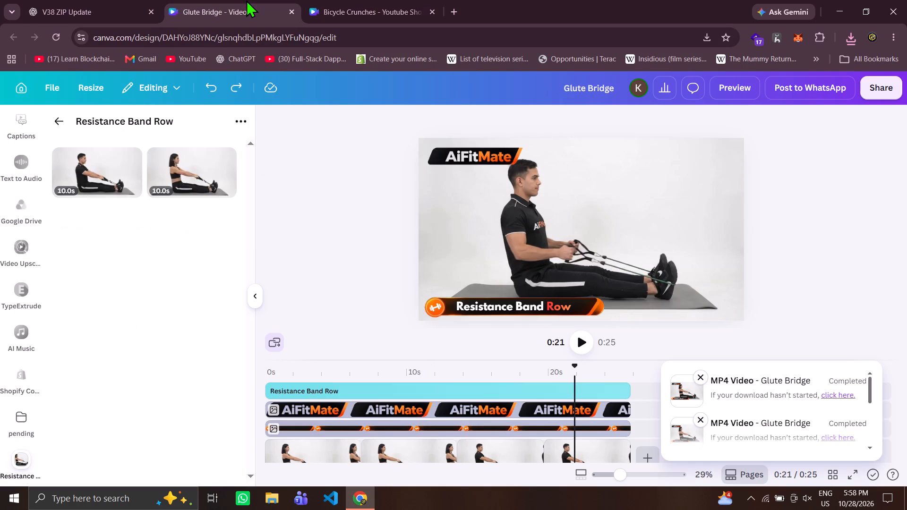
left_click(881, 229)
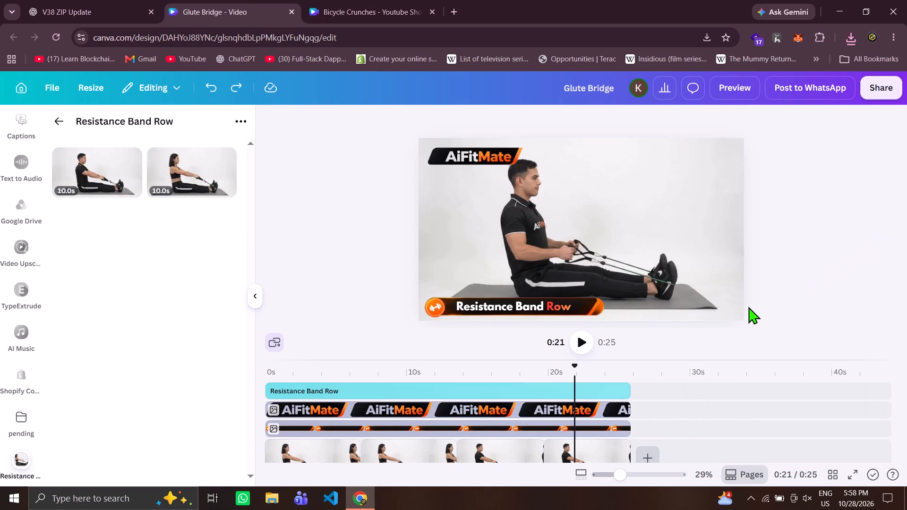
key("ctrl+z")
key("ctrl+z")
key("ctrl+z")
key("ctrl+z")
key("ctrl+z")
key("ctrl+z")
key("ctrl+z")
key("ctrl+z")
key("ctrl+z")
key("ctrl+z")
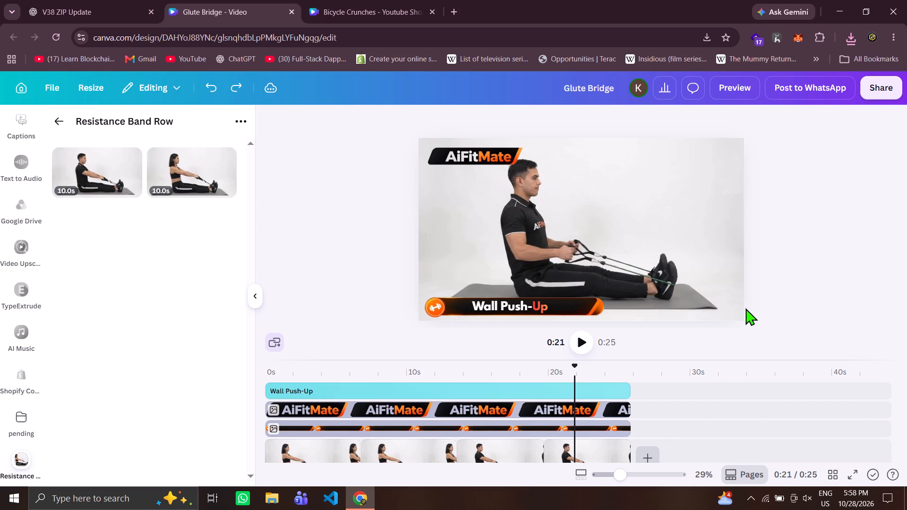
key("ctrl+z")
key("ctrl+z")
key("ctrl+z")
key("ctrl+z")
key("ctrl+z")
key("ctrl+z")
key("ctrl+z")
key("ctrl+z")
key("ctrl+z")
key("ctrl+z")
key("ctrl+z")
key("ctrl+z")
key("ctrl+z")
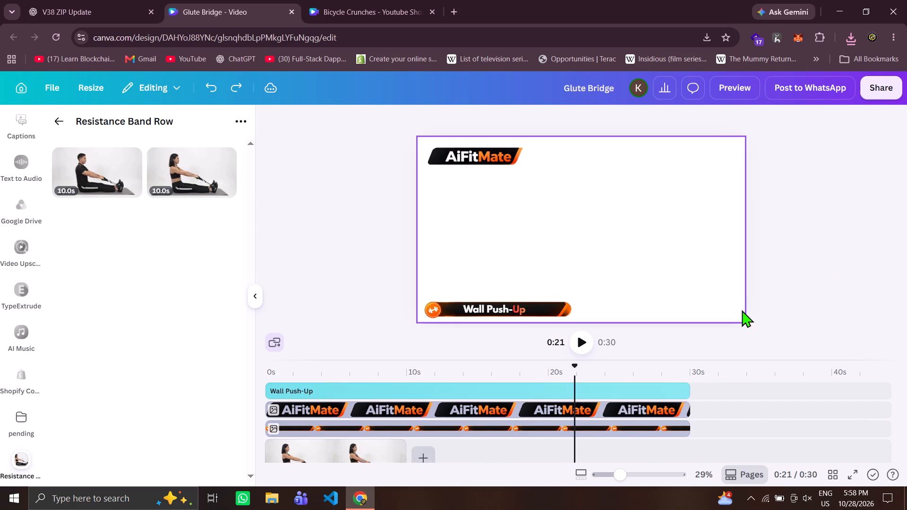
key("ctrl+z")
key("ctrl+z")
key("ctrl+z")
key("ctrl+z")
key("ctrl+z")
key("ctrl+z")
key("ctrl+z")
key("ctrl+z")
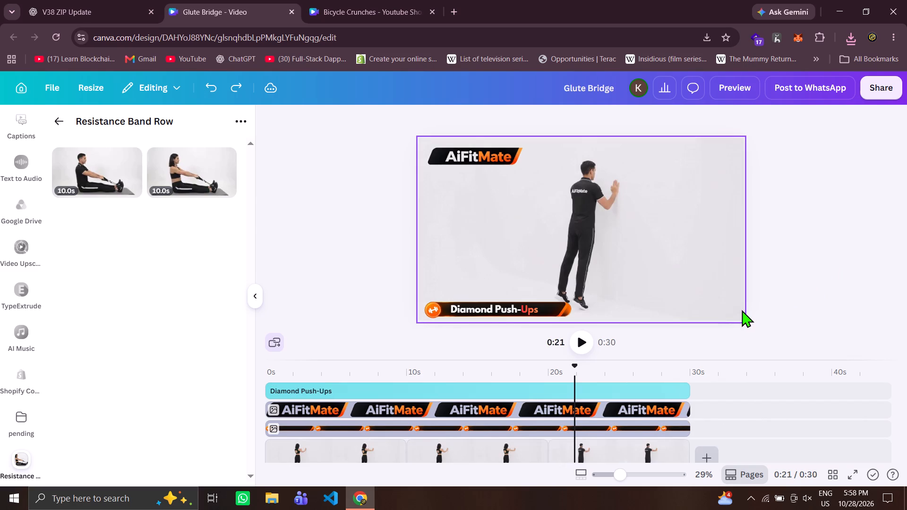
key("ctrl+z")
key("ctrl+z")
key("ctrl+z")
key("ctrl+z")
key("ctrl+z")
key("ctrl+z")
key("ctrl+z")
key("ctrl+z")
key("ctrl+z")
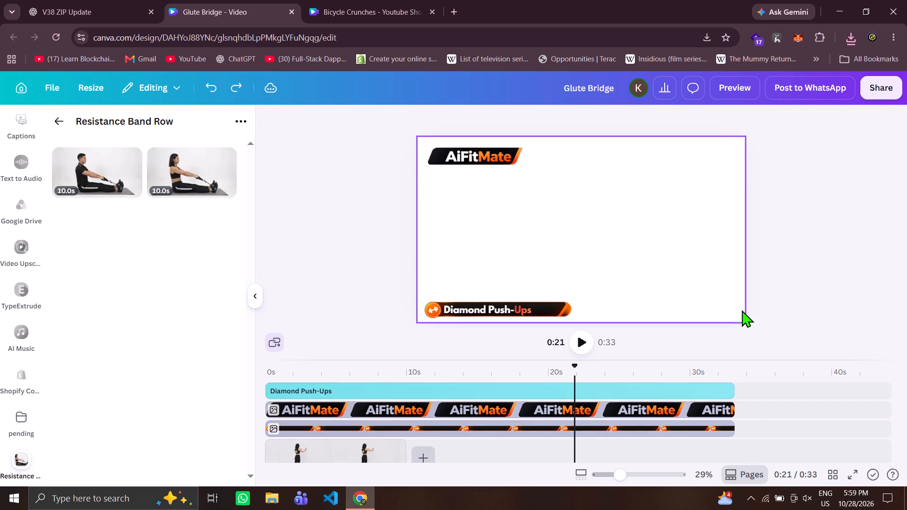
key("ctrl+z")
key("ctrl+z")
key("ctrl+z")
key("ctrl+z")
key("ctrl+z")
key("ctrl+z")
key("ctrl+z")
key("ctrl+z")
key("ctrl+z")
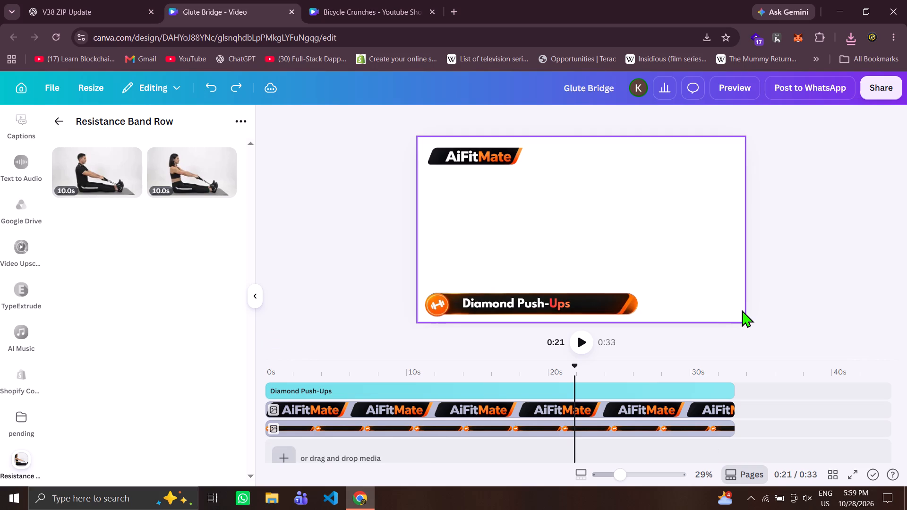
key("ctrl+z")
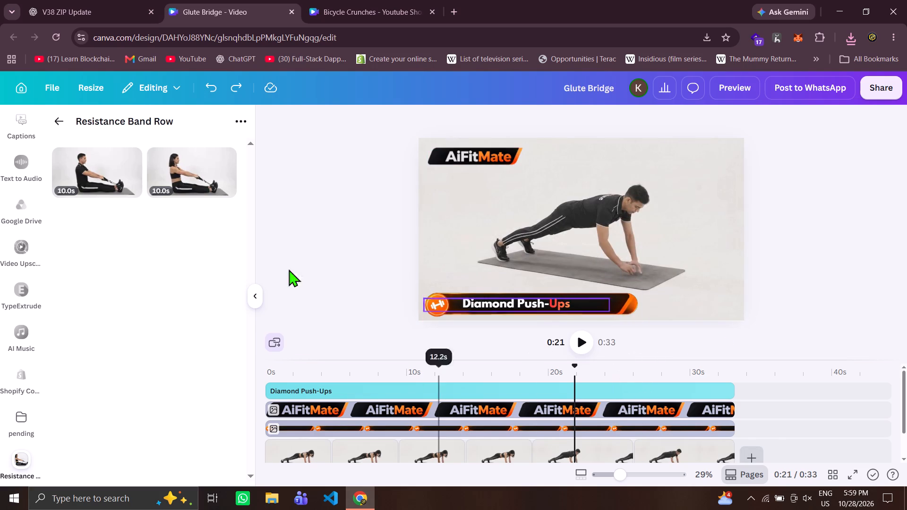
Delete all the Diamond Push-Ups clips from the timeline, keeping the logo, banner and title tracks.
left_click(286, 450)
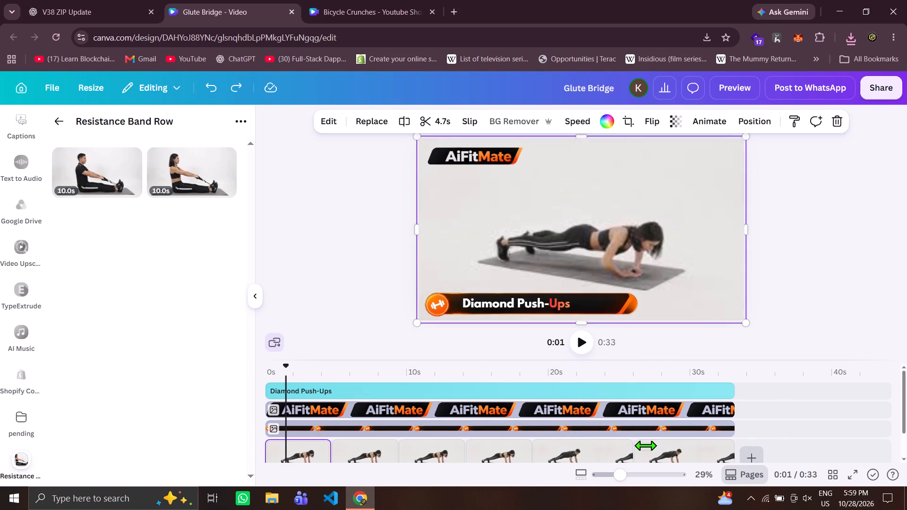
left_click(647, 446, "shift")
key("Delete")
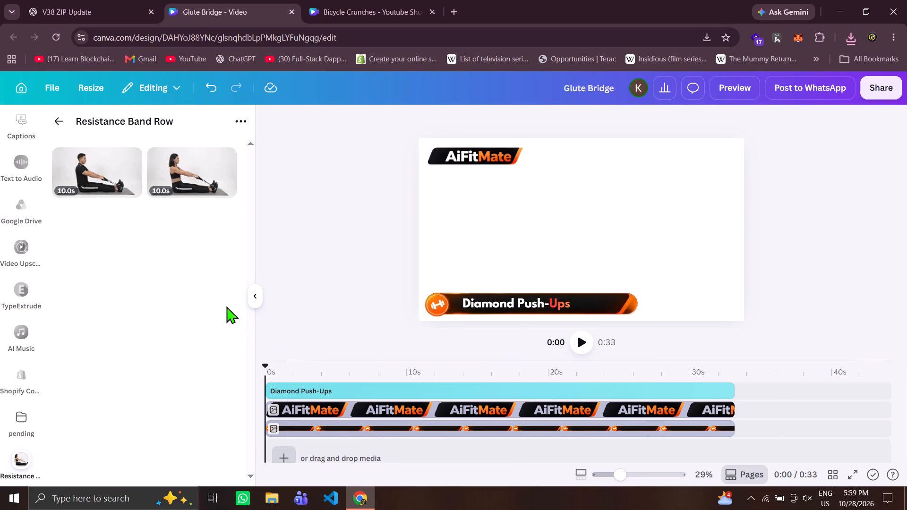
Delete the used "Resistance Band Row" folder from the "pending" uploads folder.
left_click(62, 124)
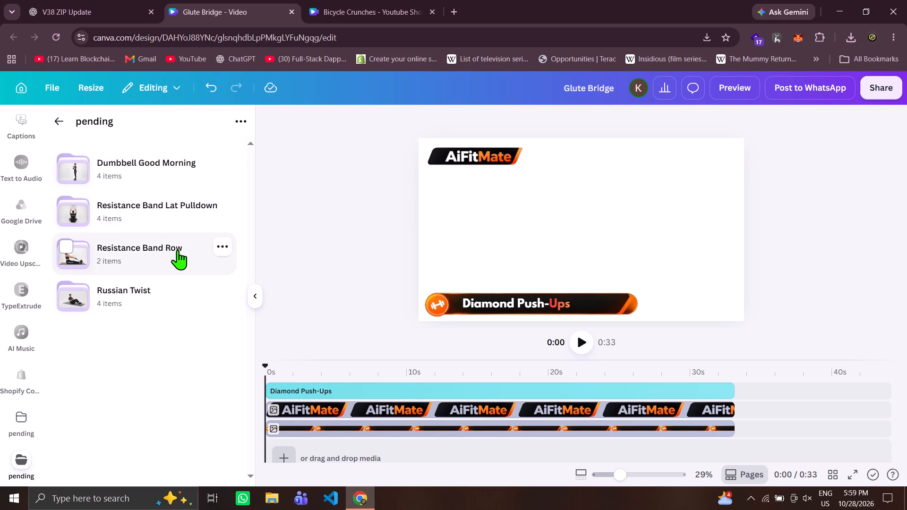
left_click(224, 244)
left_click(298, 463)
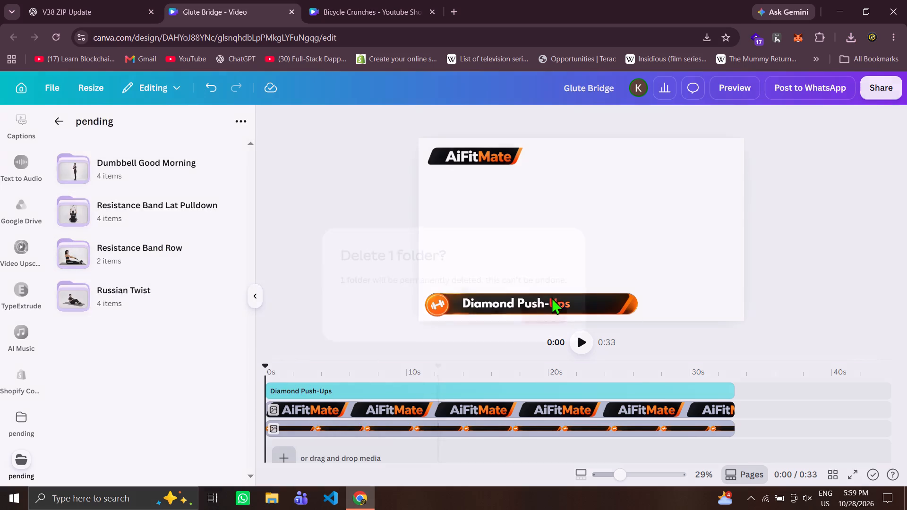
left_click(548, 308)
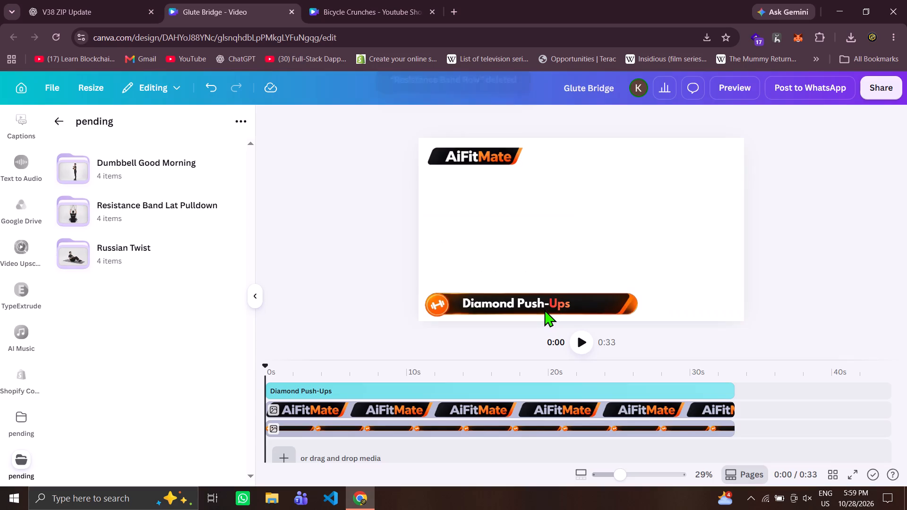
Add the second row's 10-second clip of the woman from the "Russian Twist" folder to the empty timeline.
left_click(143, 265)
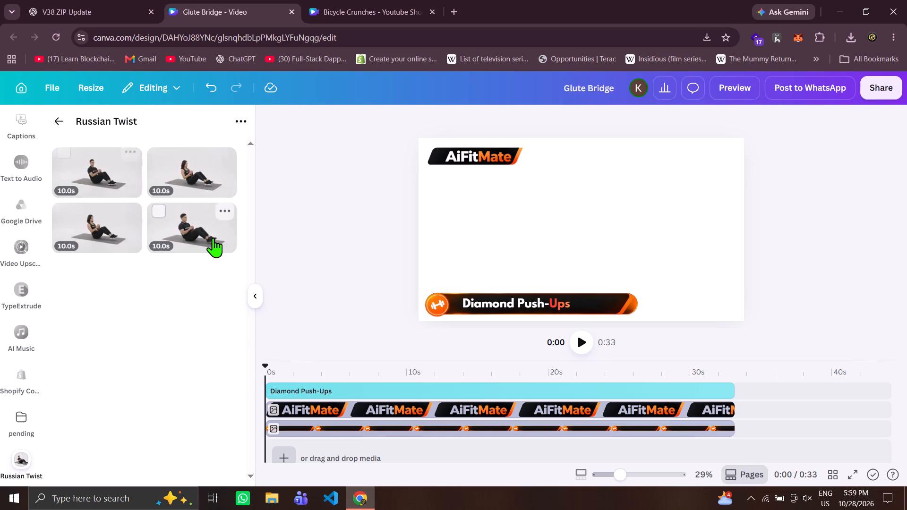
left_click(115, 239)
left_click_drag(384, 374, 36, 391)
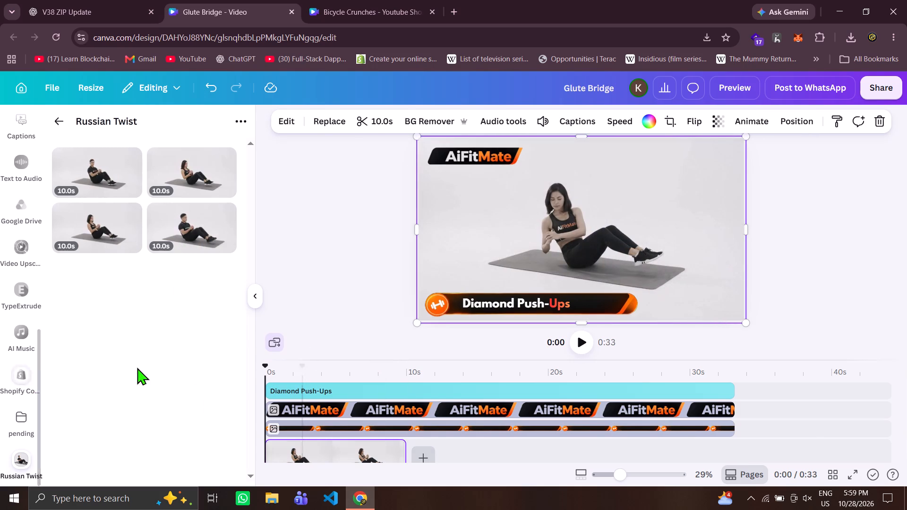
Play the woman's Russian Twist clip through from the start to check it.
left_click(584, 339)
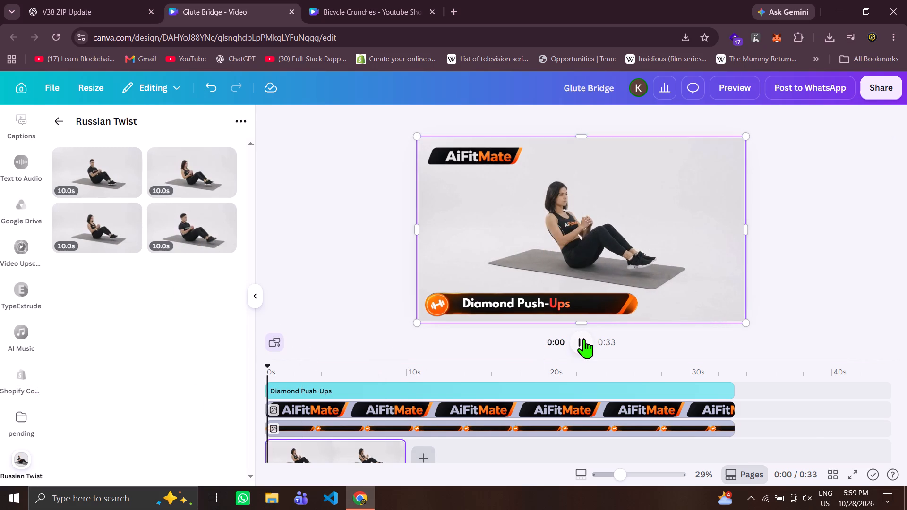
left_click(584, 339)
left_click(584, 339)
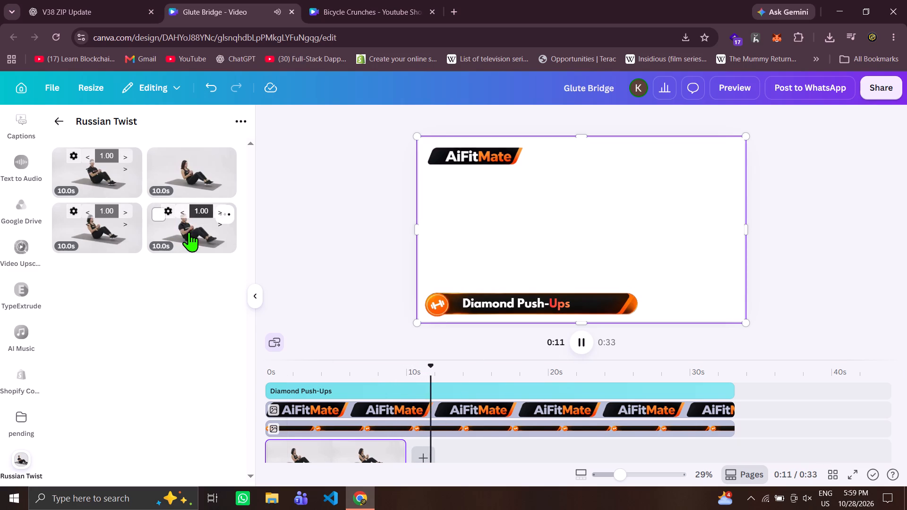
Add the second row's Russian Twist clip of the man after the woman's clip, undoing any misplaced insertion.
left_click(189, 234)
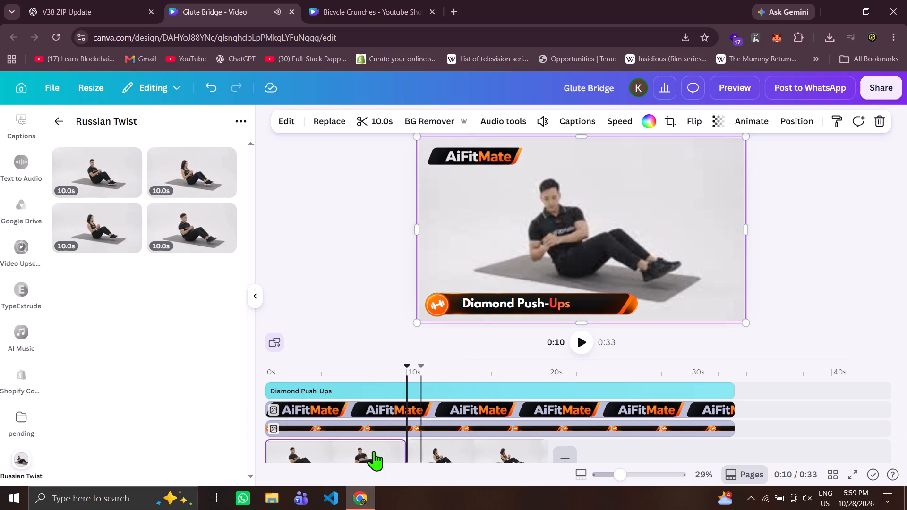
key("ctrl+z")
left_click(395, 456)
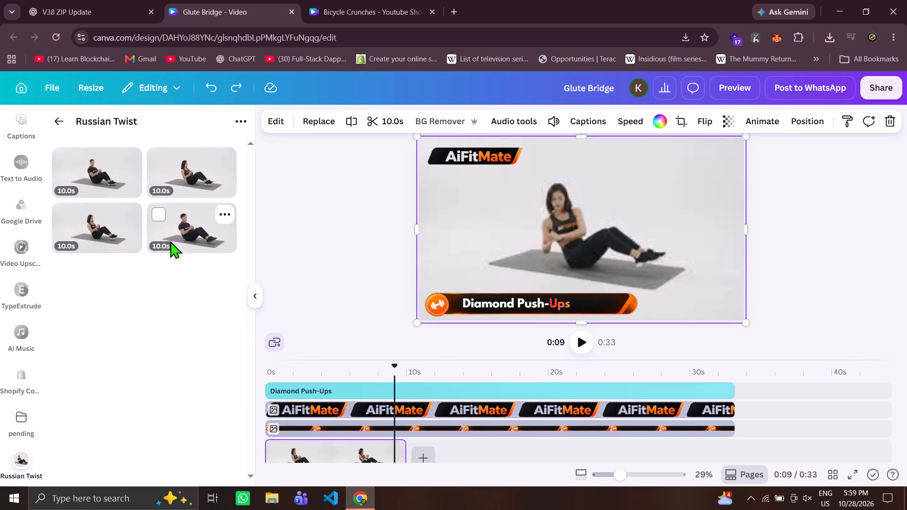
left_click(205, 248)
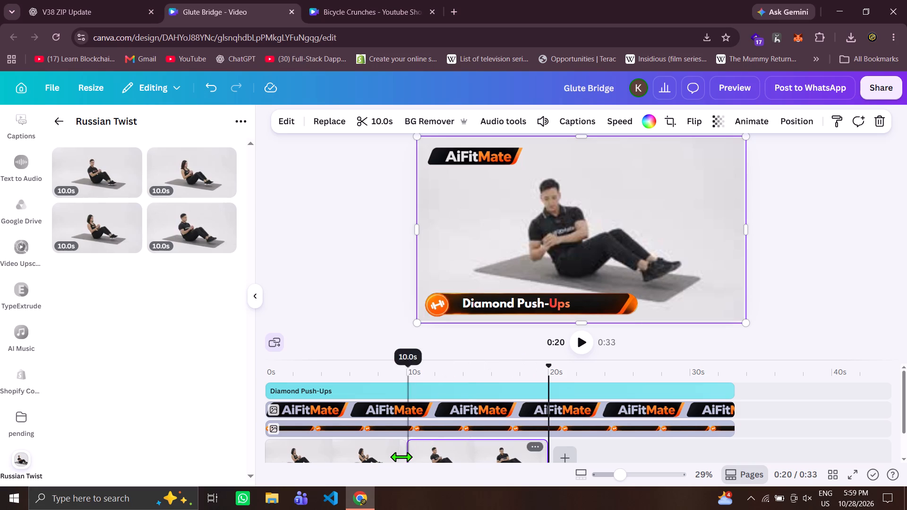
Apply a Fade animation on exit to the woman's Russian Twist clip.
left_click(401, 457)
left_click(772, 119)
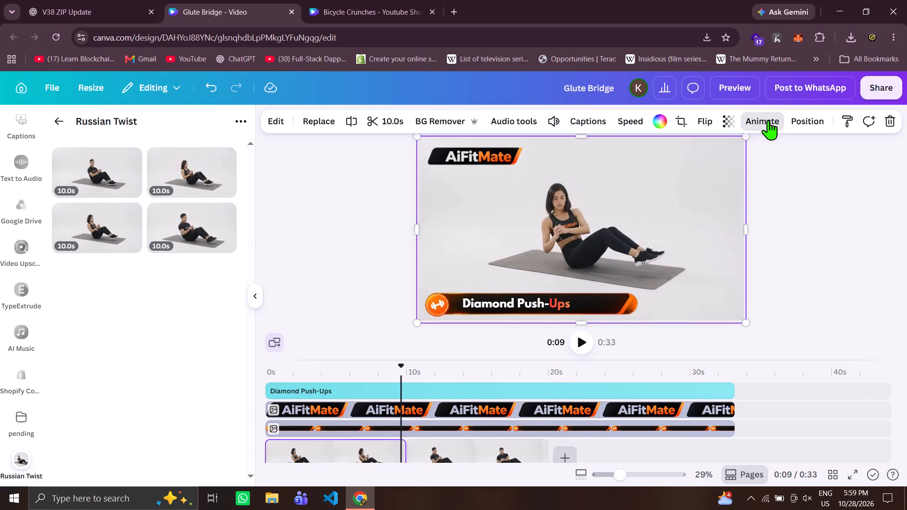
left_click(250, 245)
left_click(211, 243)
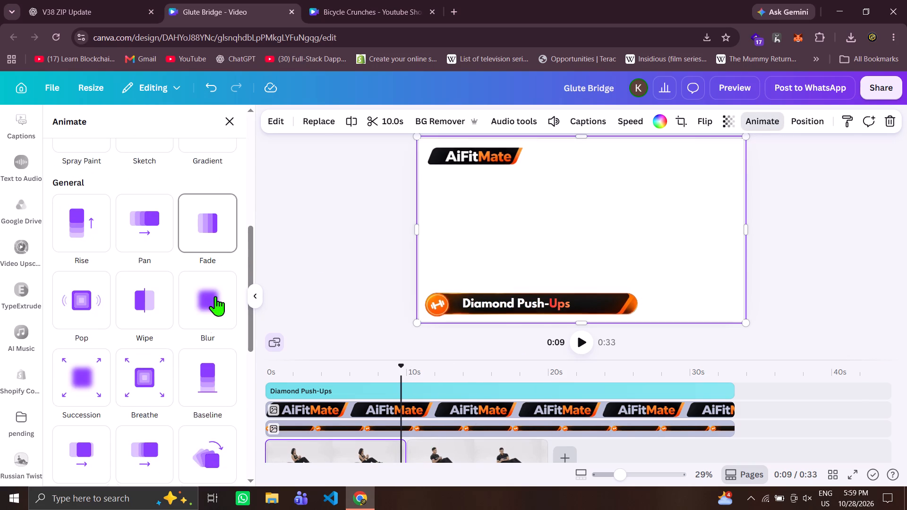
left_click(184, 322)
Play back the Russian Twist sequence to check the fade and the man's clip.
left_click(588, 348)
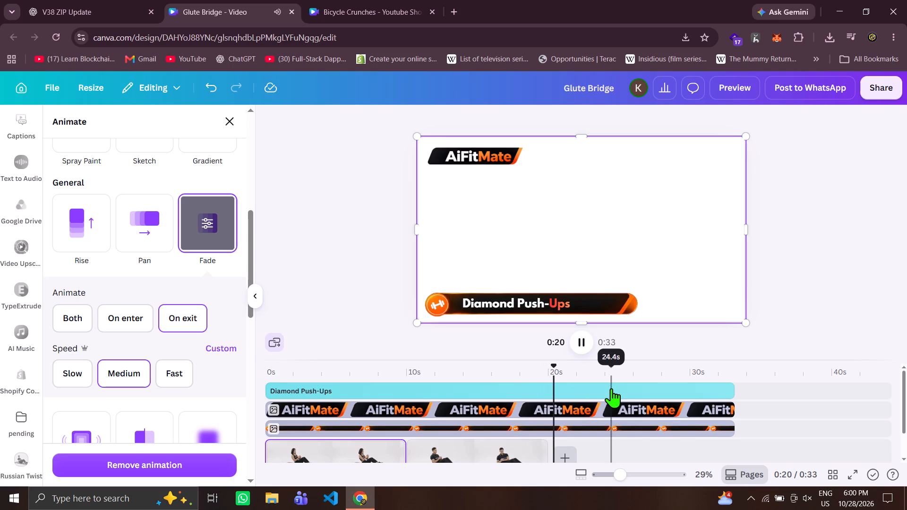
Trim the title, AiFitMate logo, banner and music tracks so they end with the clips at 20 seconds.
left_click(611, 388)
left_click(685, 432, "shift")
left_click_drag(730, 413, 553, 420)
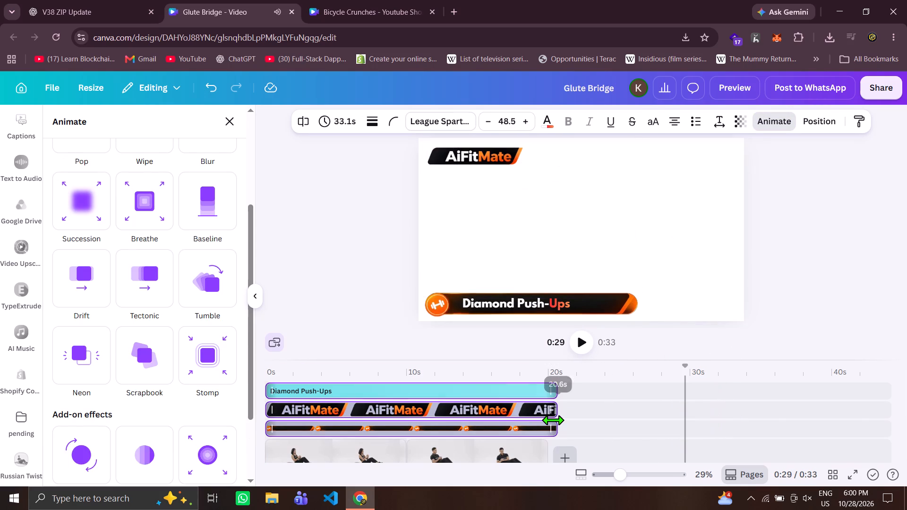
left_click_drag(553, 420, 548, 420)
left_click_drag(906, 407, 906, 501)
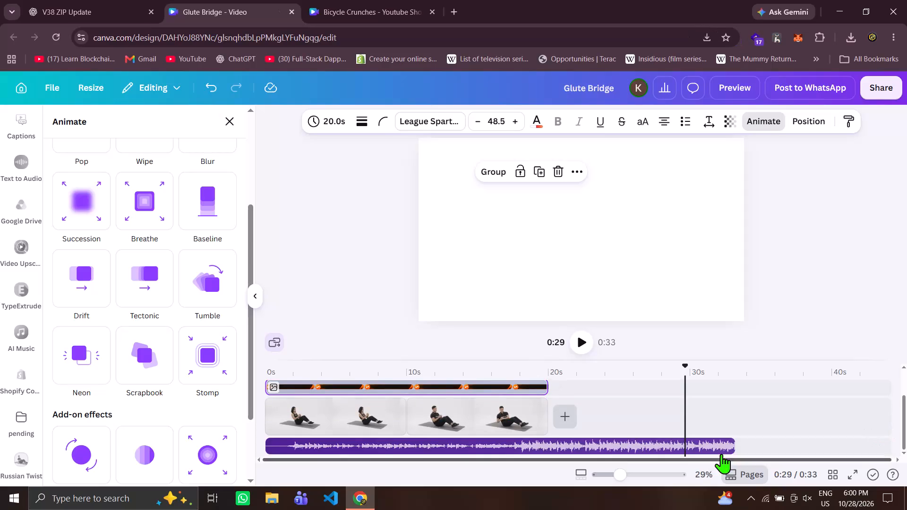
left_click_drag(732, 449, 550, 447)
Replace the Diamond Push-Ups title text in the lower banner with "Russian Twist", copied from text entered in a temporary browser tab.
left_click(906, 378)
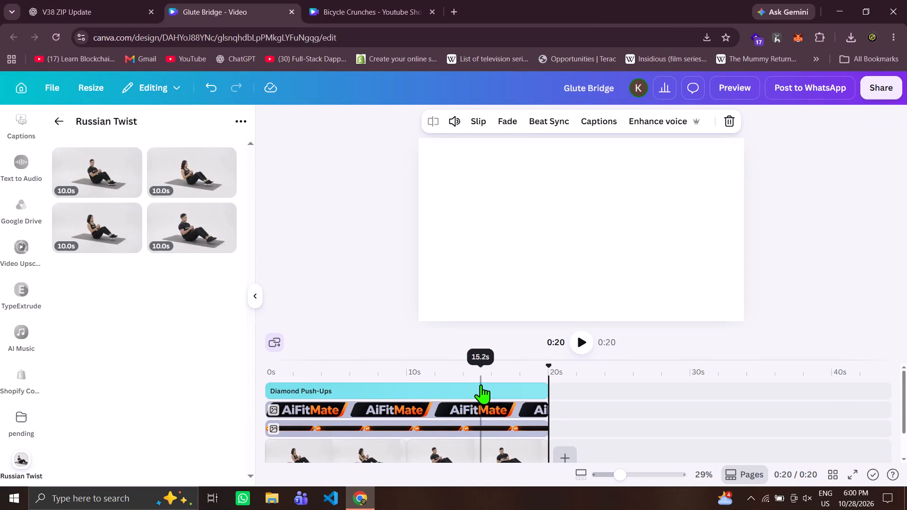
left_click(481, 384)
left_click(516, 304)
triple_click(513, 306)
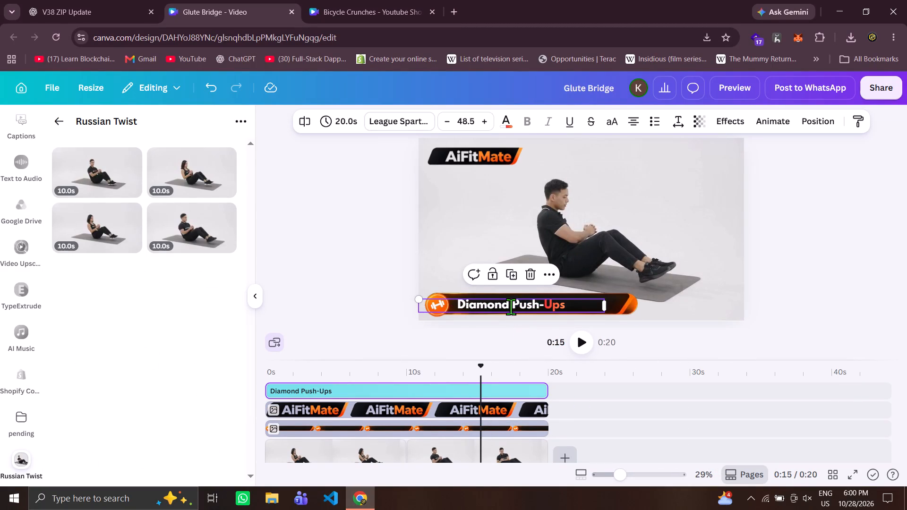
triple_click(557, 307)
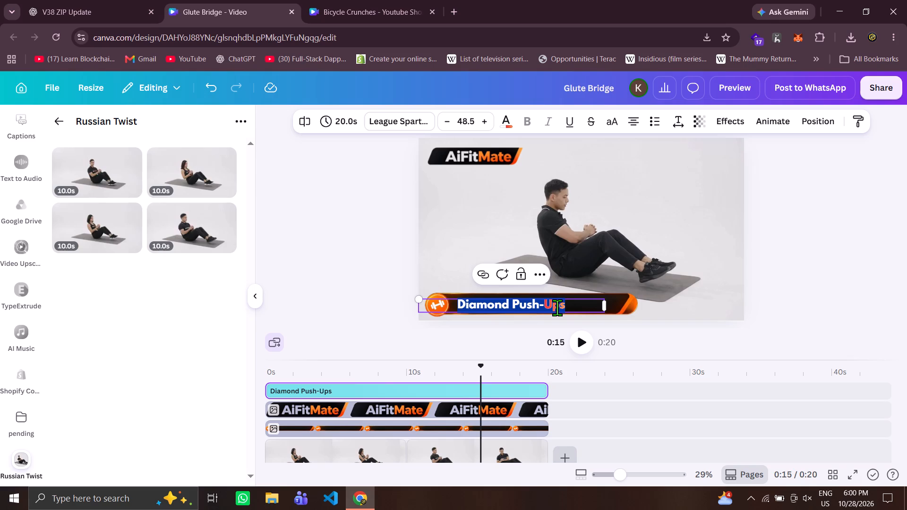
key("ctrl+t")
type("Russi")
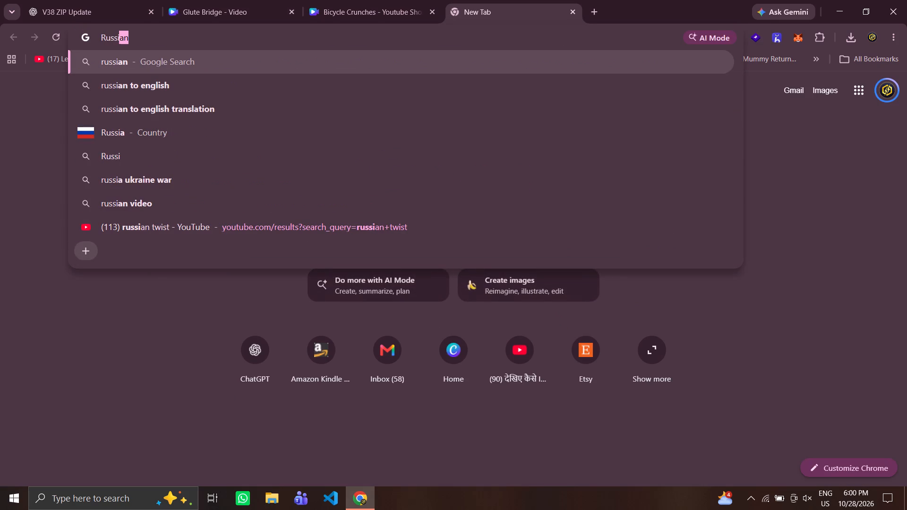
key("Right")
key("space")
type("Twist")
key("ctrl+a")
key("Right")
key("BackSpace")
key("ctrl+a")
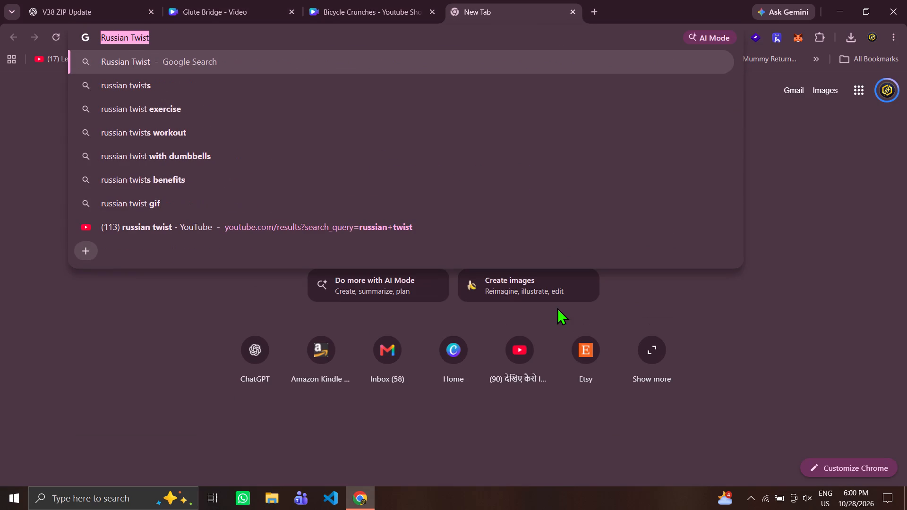
key("ctrl+c")
key("ctrl+w")
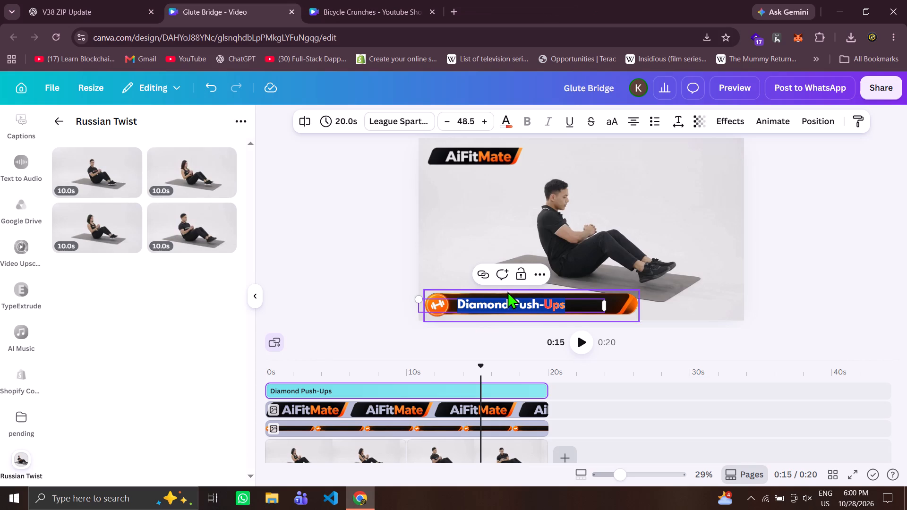
key("ctrl+v")
Colour the word "Twist" in the banner title with the default red-to-orange gradient.
double_click(547, 300)
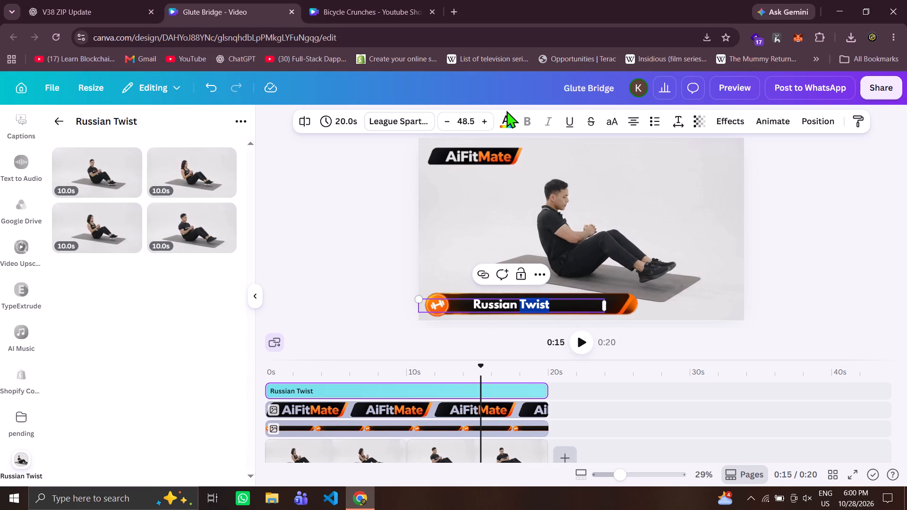
left_click(506, 112)
left_click(250, 378)
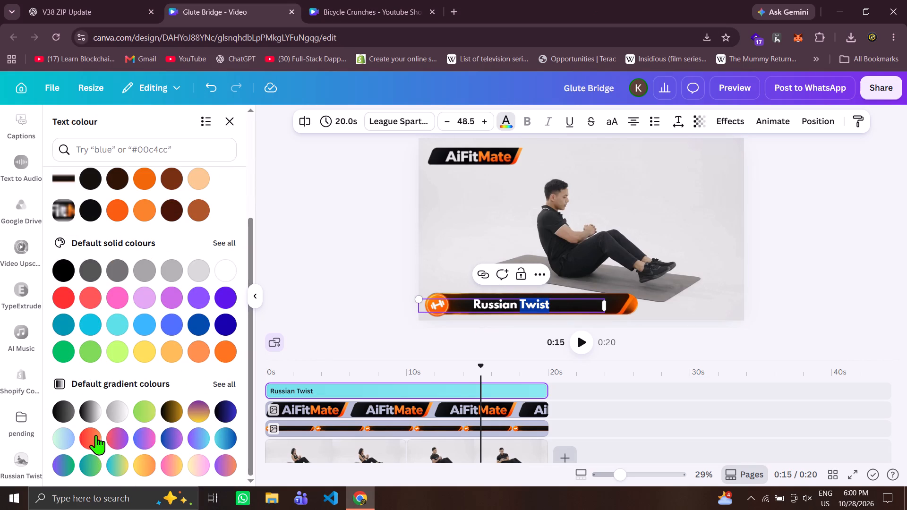
left_click(96, 435)
Shift the Russian Twist title horizontally, trying X at -30 px and settling on -50 px.
left_click(830, 118)
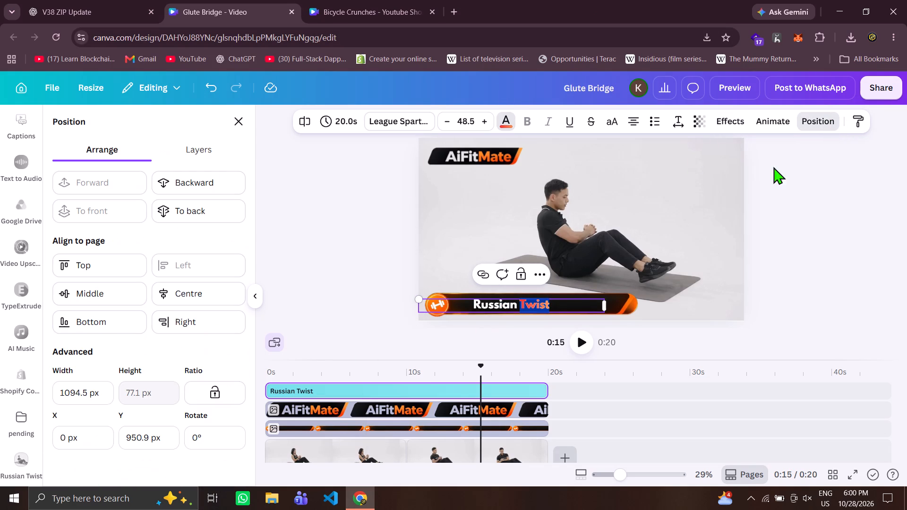
left_click(94, 441)
key("ctrl+a")
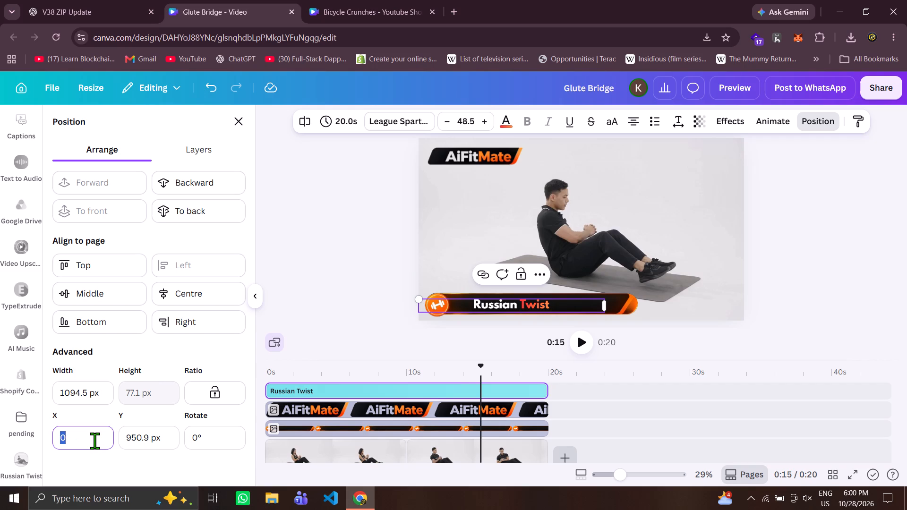
type("-30")
key("Return")
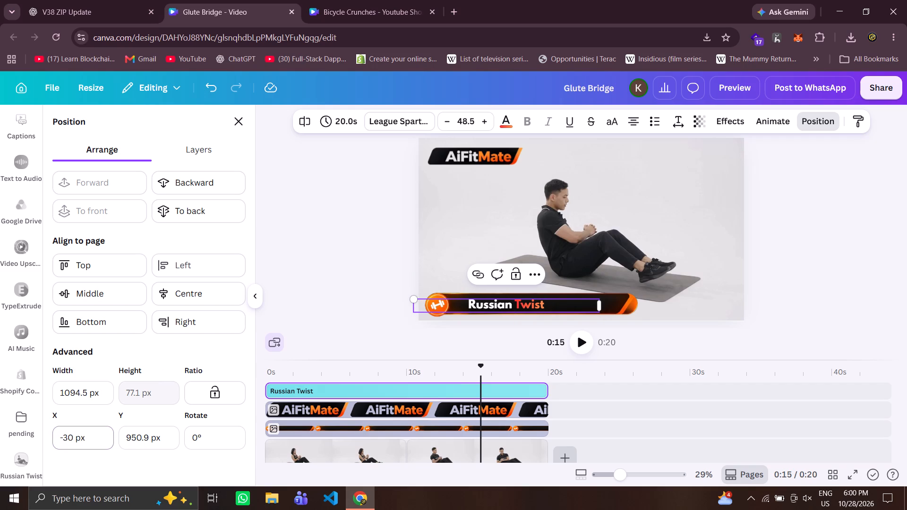
left_click(94, 441)
left_click(94, 441)
key("ctrl+a")
type("-50")
key("Return")
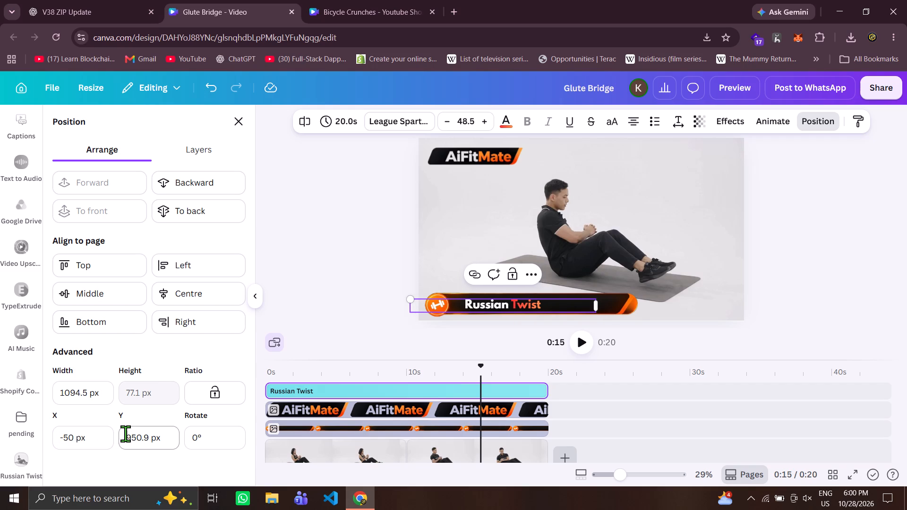
Preview the video to check the title's placement in the banner.
left_click(138, 433)
left_click(738, 84)
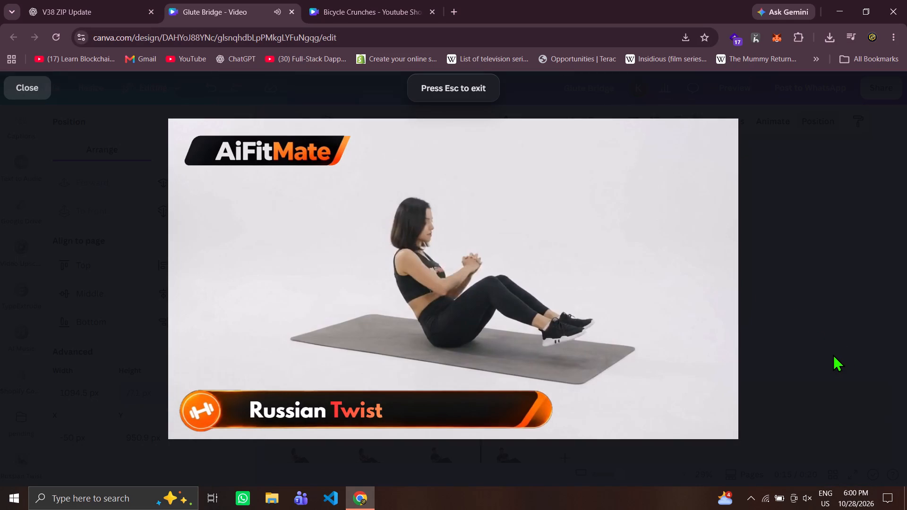
left_click(833, 354)
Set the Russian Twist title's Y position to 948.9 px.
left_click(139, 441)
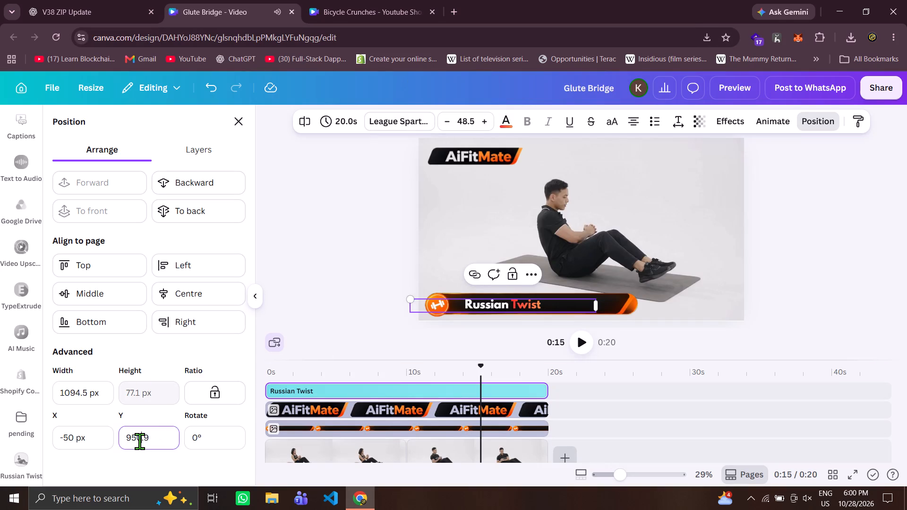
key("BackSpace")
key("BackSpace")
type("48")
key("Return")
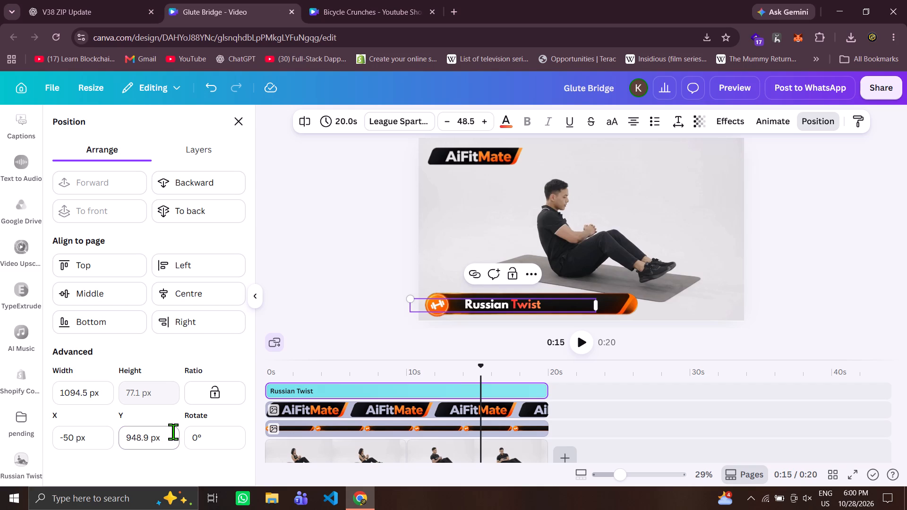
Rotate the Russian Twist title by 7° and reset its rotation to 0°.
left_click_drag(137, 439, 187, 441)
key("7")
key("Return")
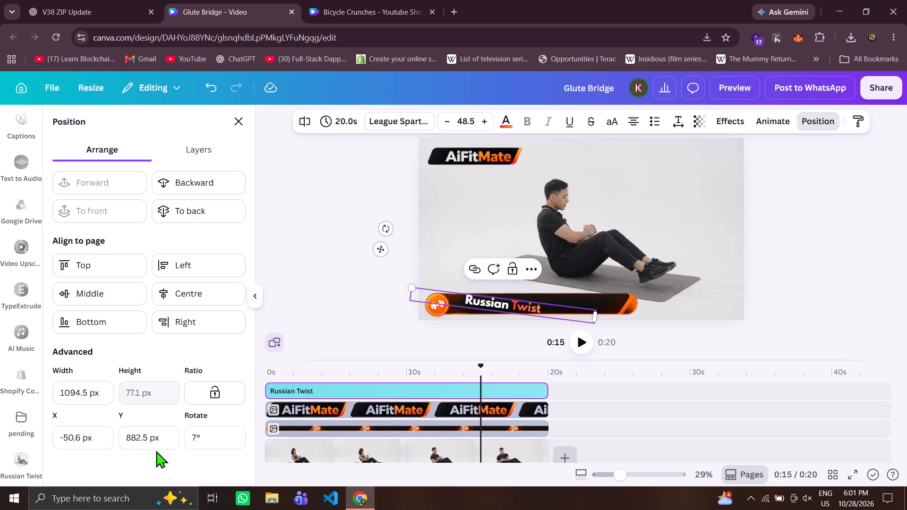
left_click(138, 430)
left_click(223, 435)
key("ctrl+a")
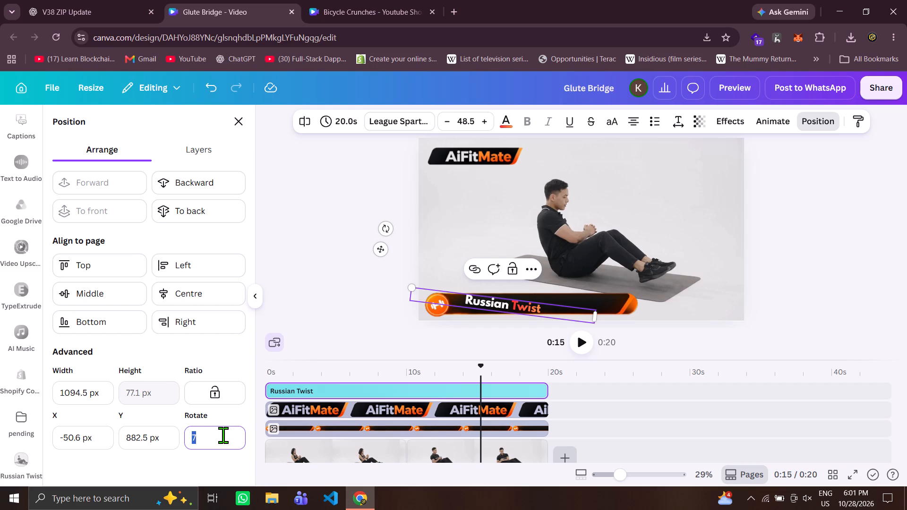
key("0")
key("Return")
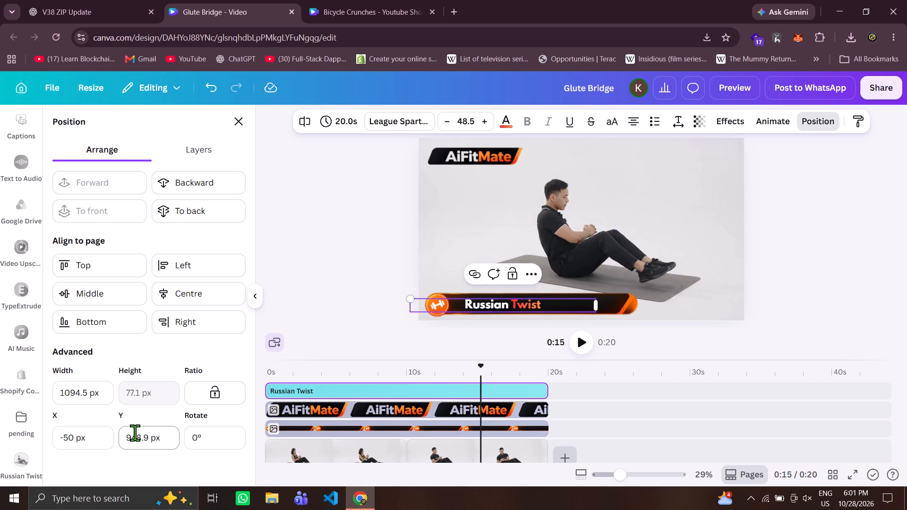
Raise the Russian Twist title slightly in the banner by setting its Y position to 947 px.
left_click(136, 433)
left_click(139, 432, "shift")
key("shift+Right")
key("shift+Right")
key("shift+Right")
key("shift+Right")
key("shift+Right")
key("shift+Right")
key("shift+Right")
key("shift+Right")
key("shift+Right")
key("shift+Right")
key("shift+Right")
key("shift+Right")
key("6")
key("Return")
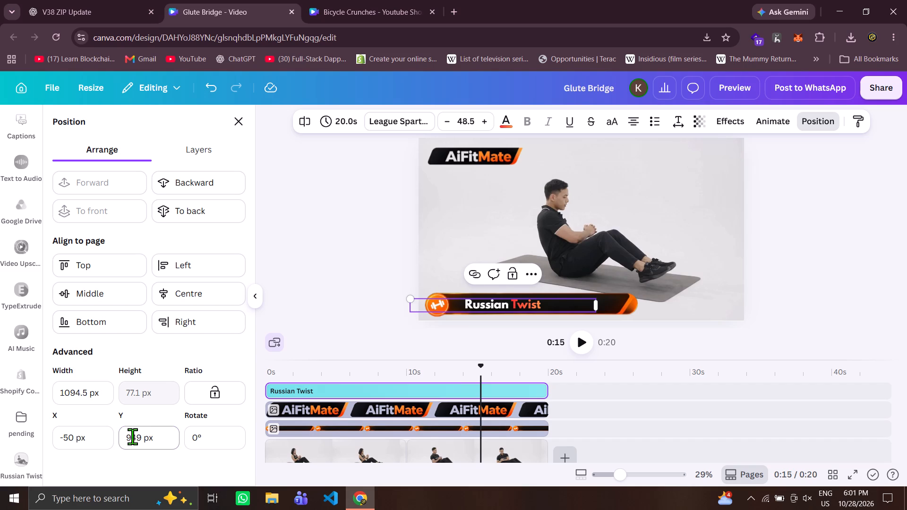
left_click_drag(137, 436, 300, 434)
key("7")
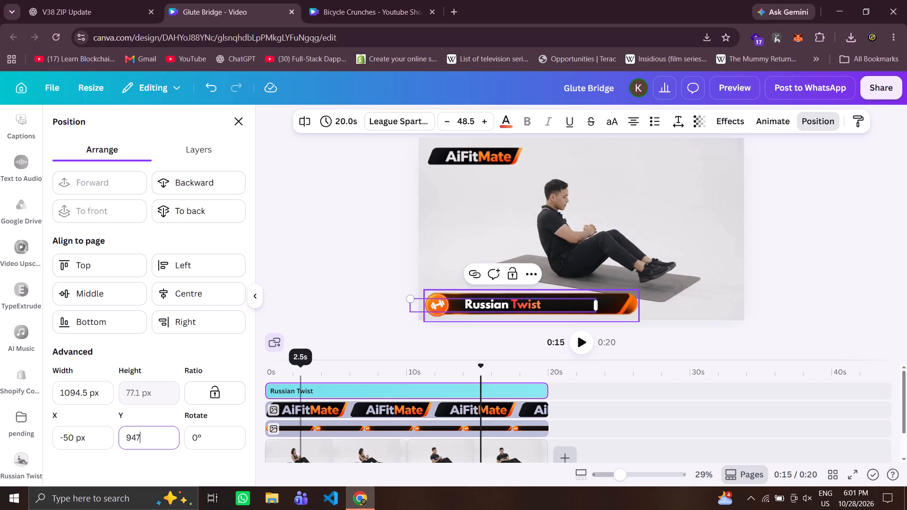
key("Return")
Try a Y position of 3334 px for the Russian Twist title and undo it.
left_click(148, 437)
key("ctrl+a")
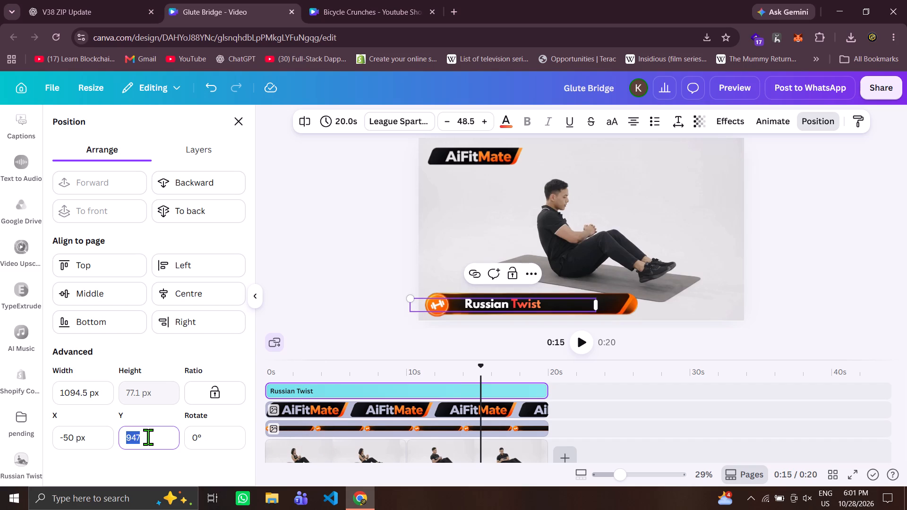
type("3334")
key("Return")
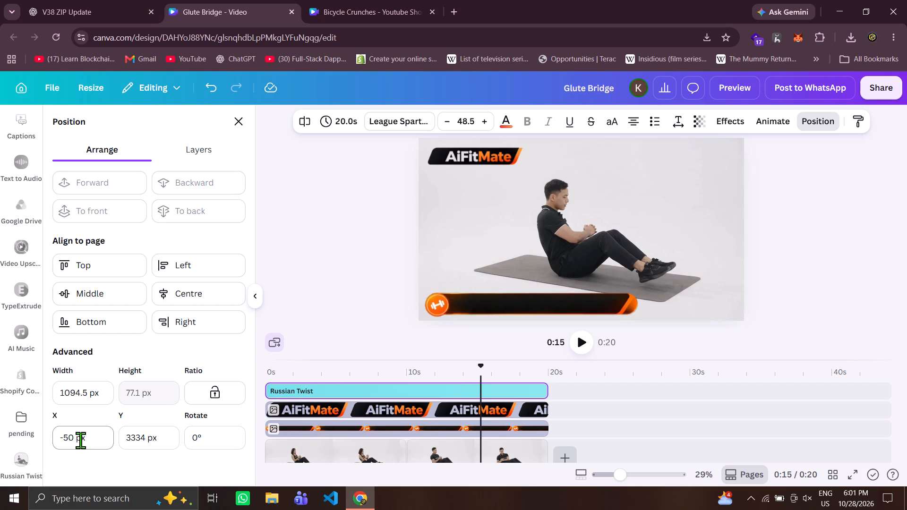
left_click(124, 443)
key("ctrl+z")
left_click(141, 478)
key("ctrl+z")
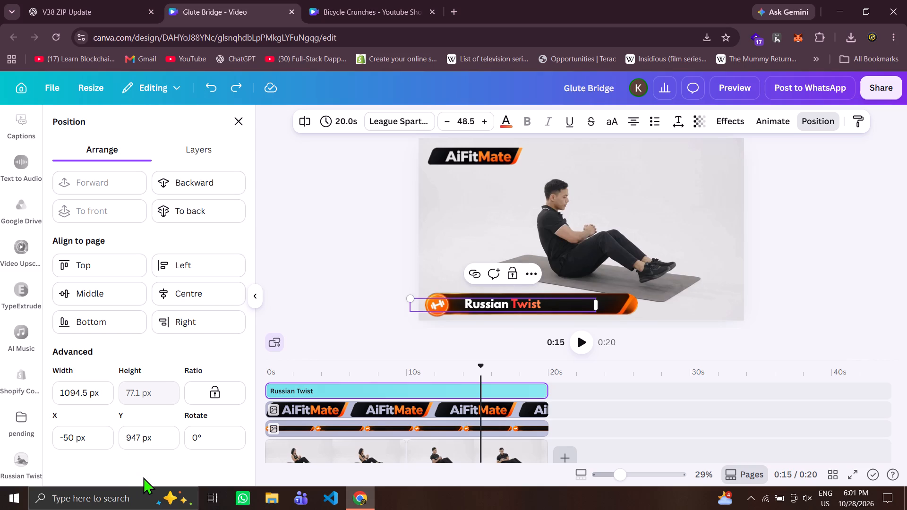
Raise the Russian Twist title within the banner, trying Y at 937 px and settling on 942 px.
left_click(137, 431)
key("BackSpace")
key("3")
key("Return")
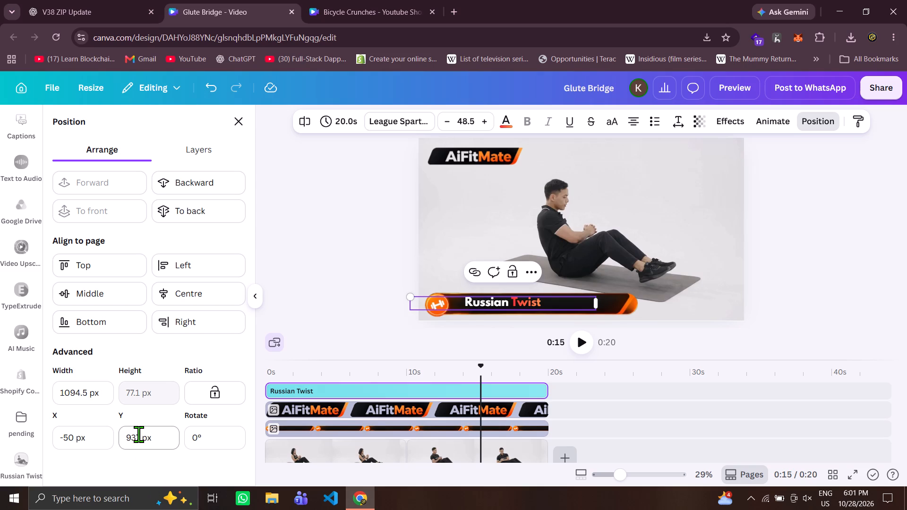
left_click(138, 431)
key("BackSpace")
key("BackSpace")
type("42")
key("Return")
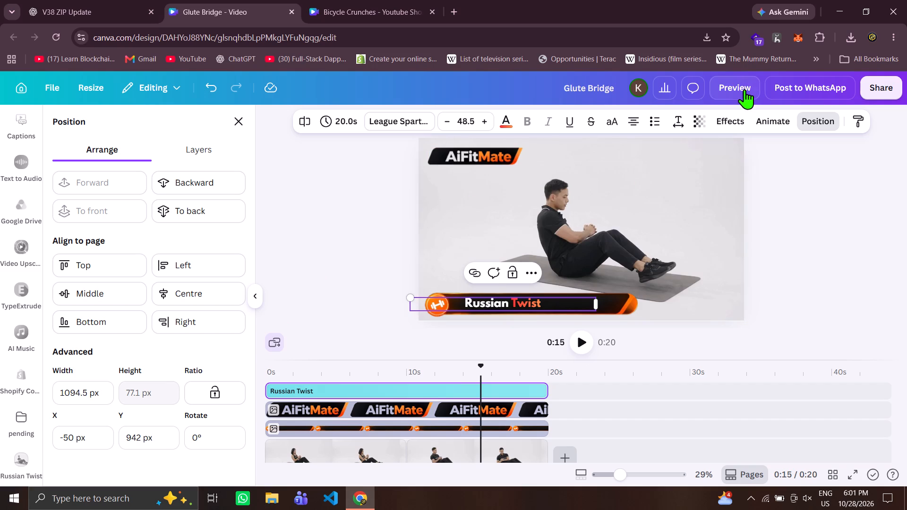
Preview the video again to check the title's vertical placement in the banner.
left_click(744, 89)
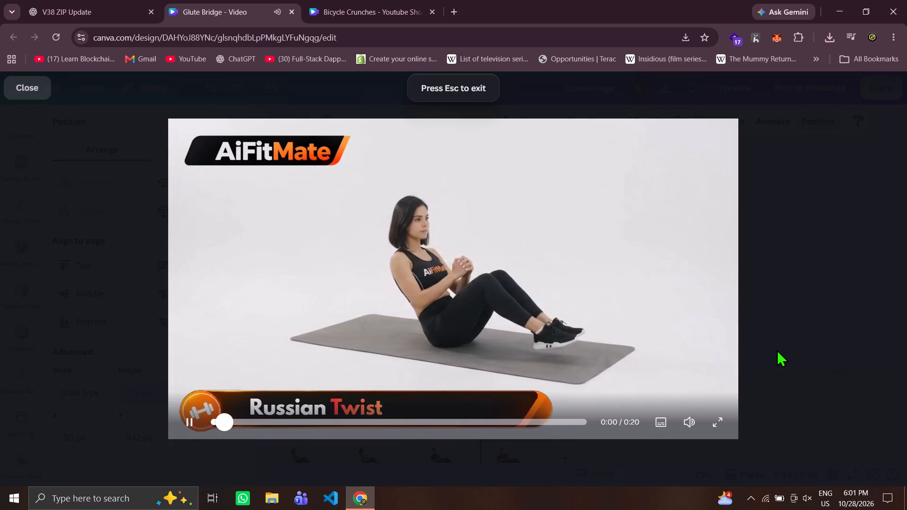
left_click(796, 357)
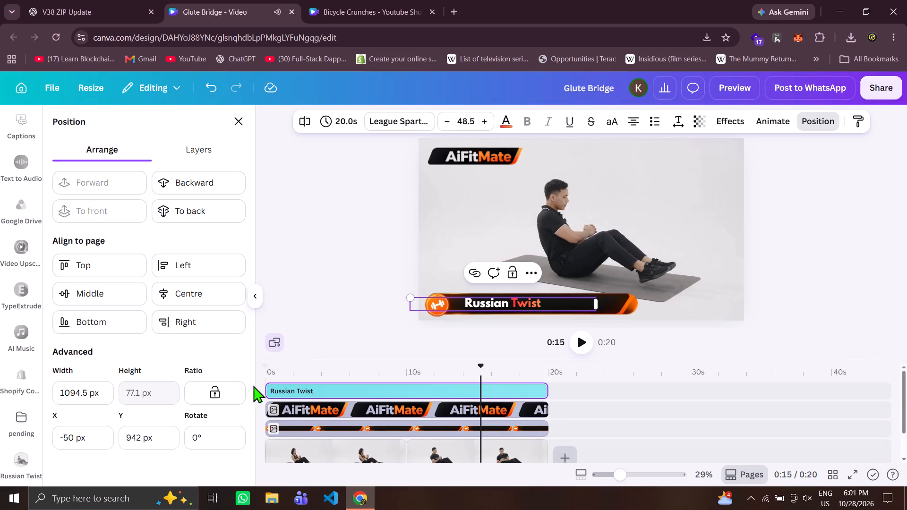
Lower the Russian Twist title slightly in the banner by setting its Y position to 945 px.
left_click(140, 434)
key("BackSpace")
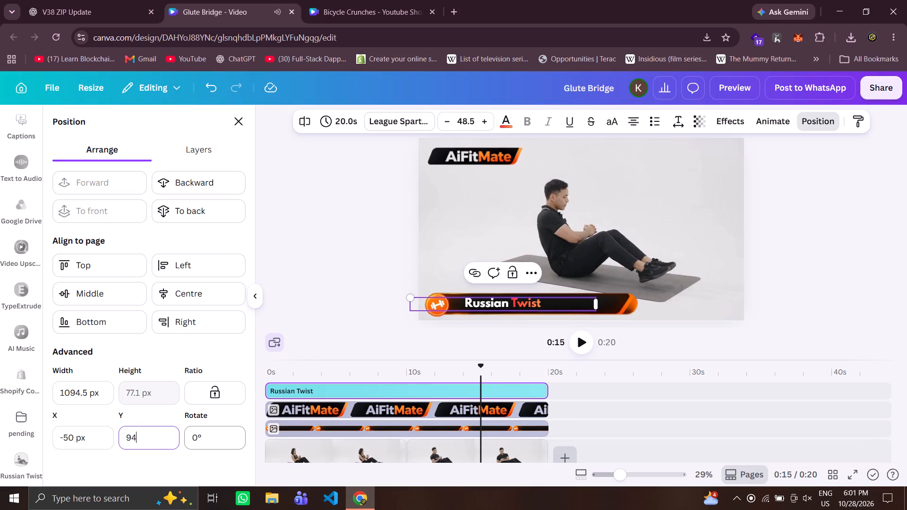
key("5")
key("Return")
Preview the landscape video to check the title's vertical placement in the banner.
left_click(742, 84)
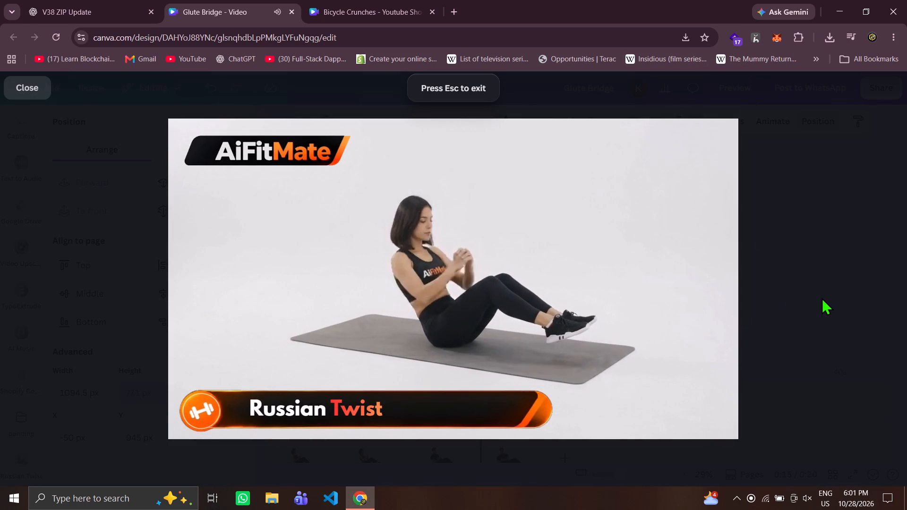
left_click(821, 297)
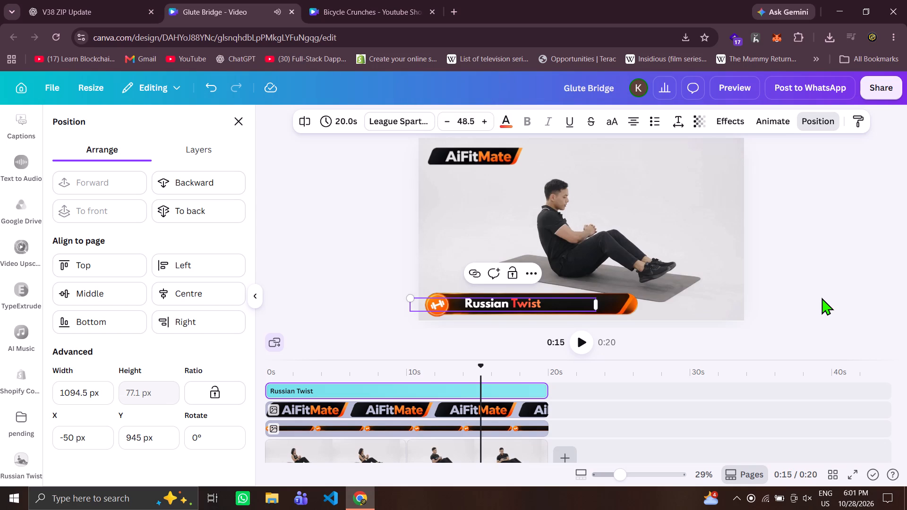
Mute the audio of both Russian Twist clips in the landscape video.
left_click(873, 86)
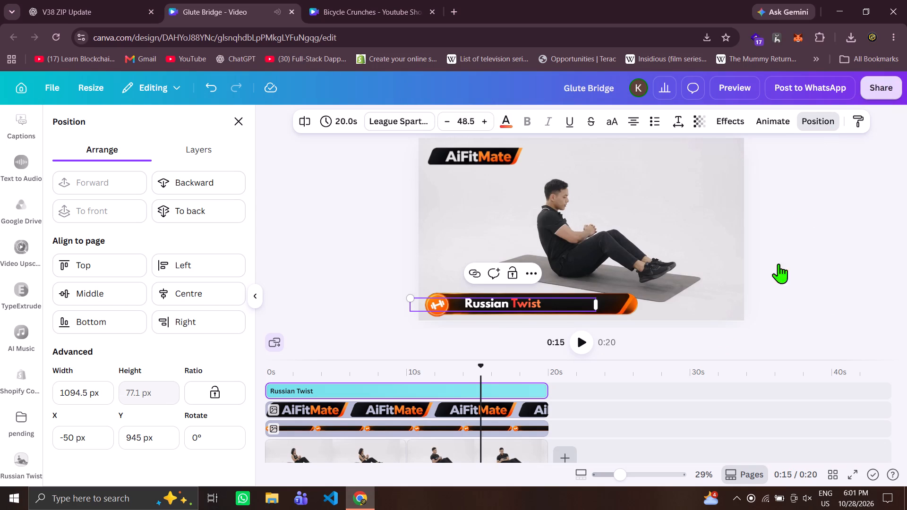
left_click(481, 450)
left_click(442, 461)
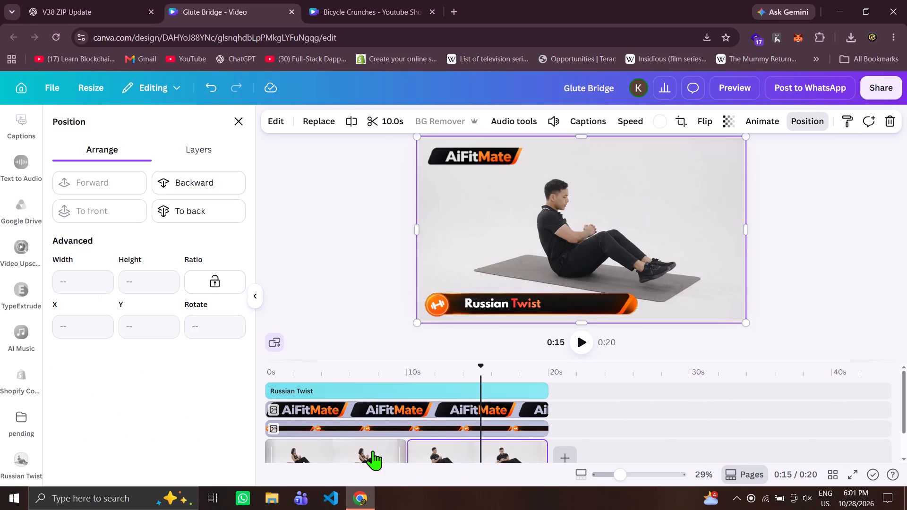
left_click(373, 450, "shift")
left_click(451, 120)
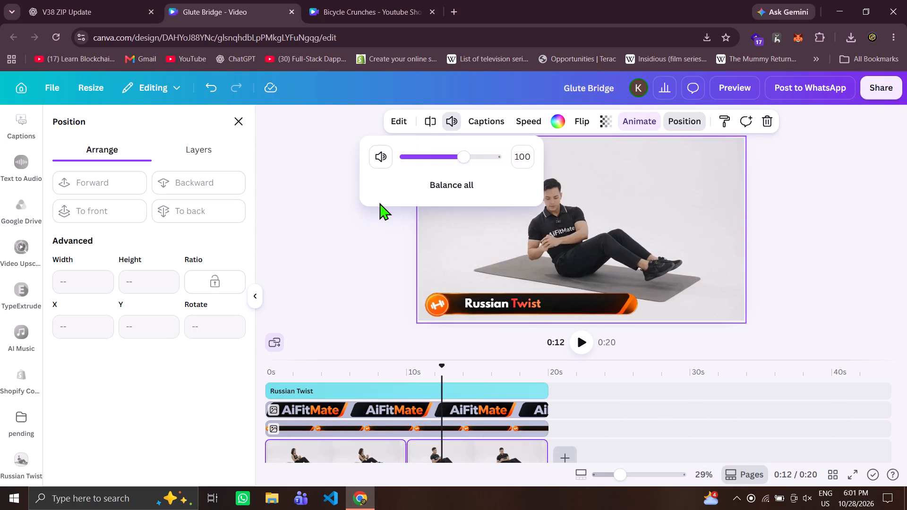
left_click(386, 161)
Delete the Russian Twist title, the AiFitMate logo and the banner from the landscape video.
left_click(885, 91)
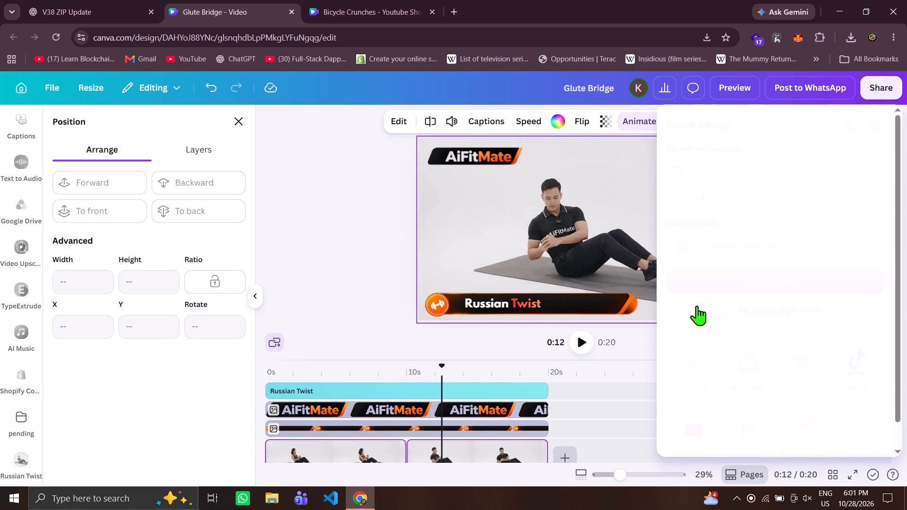
left_click(478, 380)
left_click(481, 388)
left_click(530, 424, "shift")
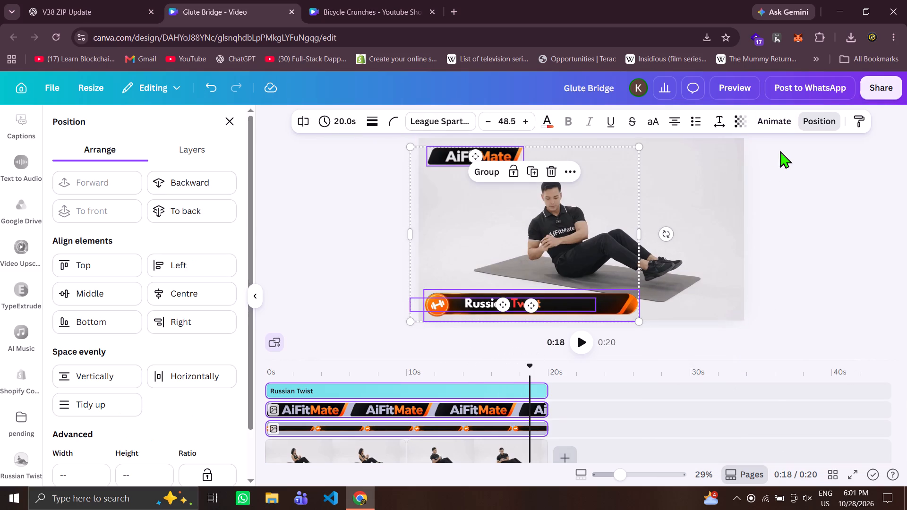
key("Delete")
Download the landscape video without overlays as a 4K MP4.
left_click(876, 91)
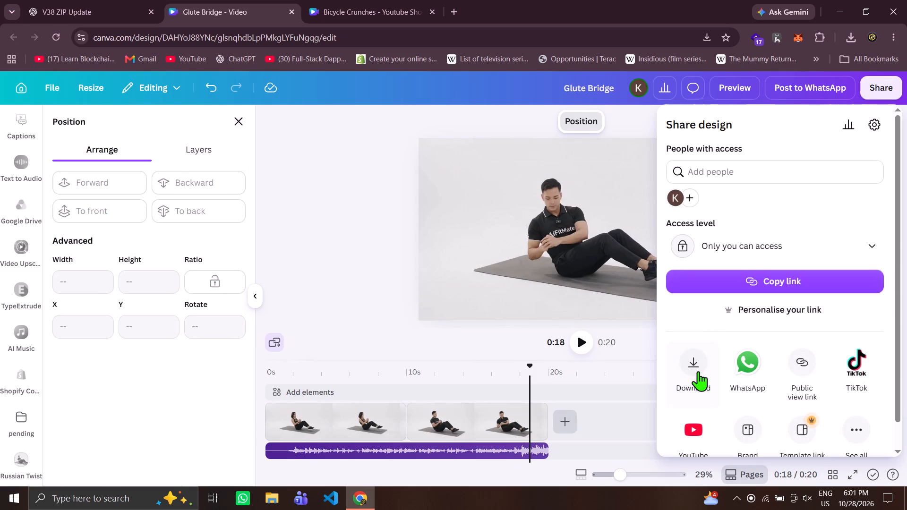
left_click(698, 371)
left_click(814, 281)
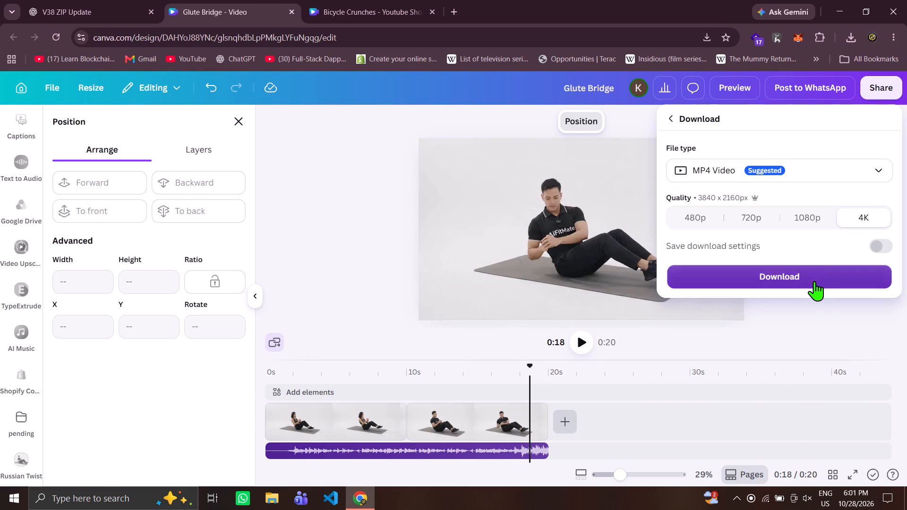
left_click(839, 219)
Restore the deleted title, logo and banner and download the branded landscape video as a 4K MP4.
key("ctrl+z")
left_click(877, 95)
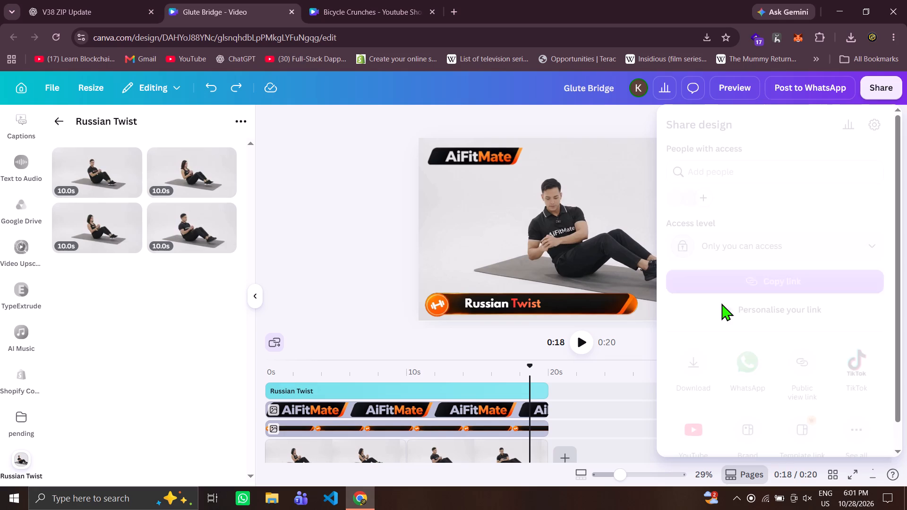
left_click(689, 353)
left_click(782, 280)
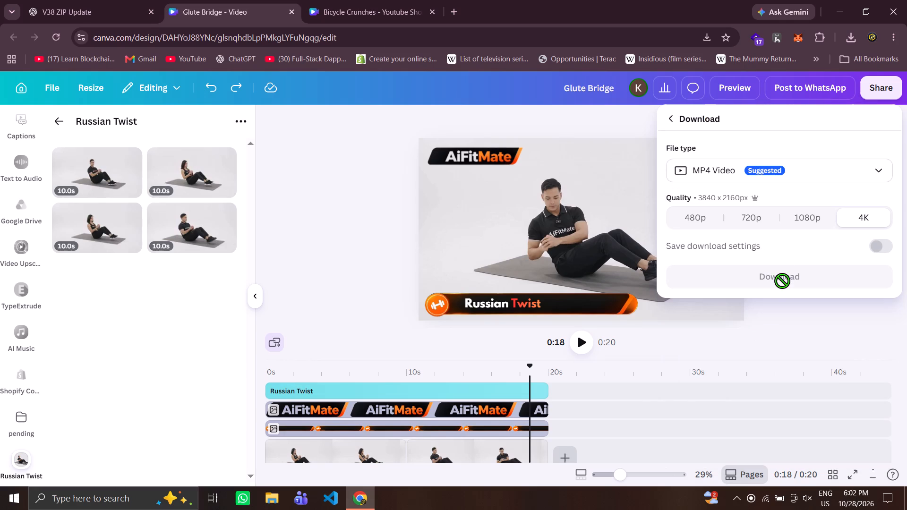
left_click(782, 280)
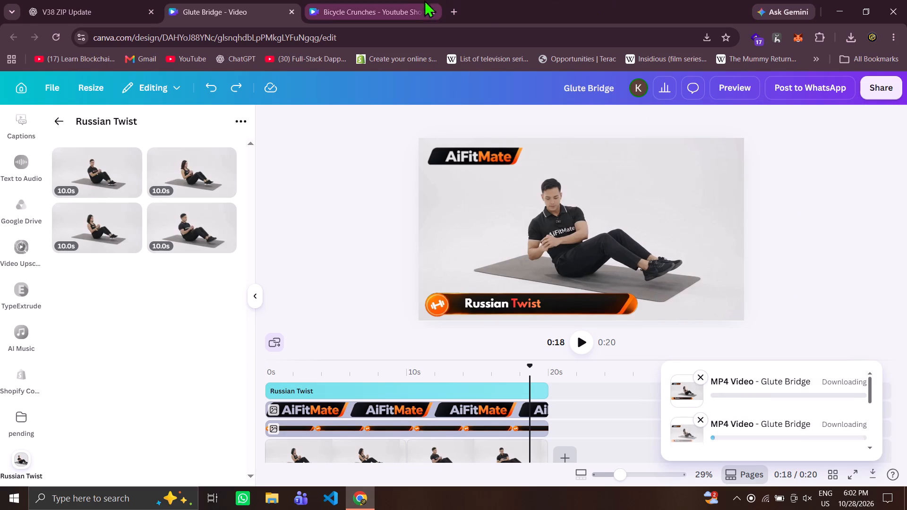
In the vertical Bicycle Crunches design, replace the Resistance Band Row title text with Russian Twist.
left_click(415, 0)
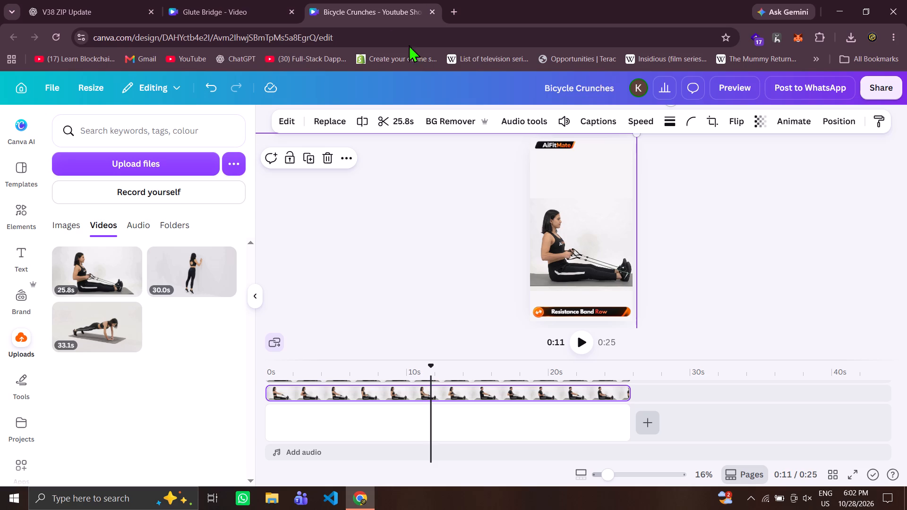
left_click(766, 168)
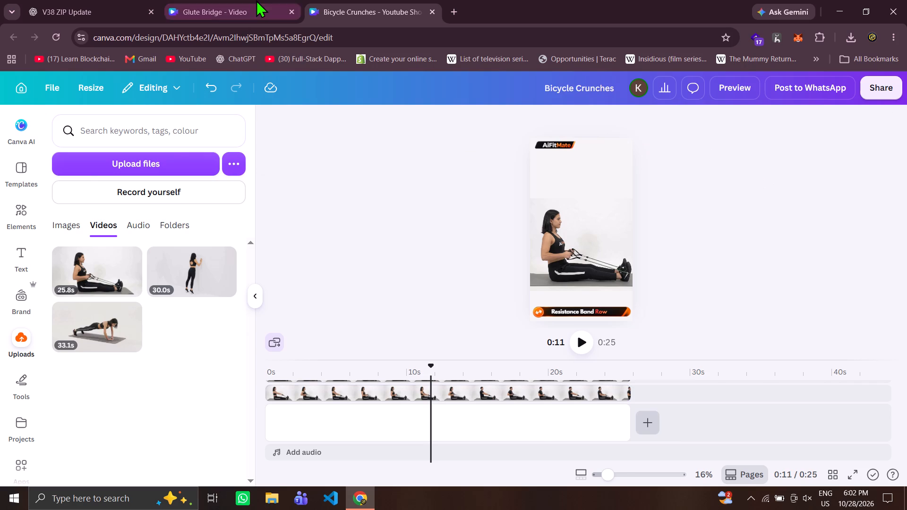
left_click(256, 0)
left_click(320, 0)
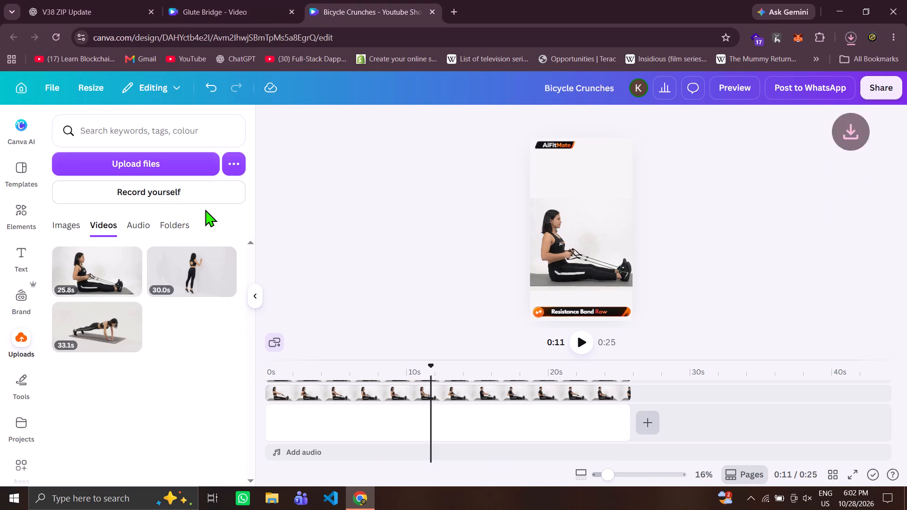
triple_click(566, 309)
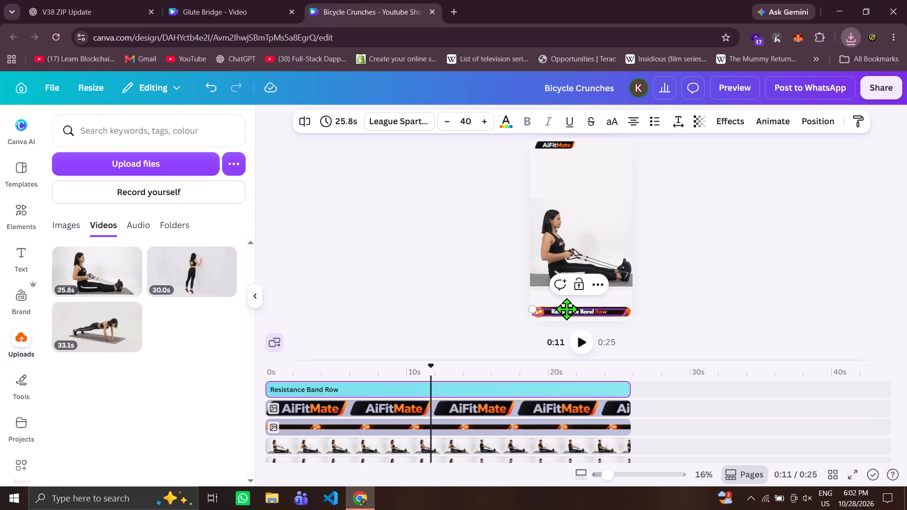
left_click(566, 309)
triple_click(580, 314)
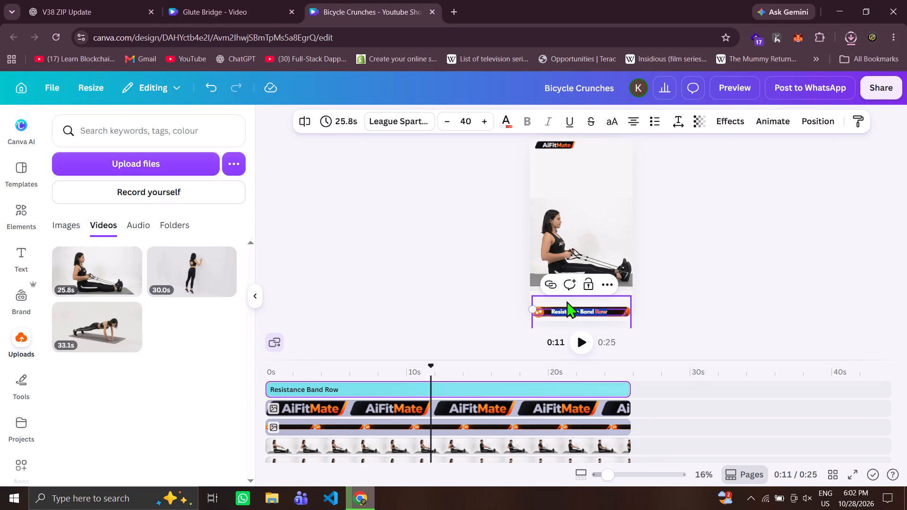
key("super+v")
left_click(612, 118)
key("ctrl+v")
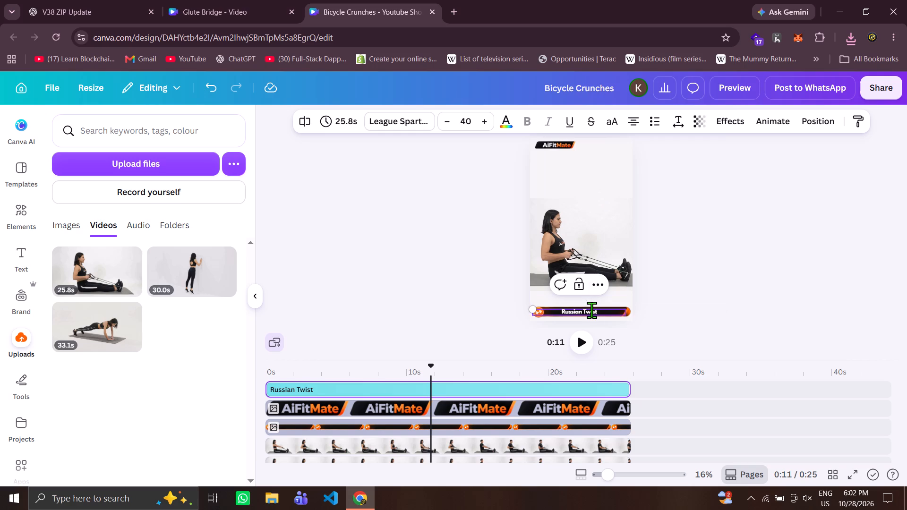
Colour the word Twist in the vertical title with the default red-orange gradient.
double_click(591, 310)
left_click(501, 119)
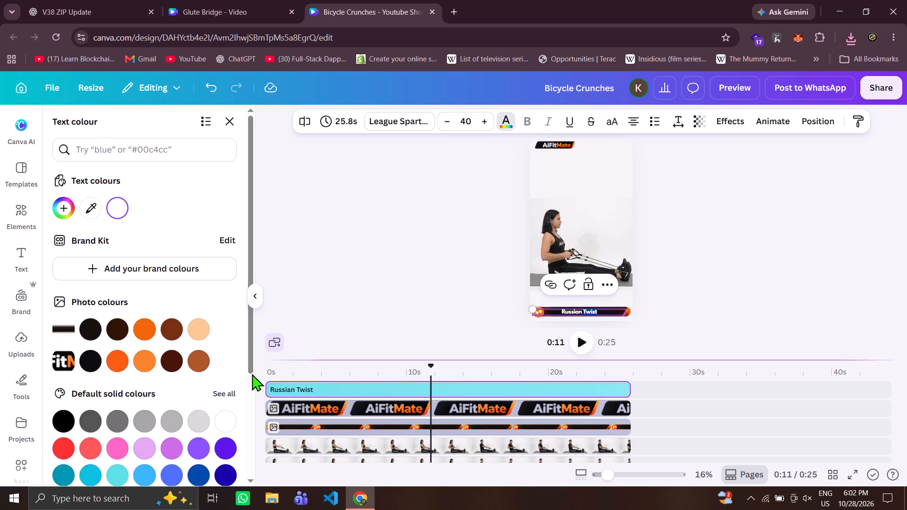
left_click(250, 386)
left_click(90, 434)
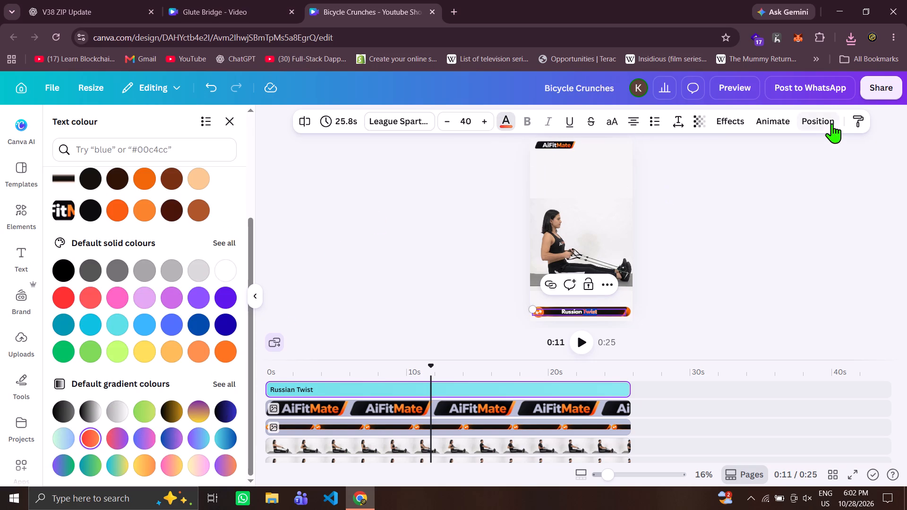
Shift the vertical design's Russian Twist title by setting its X position to -50 px.
left_click(824, 116)
left_click(97, 442)
key("ctrl+a")
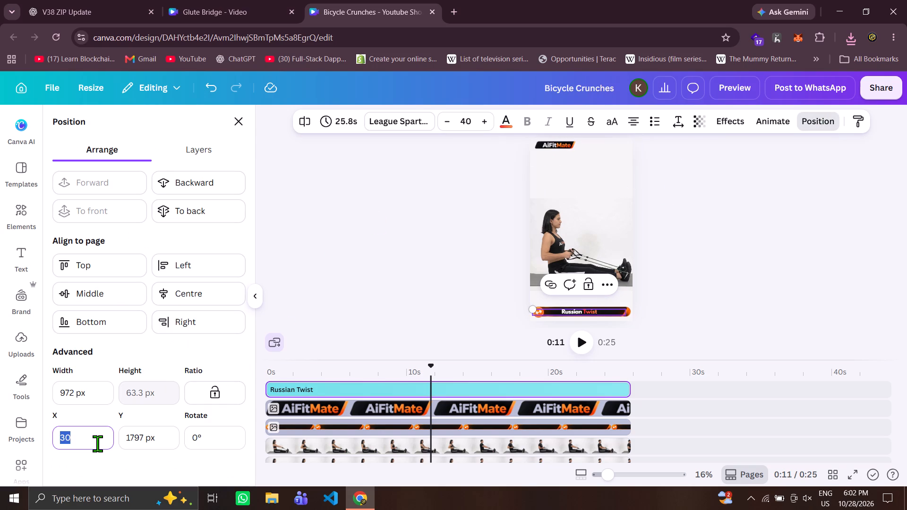
type("-50")
key("Return")
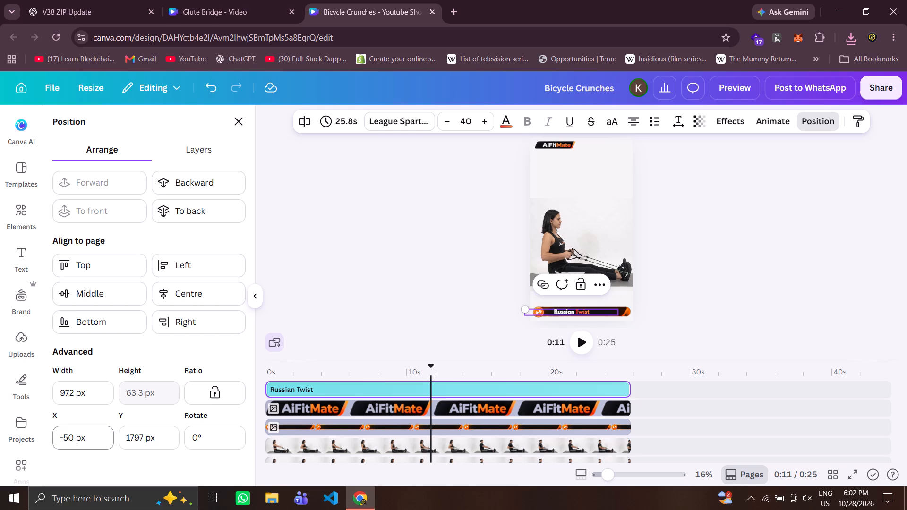
Preview the vertical video to check the title's placement in the banner.
left_click(744, 94)
left_click(864, 343)
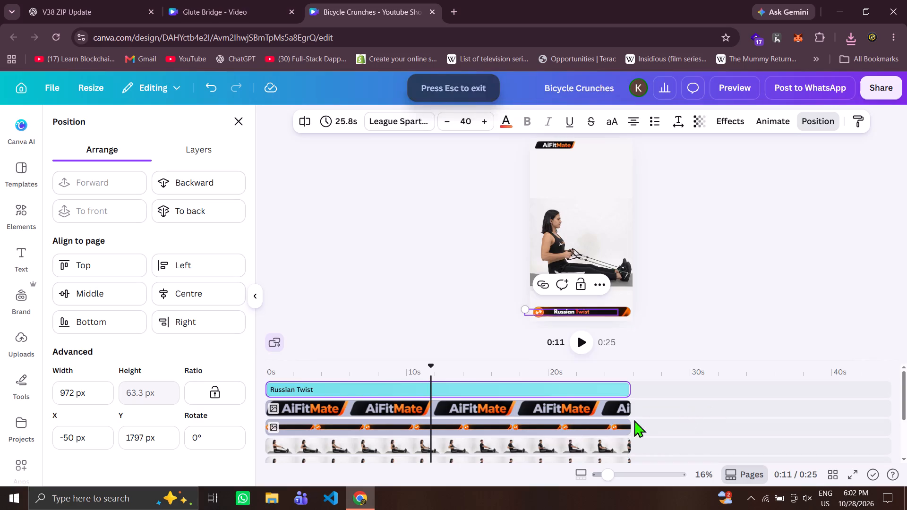
Upload the overlay-free Glute Bridge video from the Downloads folder to the vertical design.
left_click_drag(906, 408, 906, 453)
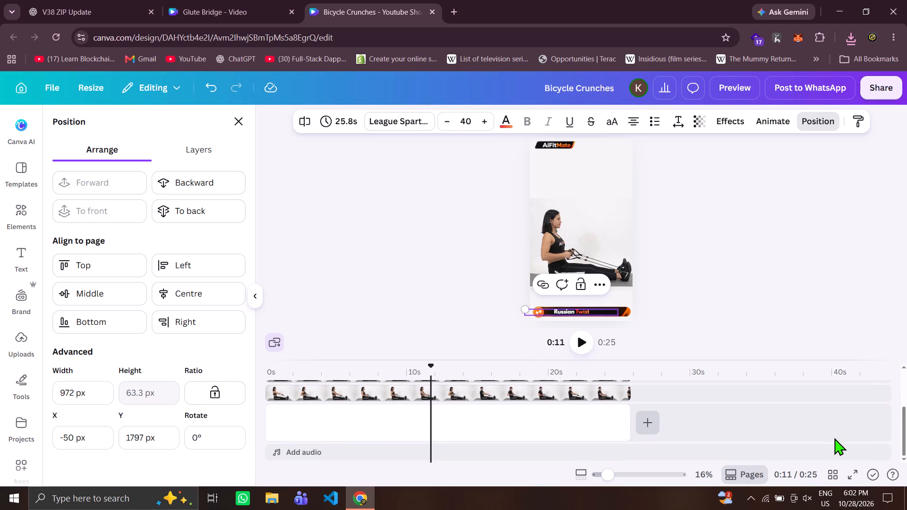
left_click_drag(906, 442, 906, 421)
left_click(249, 0)
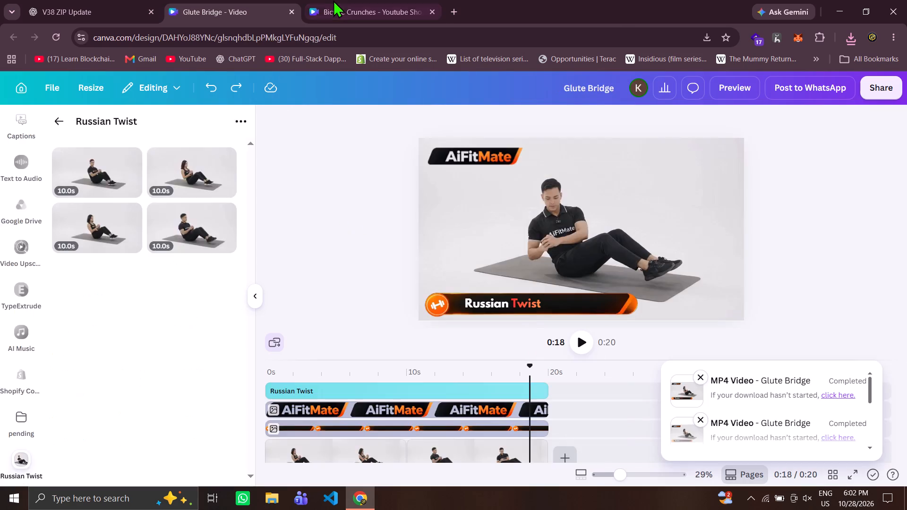
left_click(335, 0)
left_click(243, 118)
left_click(132, 162)
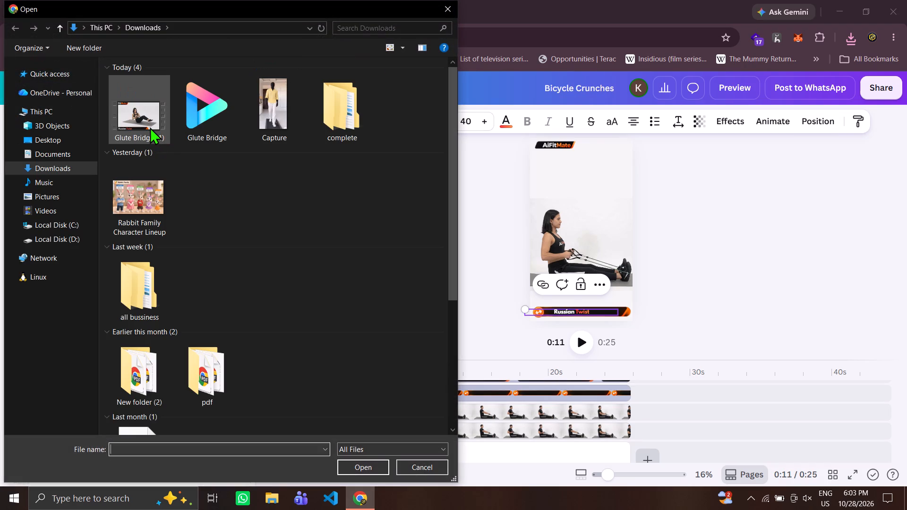
left_click(150, 127)
double_click(190, 125)
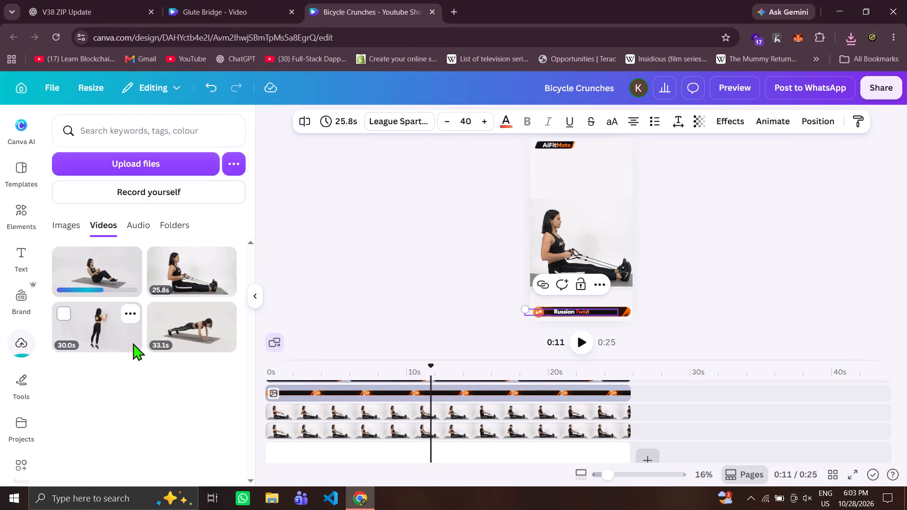
Replace both resistance band row clip layers with the uploaded Russian Twist video and shorten the page on the timeline.
left_click_drag(94, 266, 458, 409)
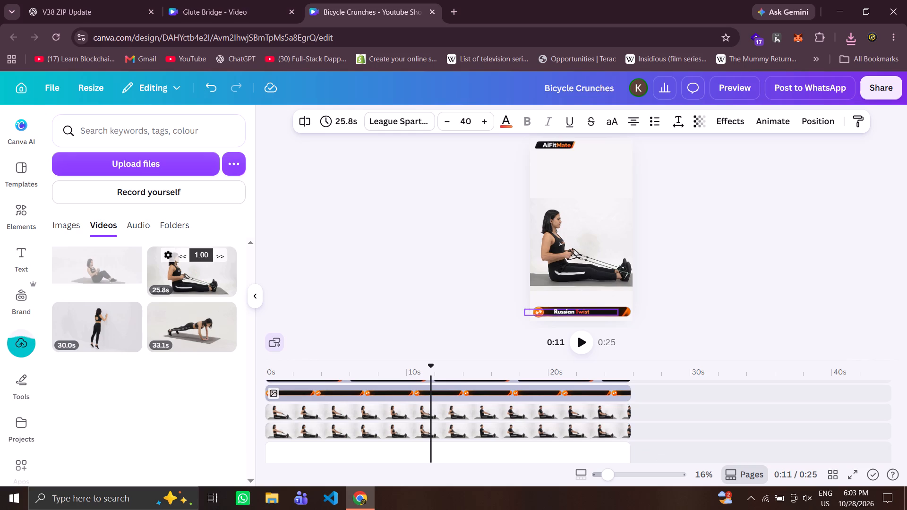
left_click_drag(458, 409, 462, 417)
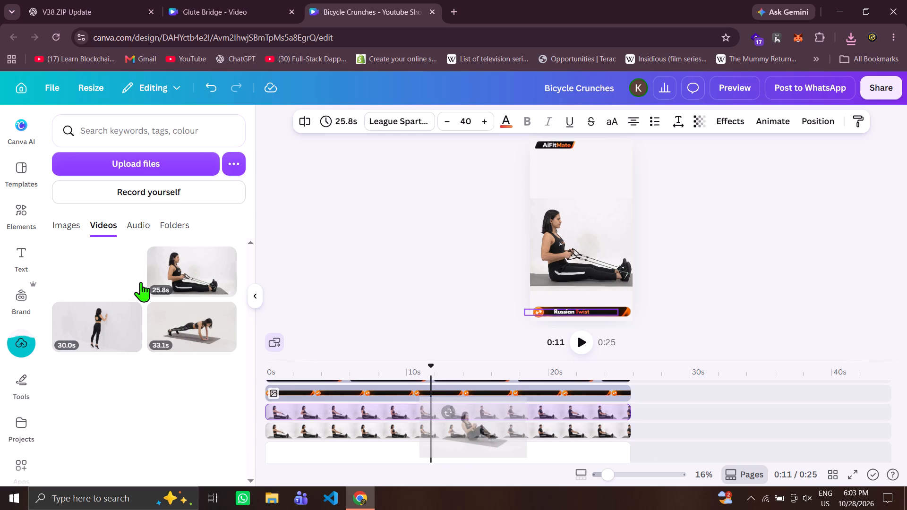
left_click_drag(89, 280, 536, 432)
left_click_drag(621, 457, 571, 462)
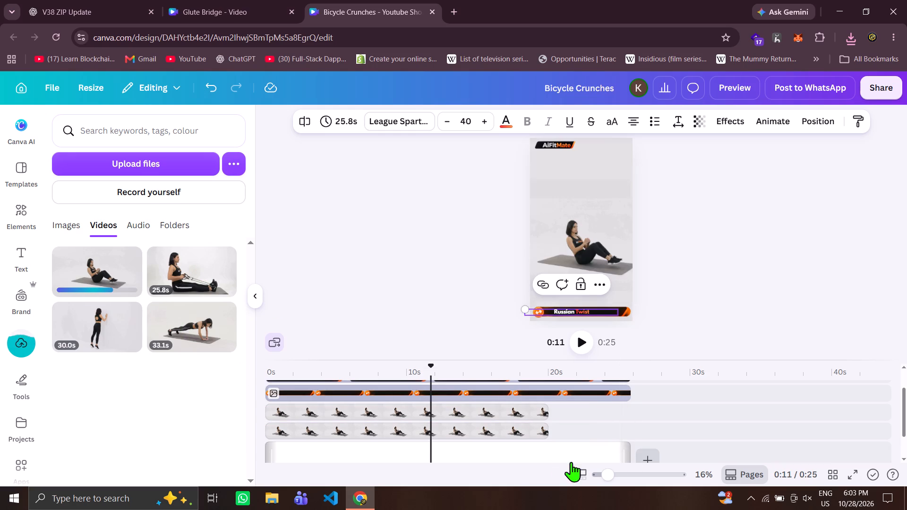
Shorten the page and the Russian Twist title, AiFitMate logo and banner layers to 20.0 s, matching the replaced video clips.
left_click_drag(571, 462, 540, 454)
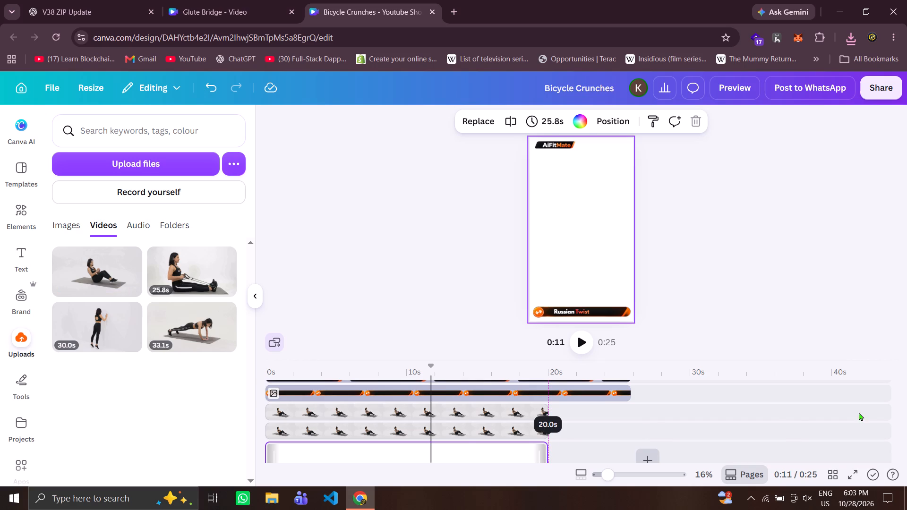
left_click(906, 377)
left_click(560, 396)
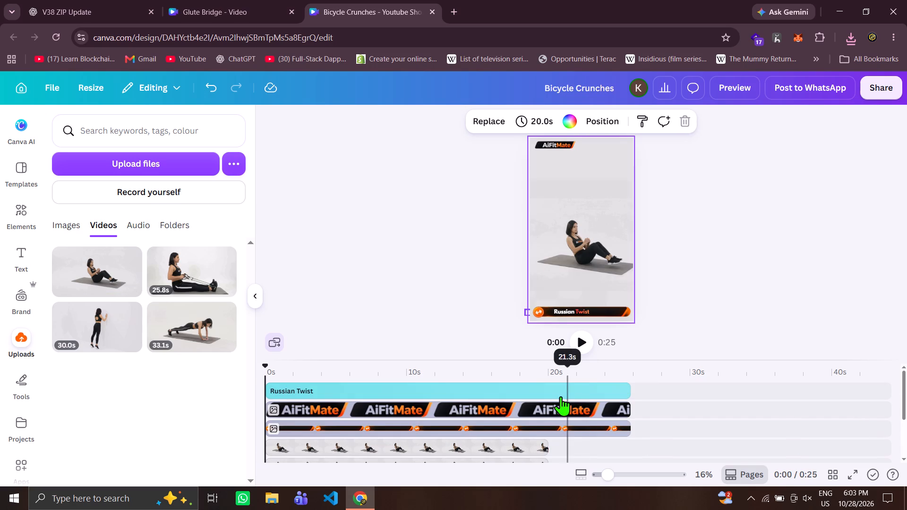
left_click(597, 428, "shift")
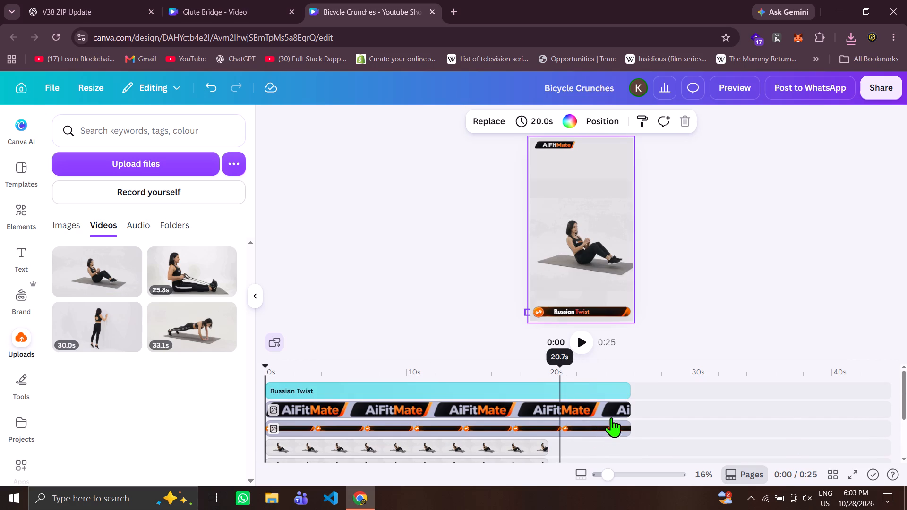
left_click(590, 390)
left_click(610, 422, "shift")
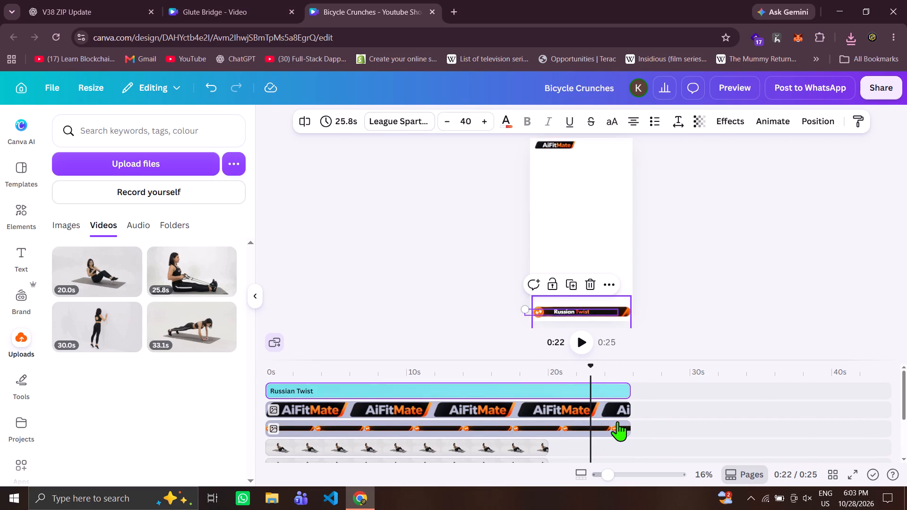
left_click_drag(627, 408, 534, 420)
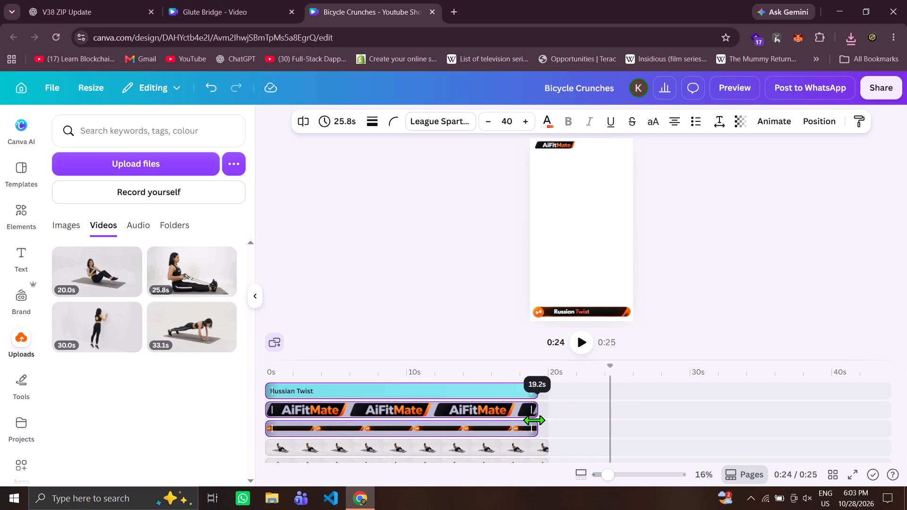
left_click_drag(534, 420, 545, 420)
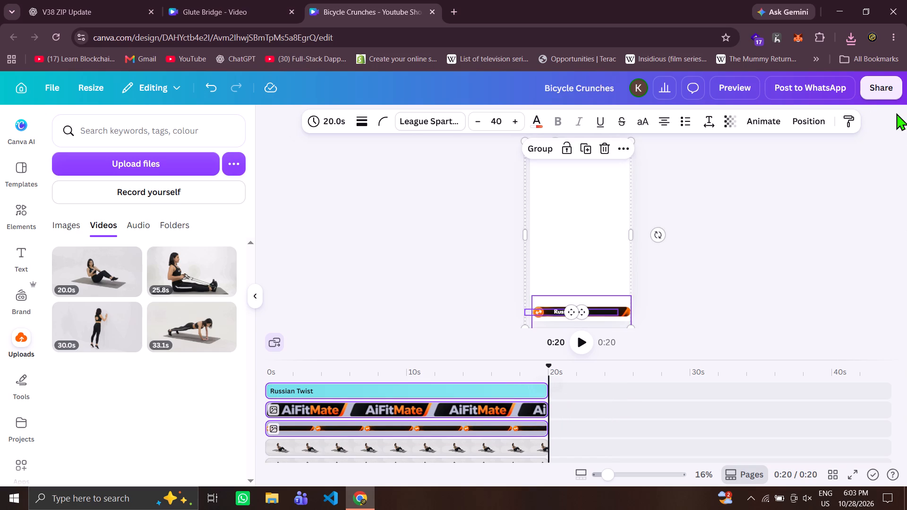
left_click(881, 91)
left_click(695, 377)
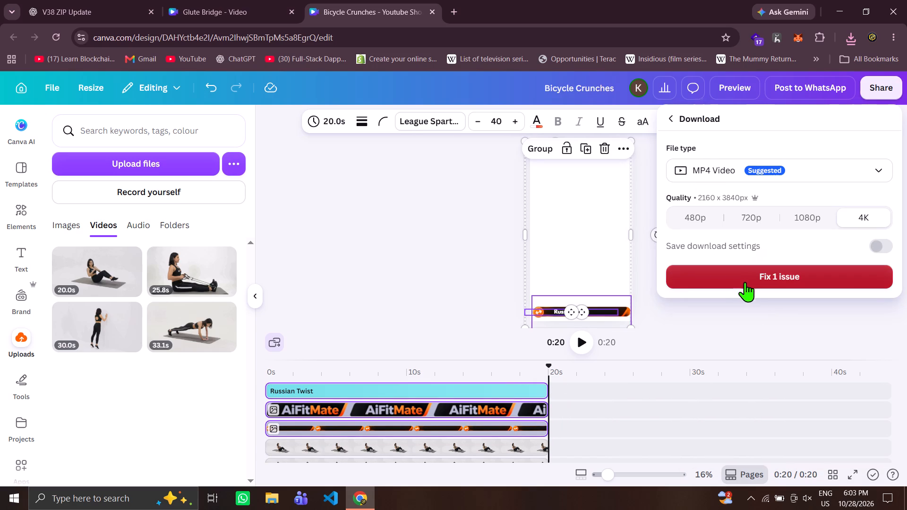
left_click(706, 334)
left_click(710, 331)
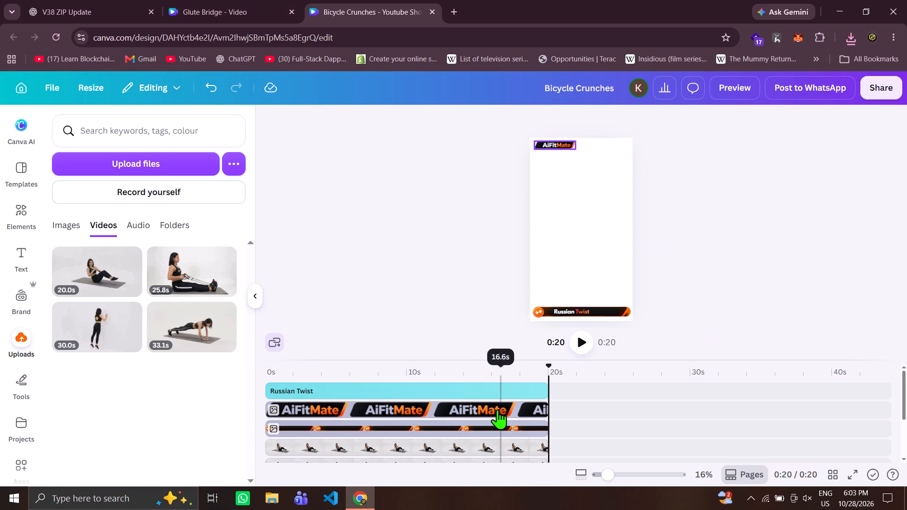
Check the Russian Twist frame and the end of the timeline, and download the vertical design as an MP4 video.
left_click(497, 409)
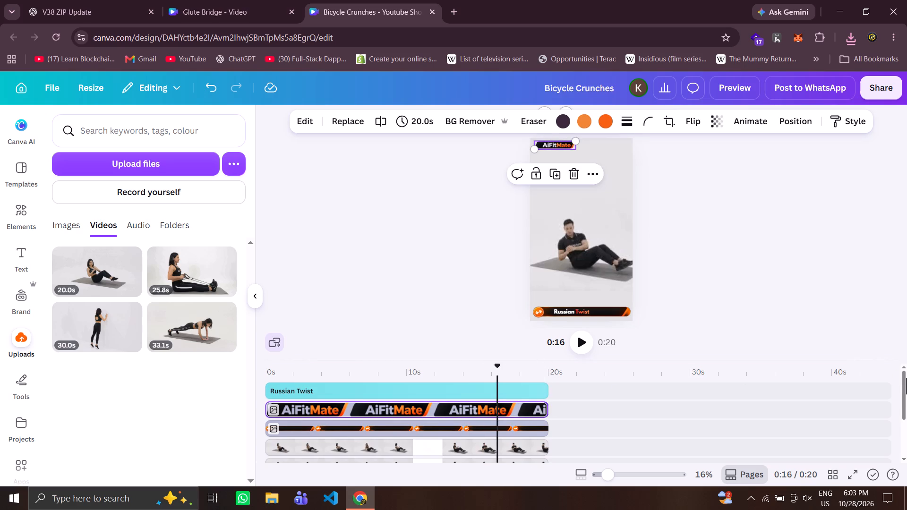
left_click_drag(906, 399, 906, 437)
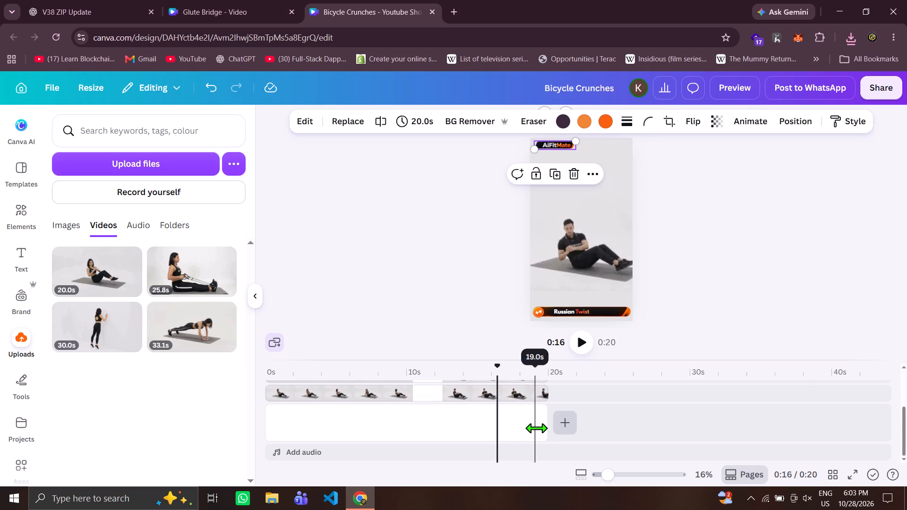
left_click(868, 100)
left_click(674, 374)
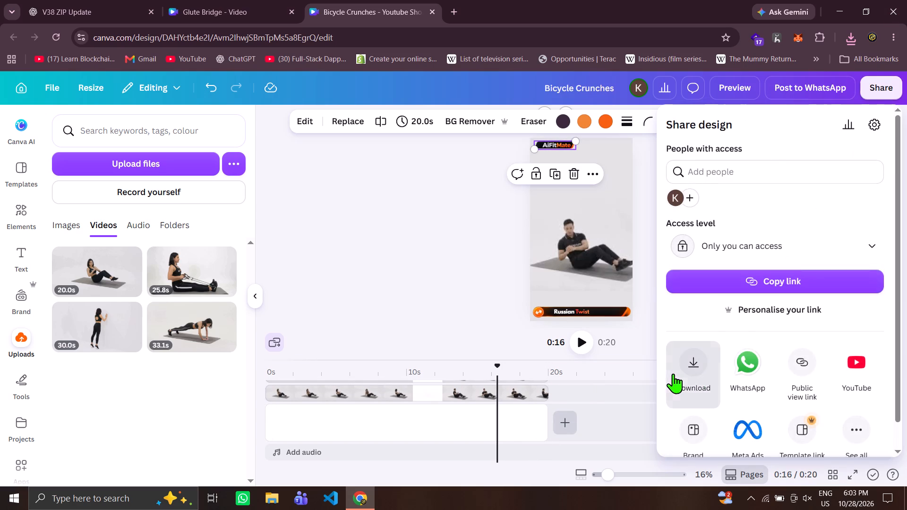
left_click(780, 275)
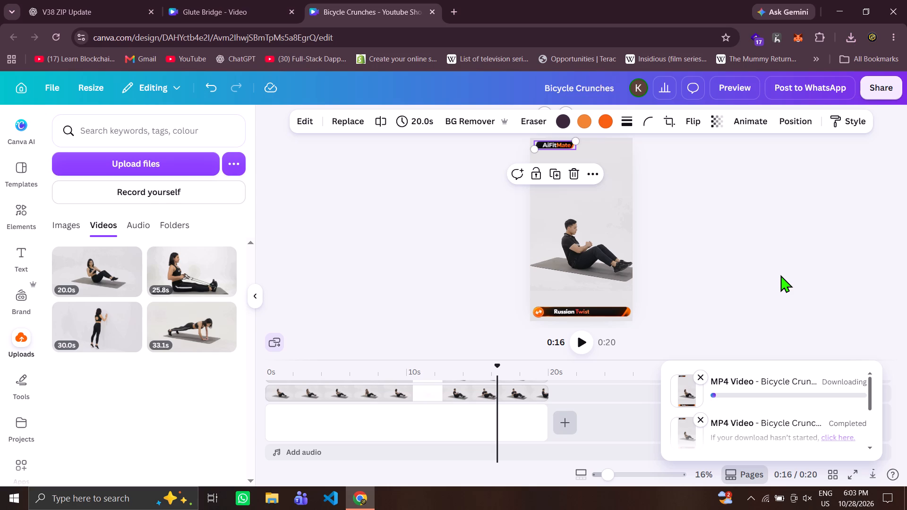
Switch to File Explorer.
key("super+2")
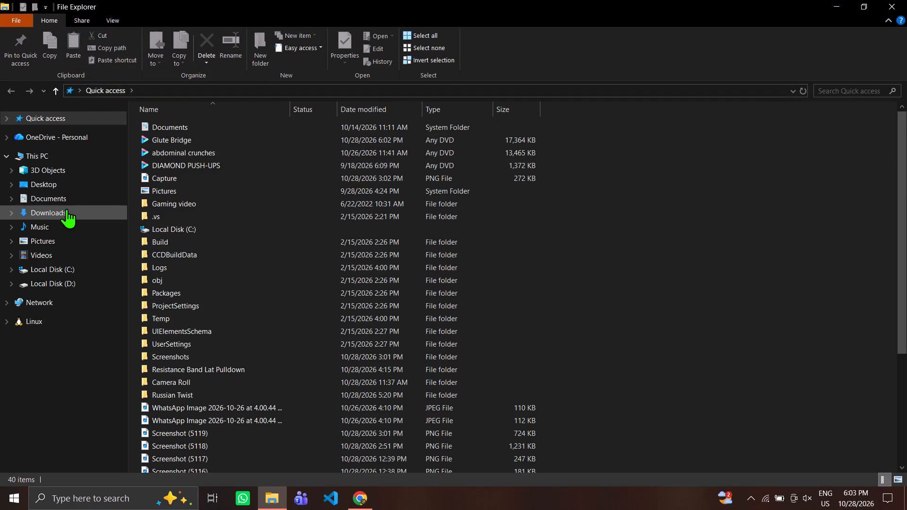
In File Explorer, create a new folder named Russian Twist in Downloads.
left_click(67, 209)
key("ctrl+shift+n")
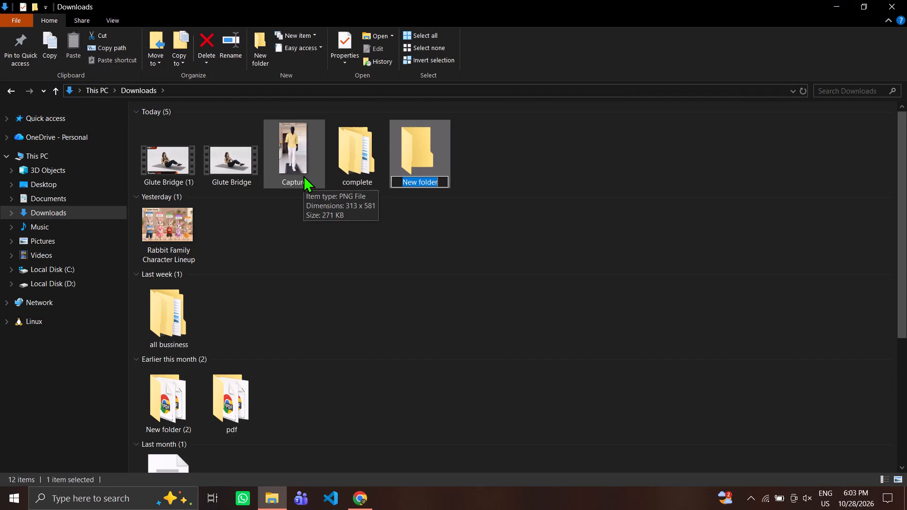
key("super+v")
key("Down")
key("Up")
key("Return")
key("ctrl+v")
key("Return")
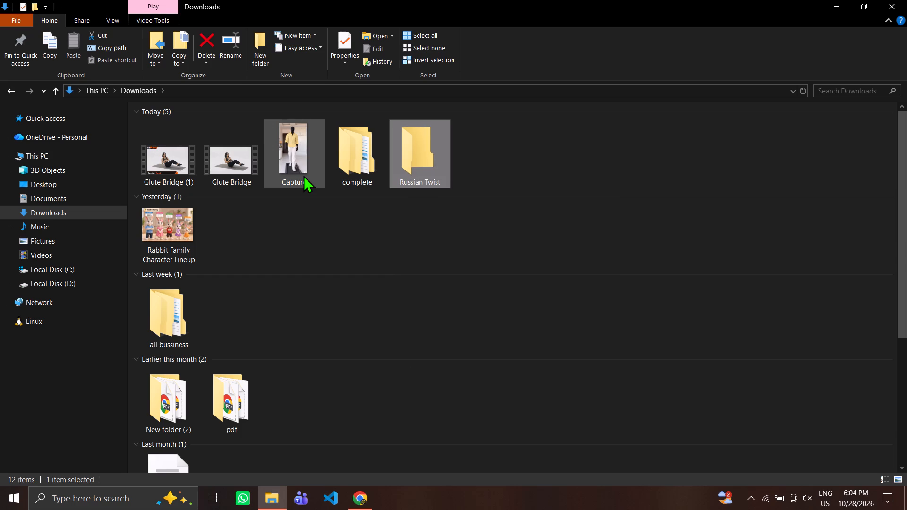
right_click(319, 264)
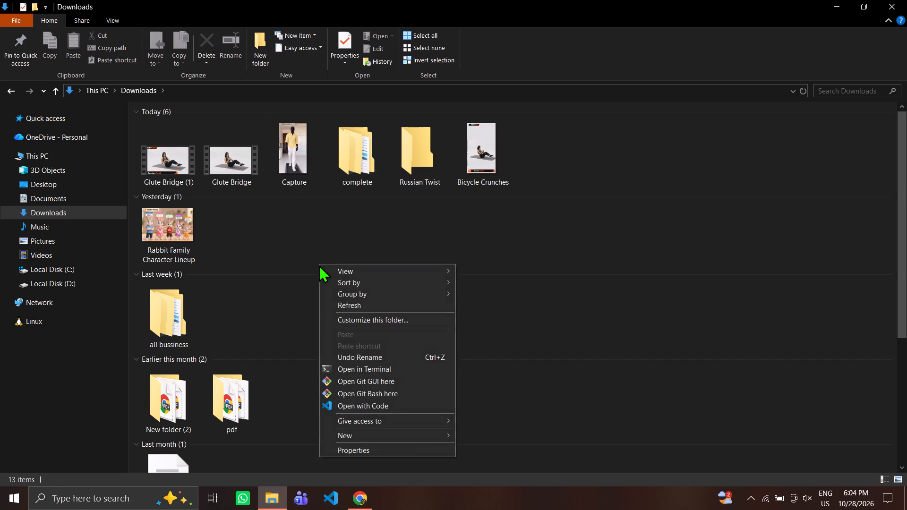
Refresh Downloads and rename the Glute Bridge (1) and Bicycle Crunches videos both as Russian Twist, accepting a numbered name for the duplicate.
left_click(361, 304)
left_click(236, 169)
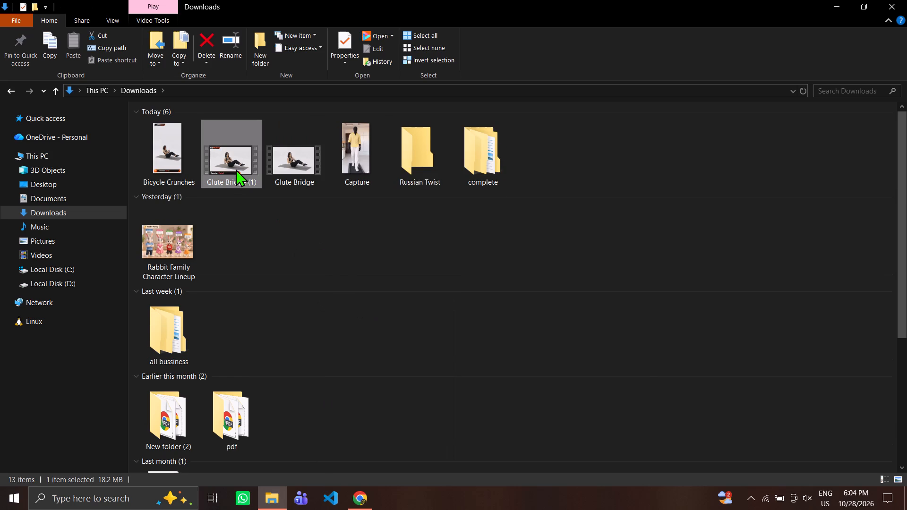
key("F2")
key("super+v")
left_click(263, 231)
key("ctrl+v")
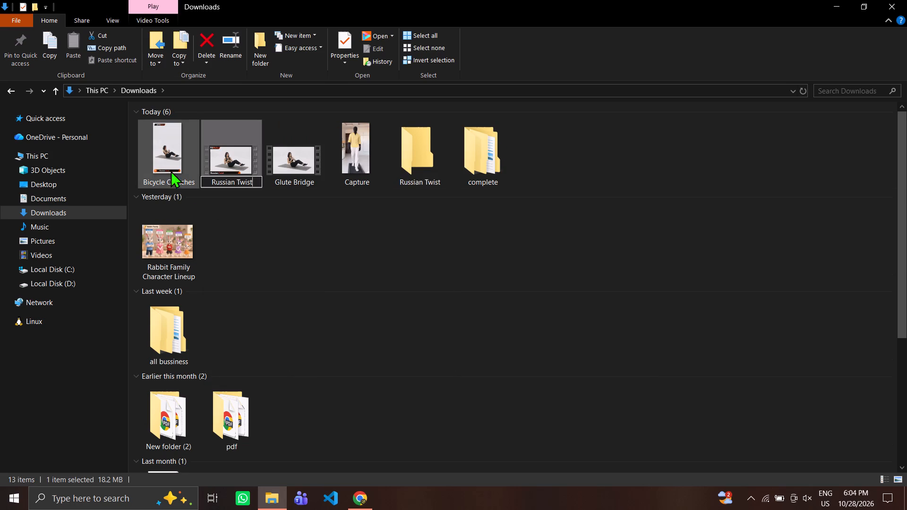
left_click(169, 166)
key("F2")
key("ctrl+v")
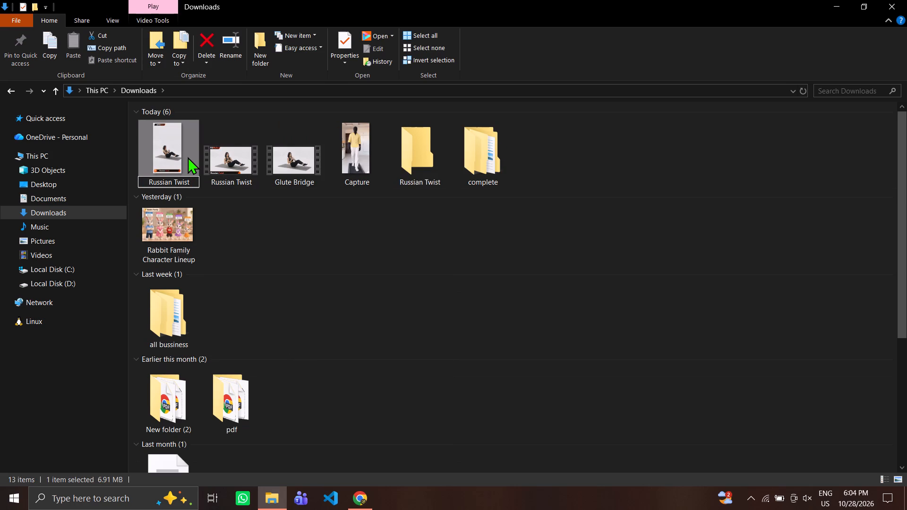
key("Return")
key("Return")
Delete the overlay-free Glute Bridge video from Downloads.
left_click(301, 176)
key("Delete")
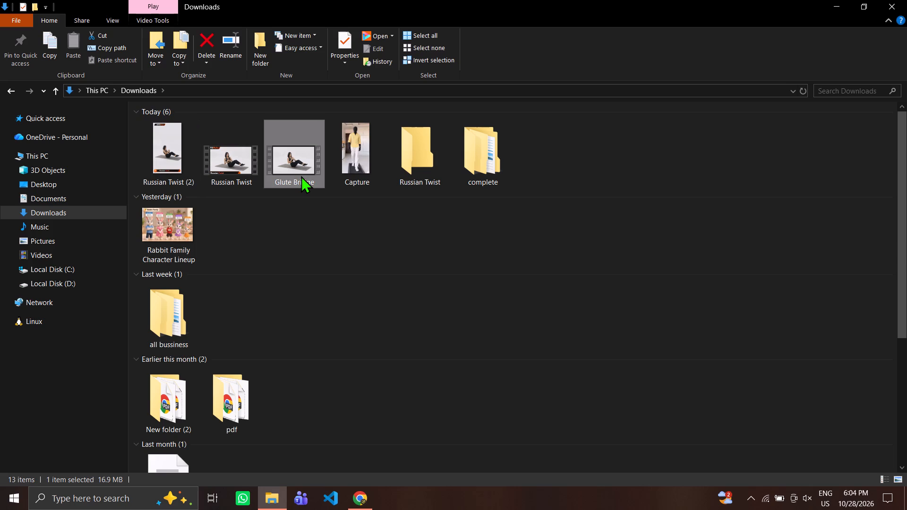
key("Return")
Move the landscape and vertical Russian Twist videos into the Russian Twist folder, and return to Downloads.
left_click(231, 170)
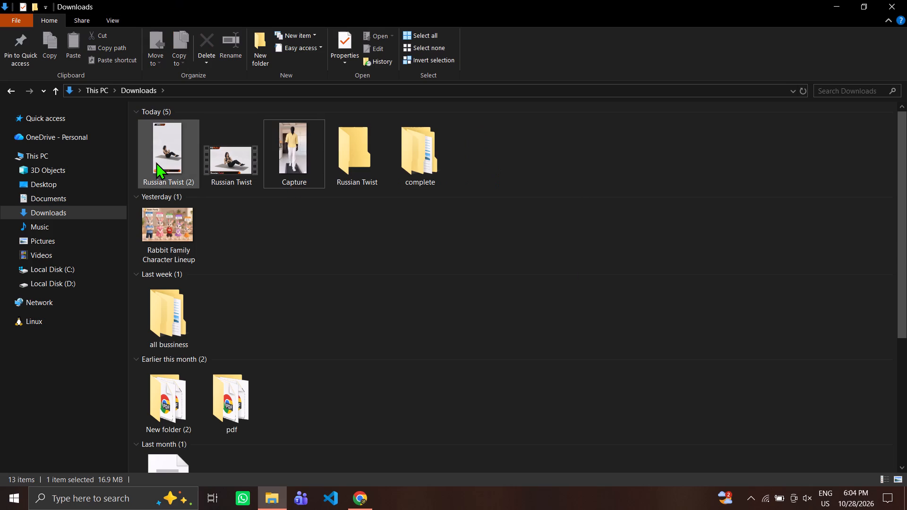
left_click(160, 161)
left_click(245, 159, "ctrl")
key("ctrl+x")
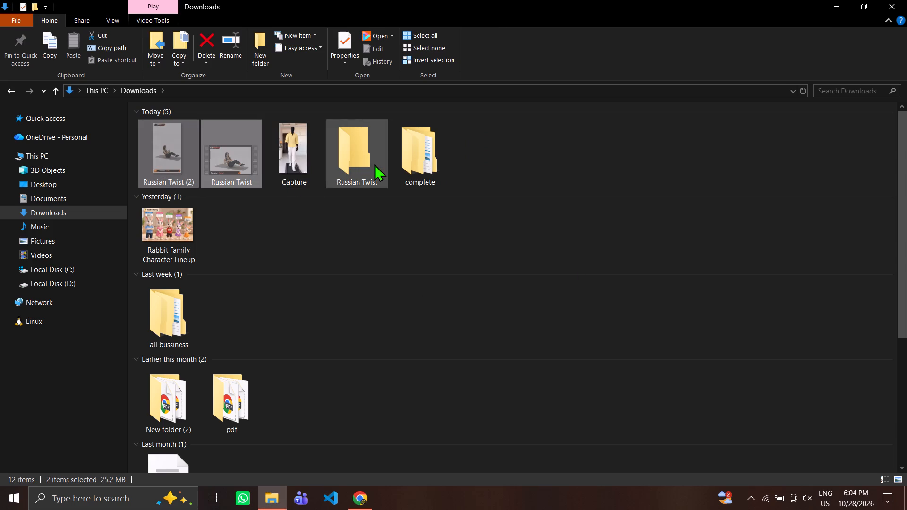
double_click(374, 164)
key("ctrl+v")
left_click(374, 164)
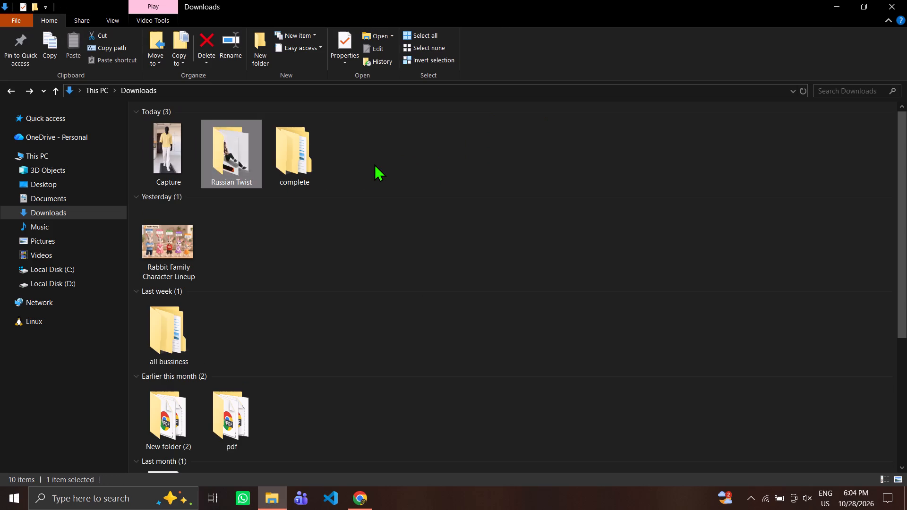
Move the Russian Twist folder from Downloads into the complete folder.
key("ctrl+x")
double_click(300, 161)
double_click(298, 161)
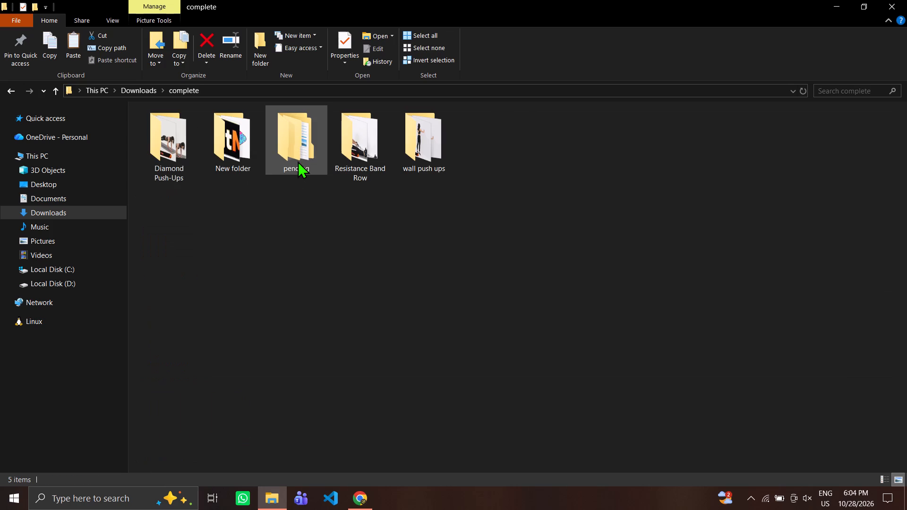
key("ctrl+v")
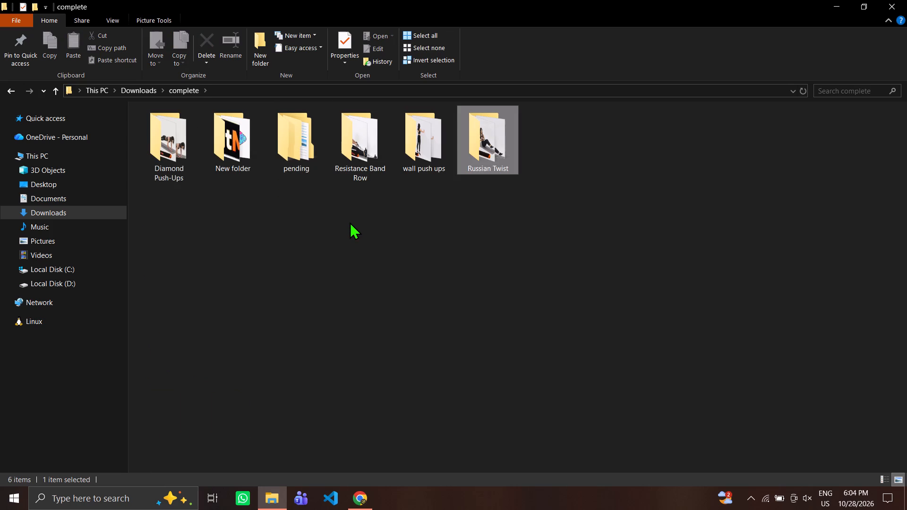
Switch to Canva's Glute Bridge design and delete the Russian Twist folder from the pending uploads folder.
key("alt+Tab")
left_click_drag(273, 0, 258, 6)
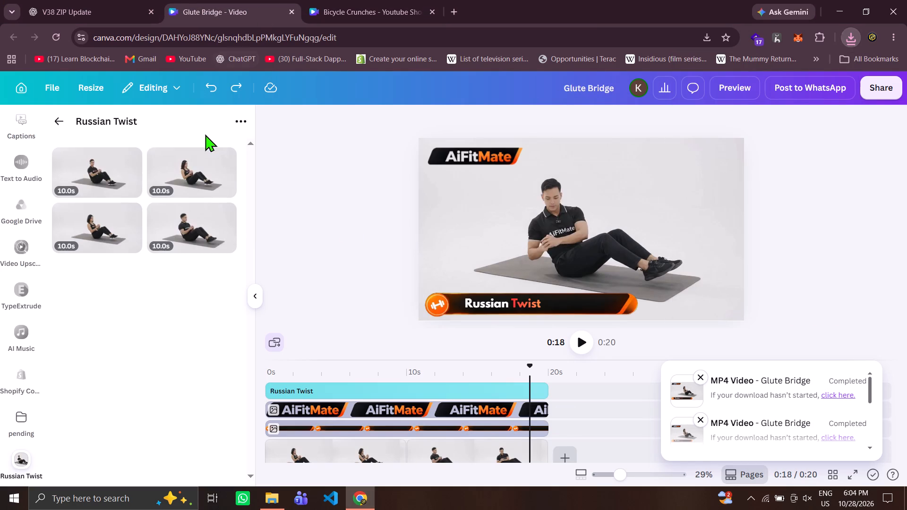
left_click(62, 121)
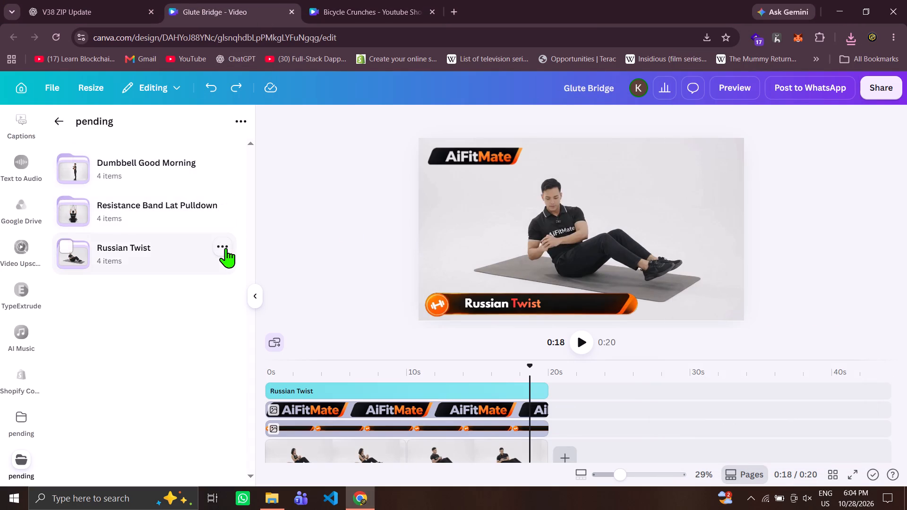
left_click(226, 249)
left_click(293, 466)
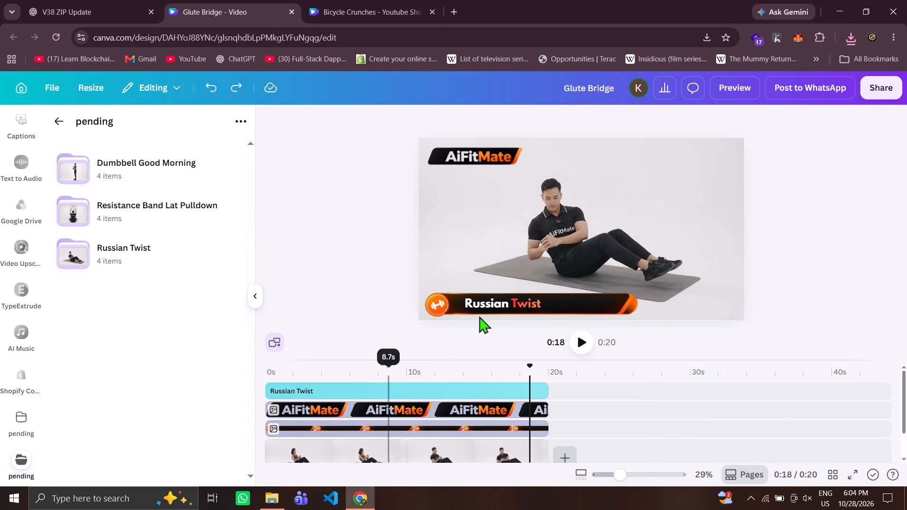
left_click(558, 301)
Open the Resistance Band Lat Pulldown folder and delete both Russian Twist clips from the timeline, keeping the overlays.
left_click(148, 226)
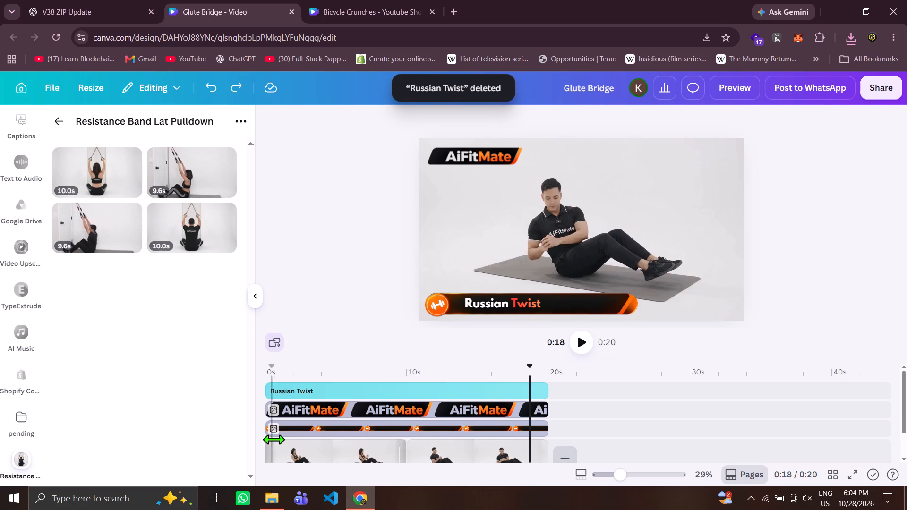
left_click(316, 447)
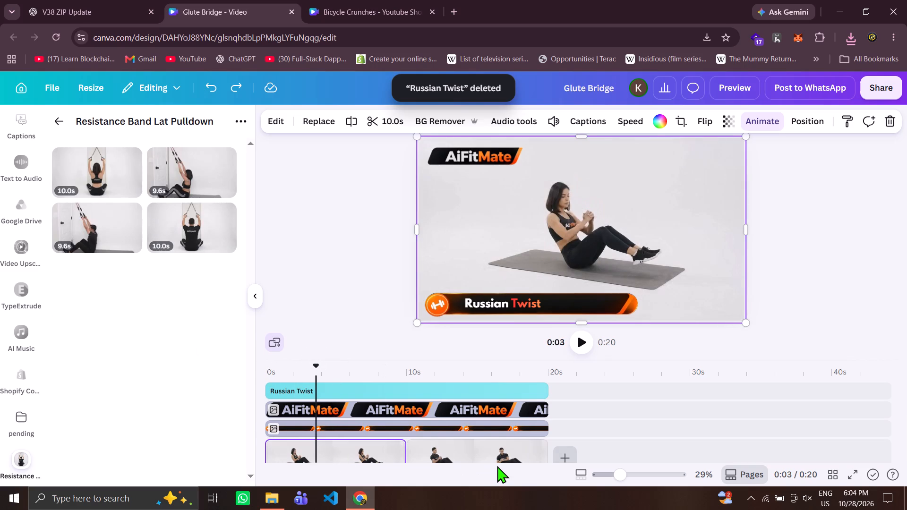
left_click(493, 459, "shift")
key("Delete")
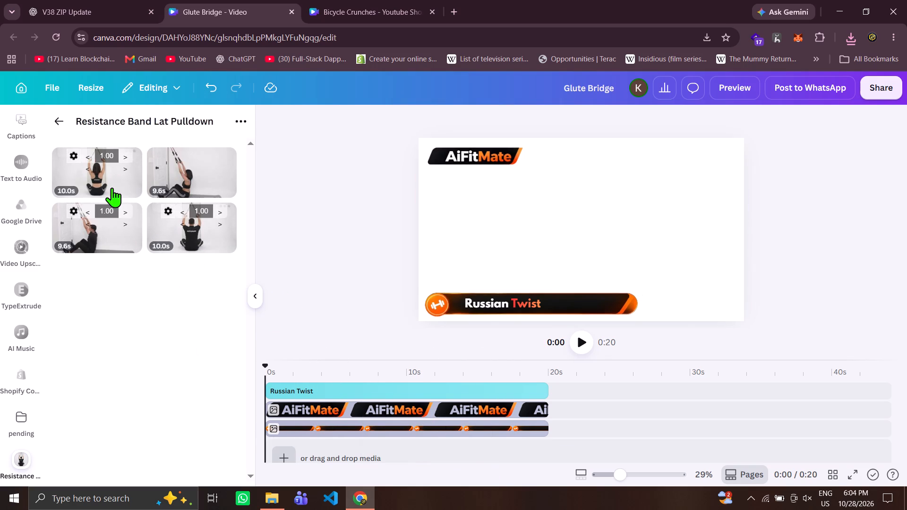
key("ctrl+z")
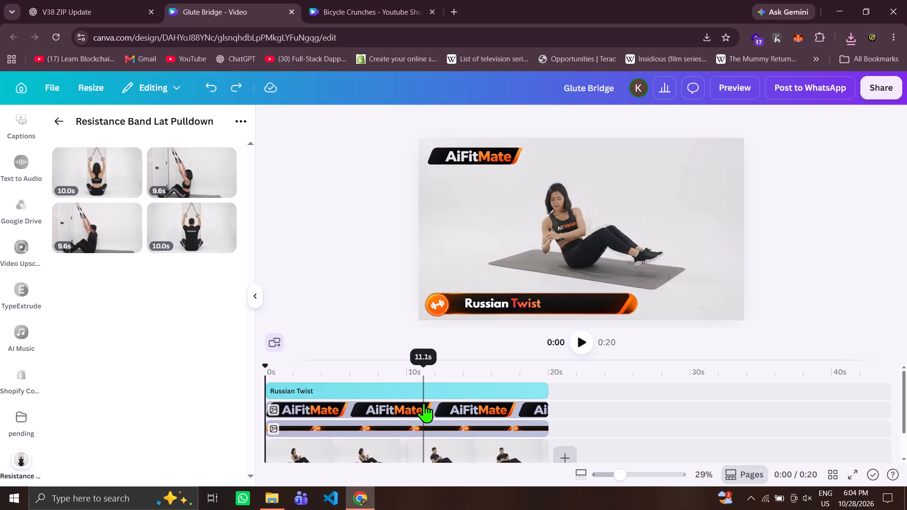
key("ctrl+shift+z")
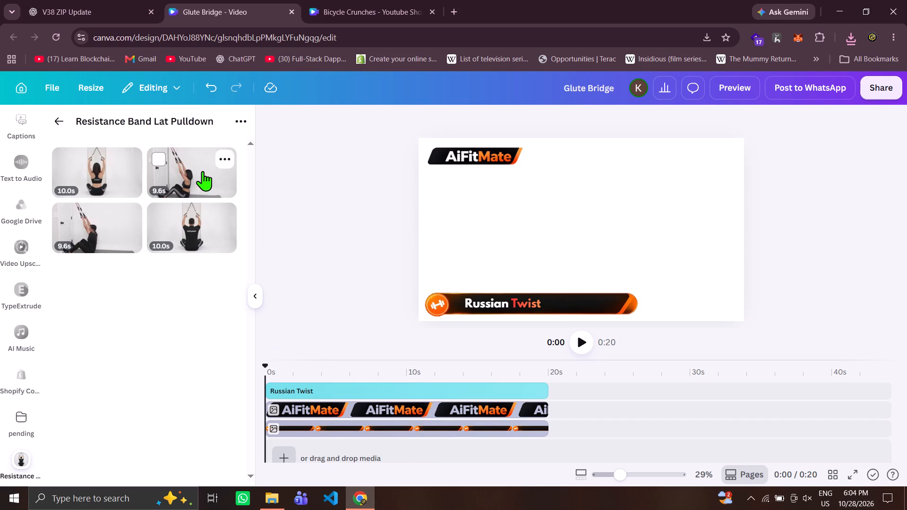
Add the 10-second lat pulldown clip of the woman seen from behind as the first clip on the timeline.
left_click(181, 232)
key("ctrl+z")
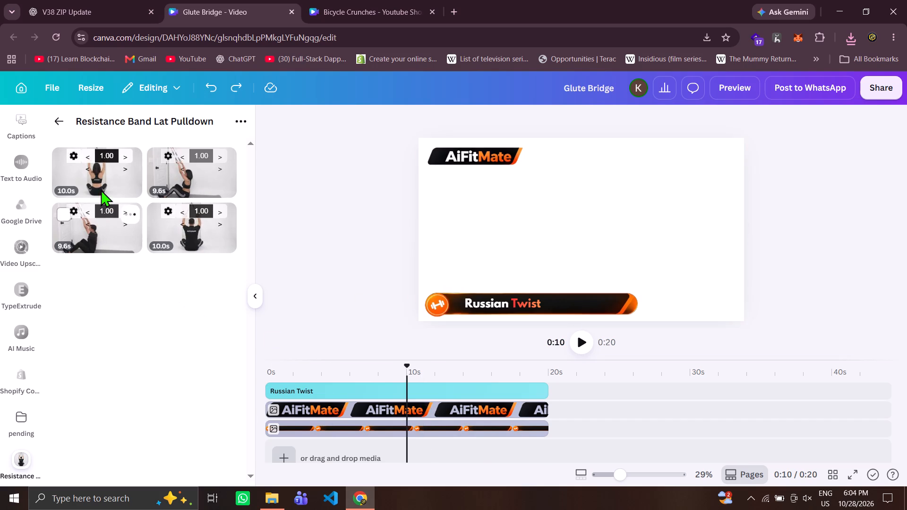
left_click(104, 177)
left_click_drag(387, 374, 182, 377)
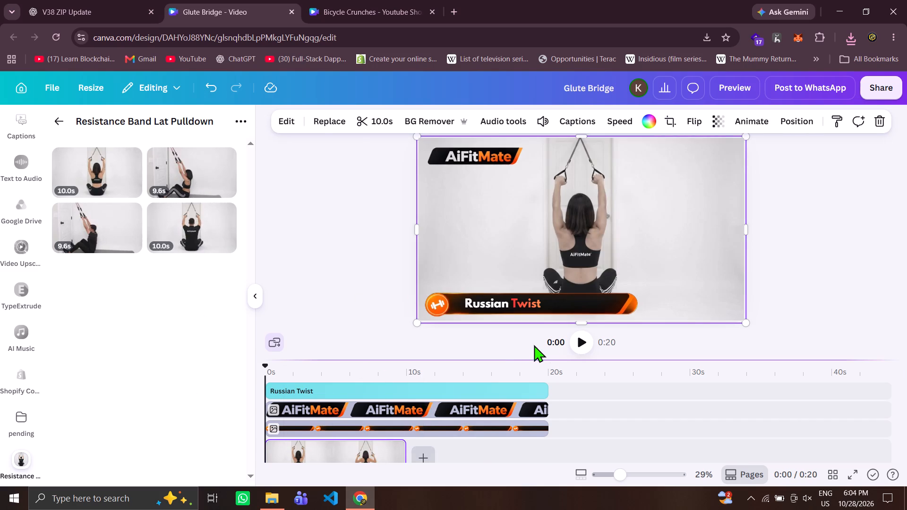
Play back the woman's lat pulldown clip to review its movement.
left_click(577, 340)
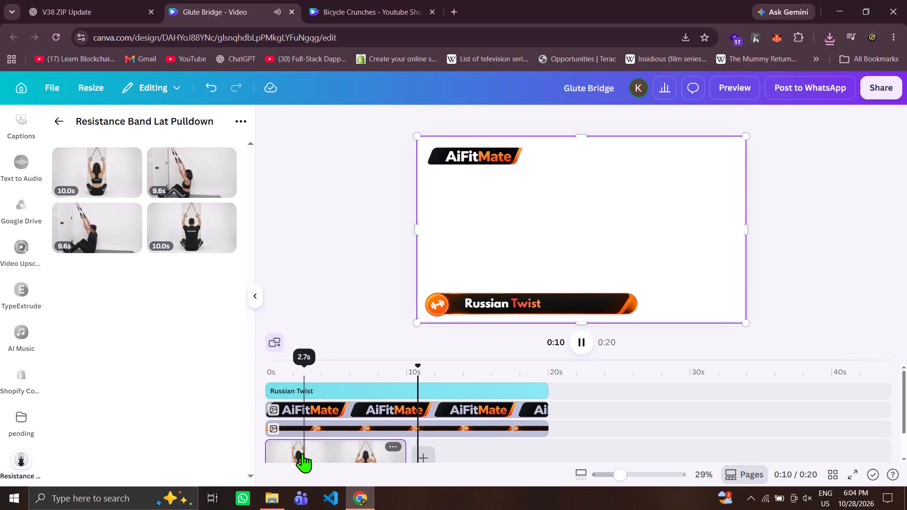
left_click(302, 453)
left_click(584, 347)
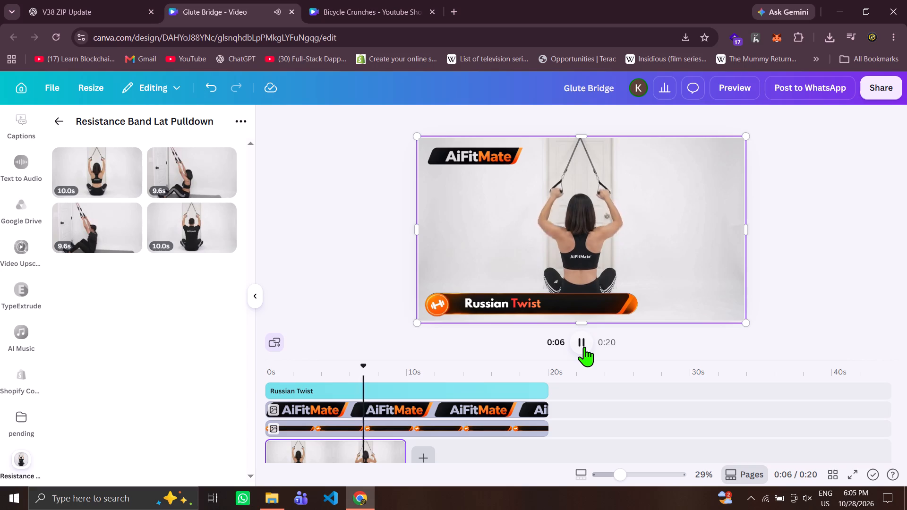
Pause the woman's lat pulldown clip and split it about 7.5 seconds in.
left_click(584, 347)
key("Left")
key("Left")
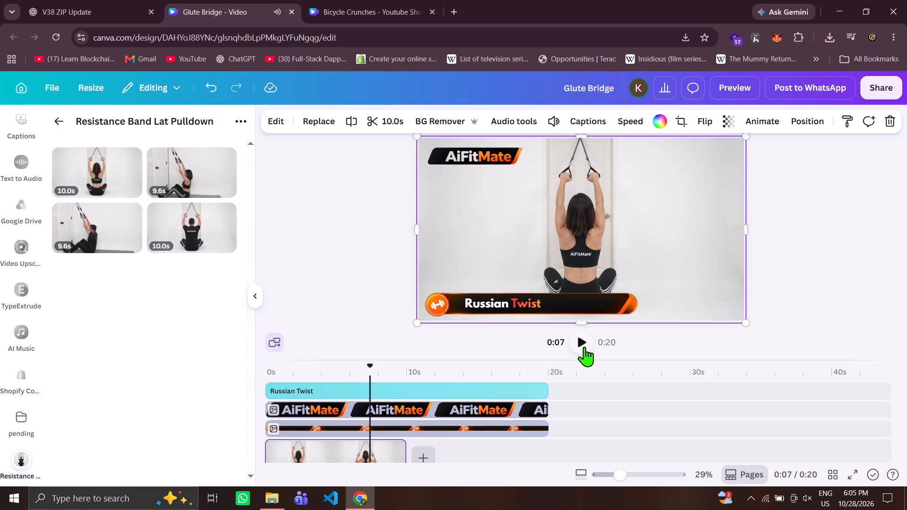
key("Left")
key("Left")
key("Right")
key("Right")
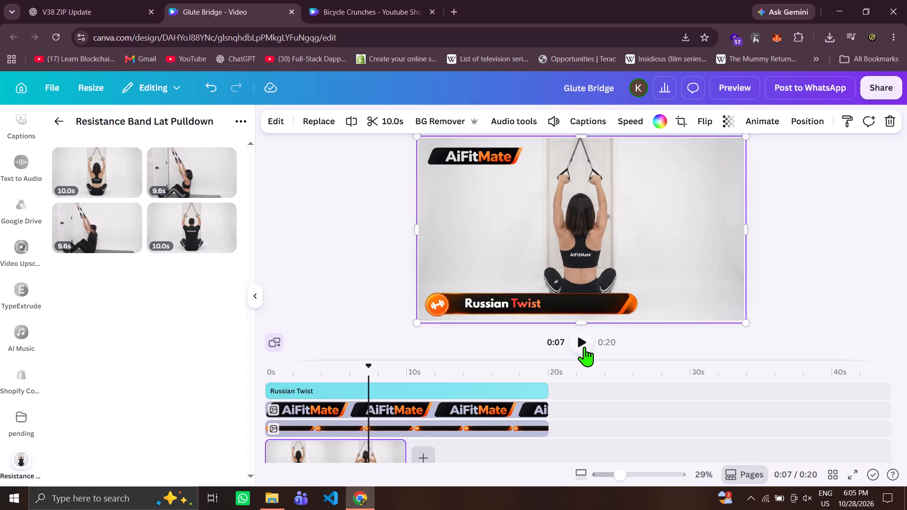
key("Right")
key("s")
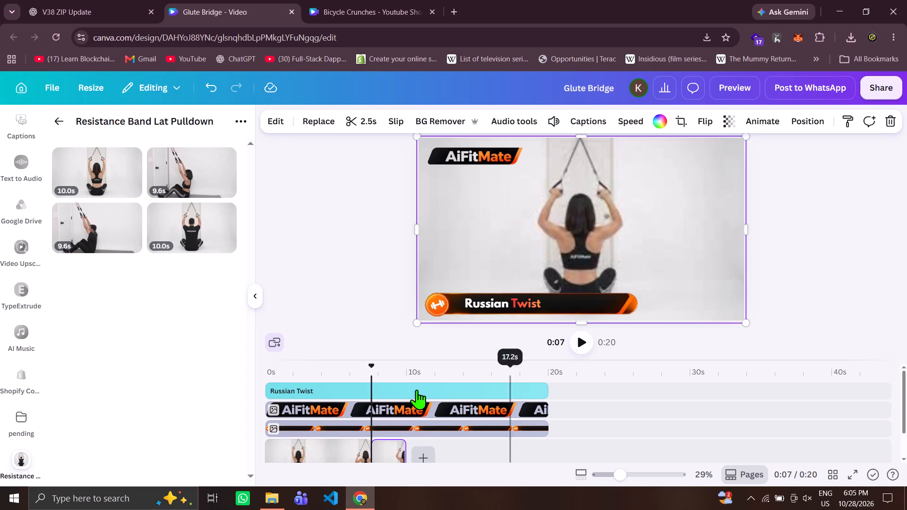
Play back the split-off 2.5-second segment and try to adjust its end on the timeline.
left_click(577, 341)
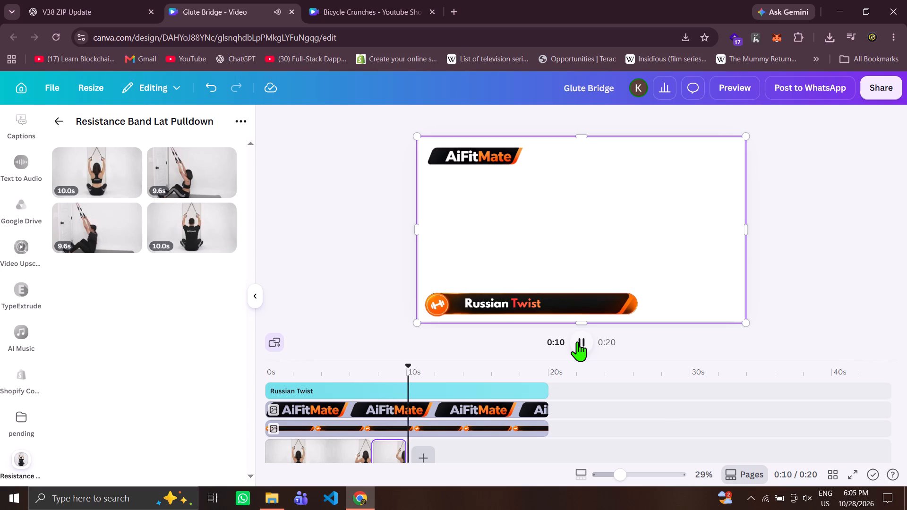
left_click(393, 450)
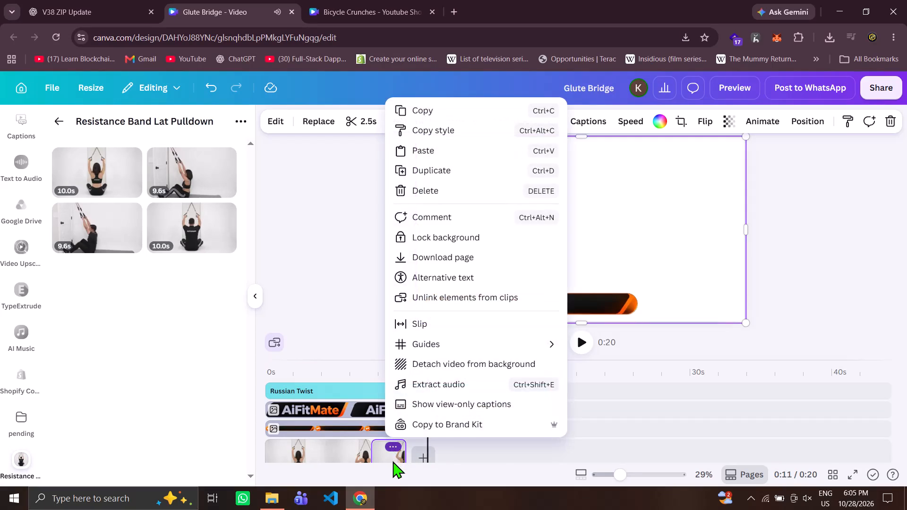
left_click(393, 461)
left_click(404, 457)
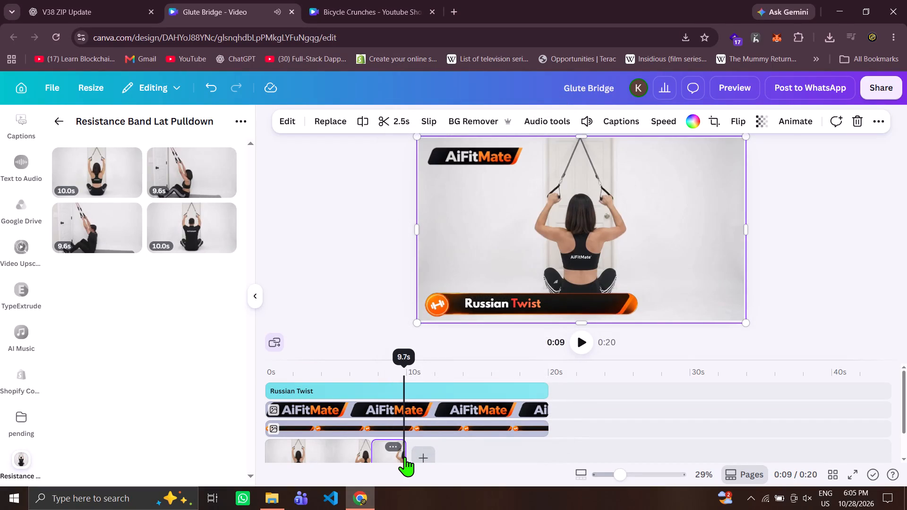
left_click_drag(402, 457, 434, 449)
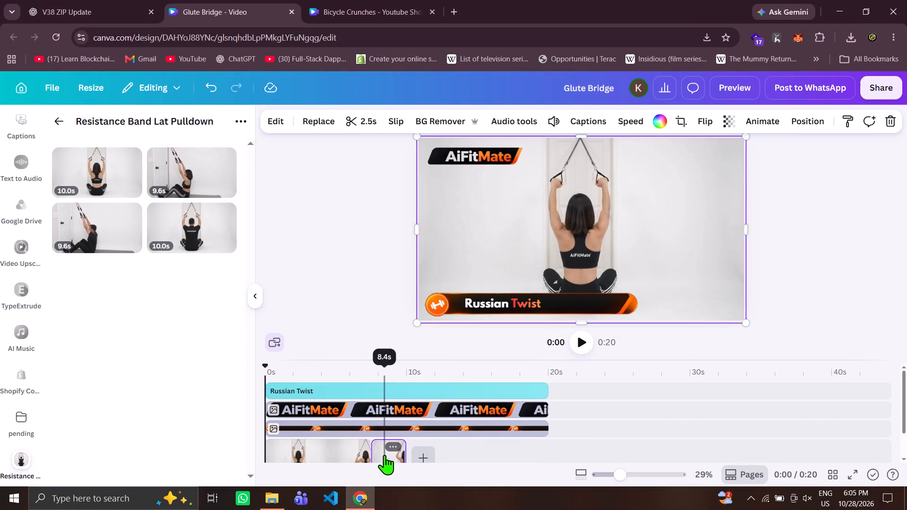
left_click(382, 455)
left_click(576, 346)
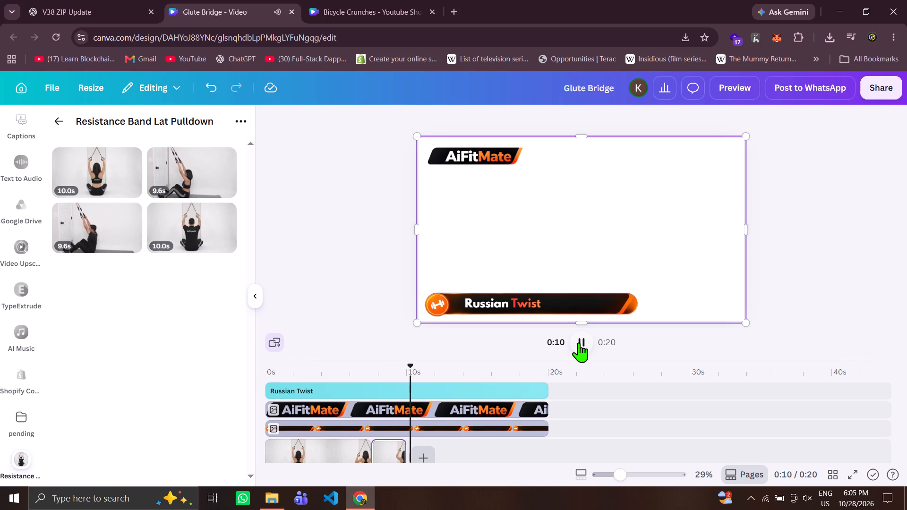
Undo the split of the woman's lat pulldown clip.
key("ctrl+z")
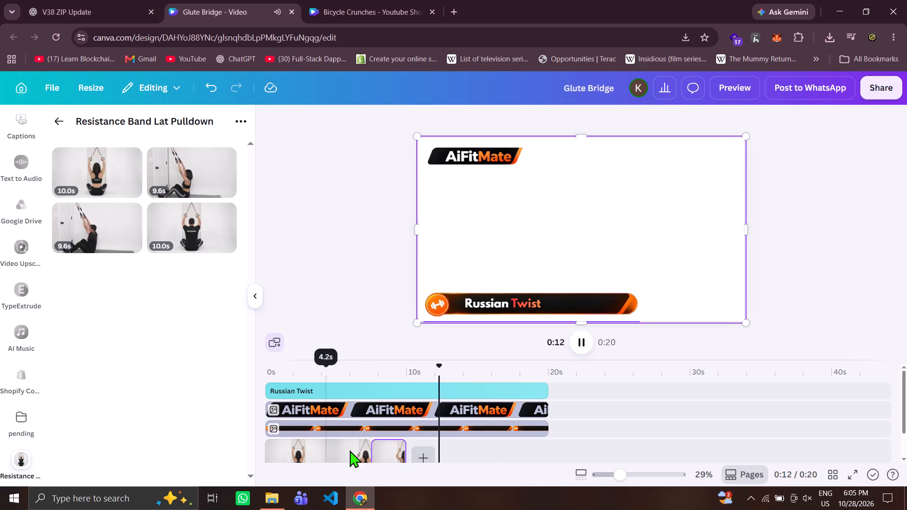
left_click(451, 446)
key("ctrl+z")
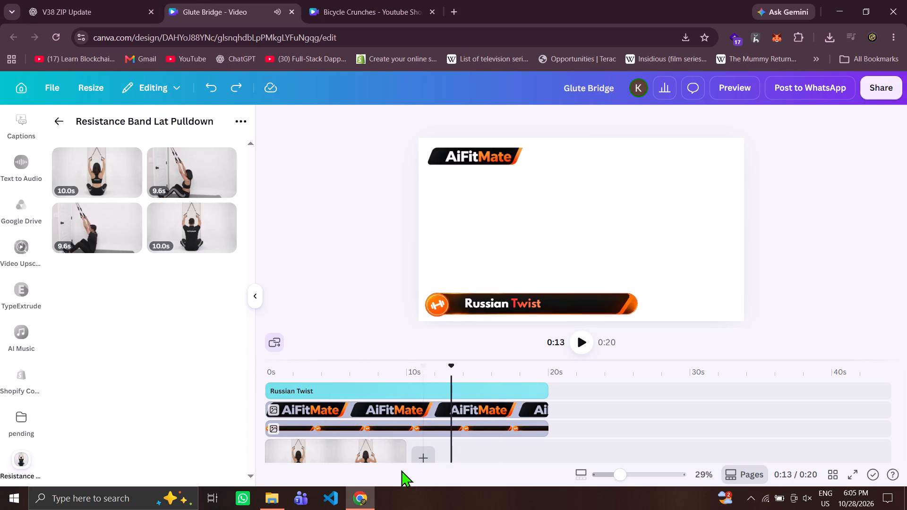
Replay the woman's clip and add the 10-second lat pulldown clip of the man seen from behind after it on the timeline.
left_click(292, 456)
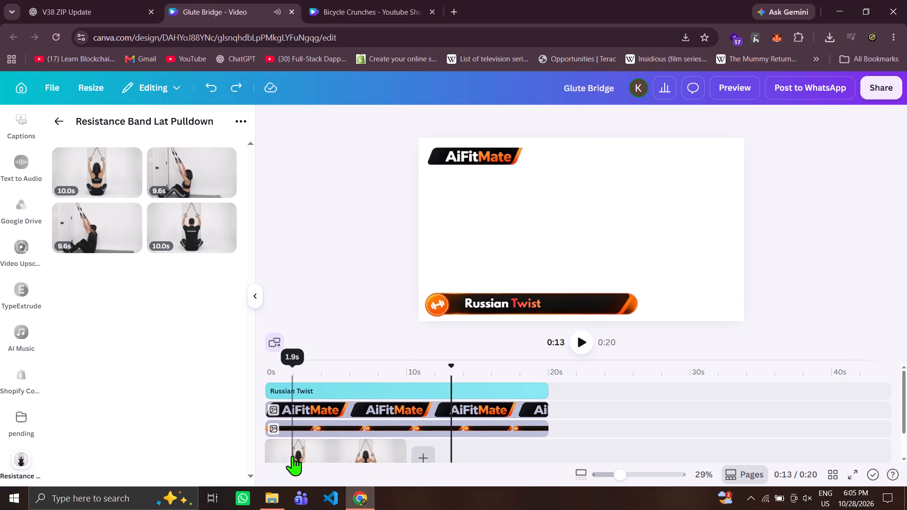
left_click(591, 345)
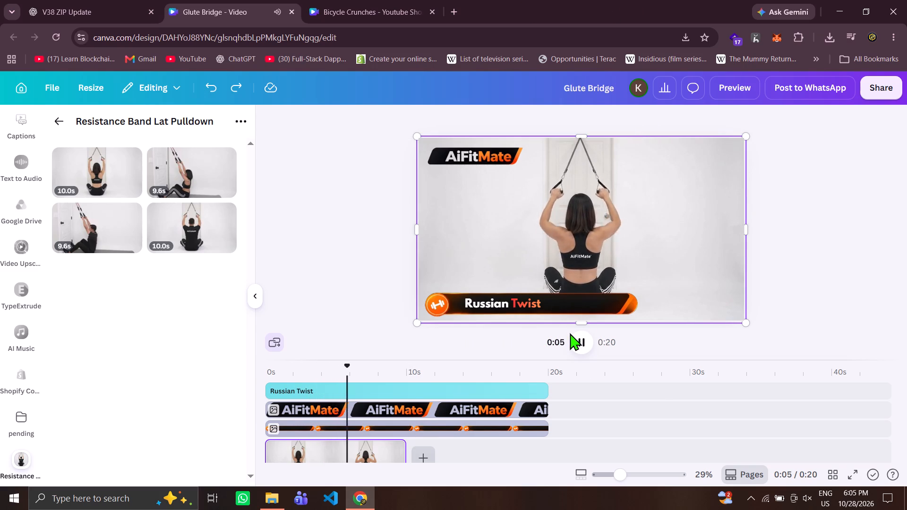
left_click_drag(195, 249, 187, 257)
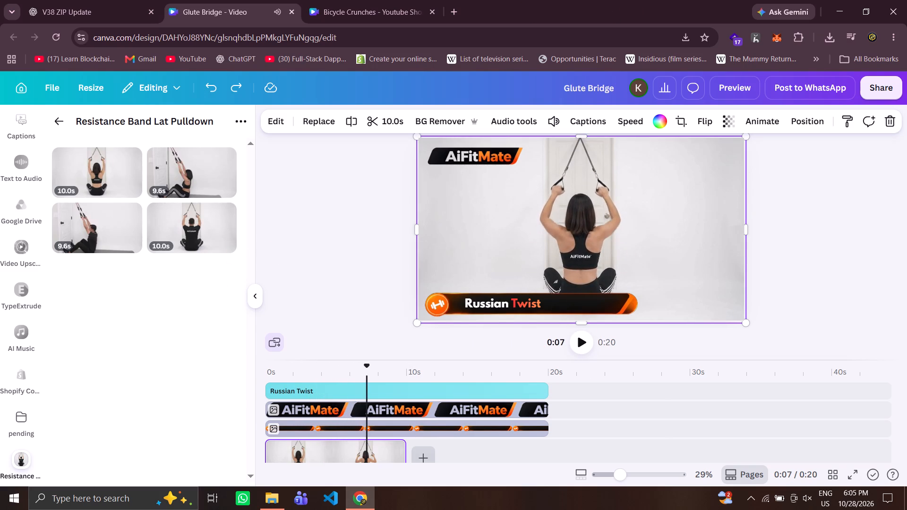
left_click(208, 241)
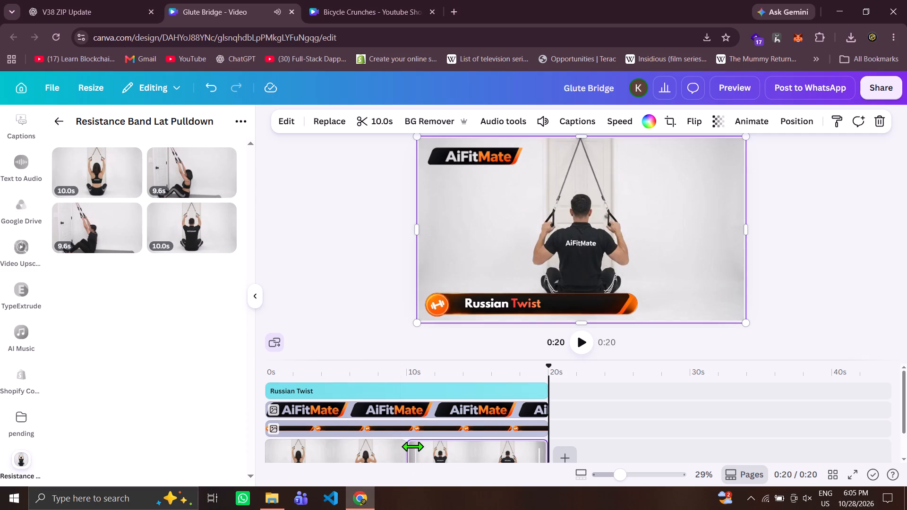
Play the man's 10-second lat pulldown clip and trim its end so the clip lasts 8.6 seconds.
left_click(412, 446)
left_click(579, 342)
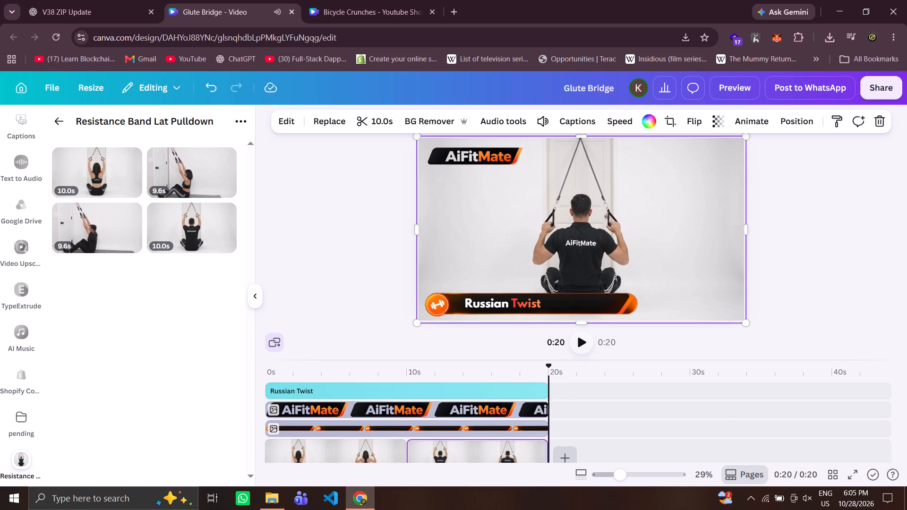
left_click(492, 461)
left_click(577, 341)
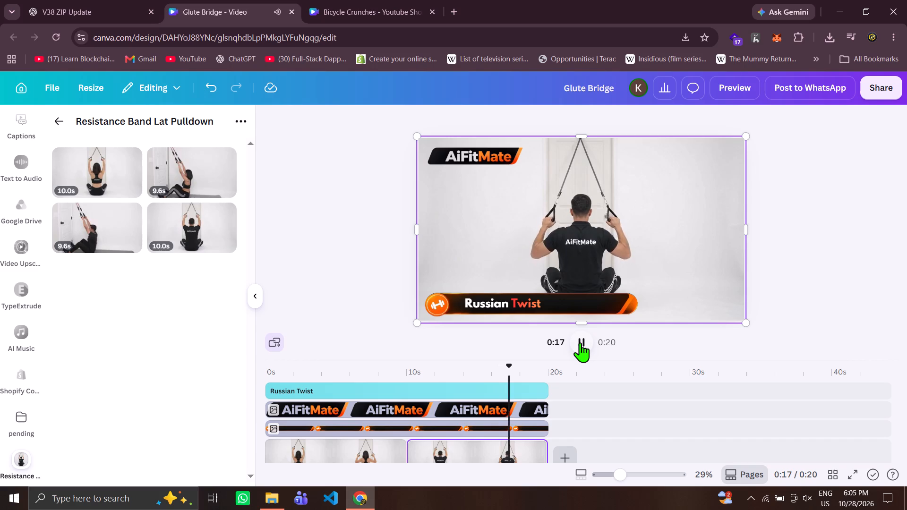
left_click(580, 342)
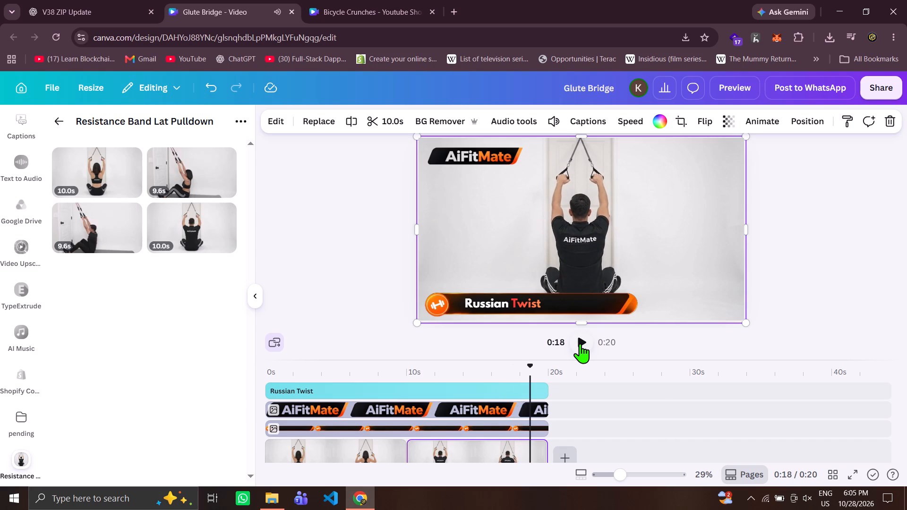
key("s")
key("Delete")
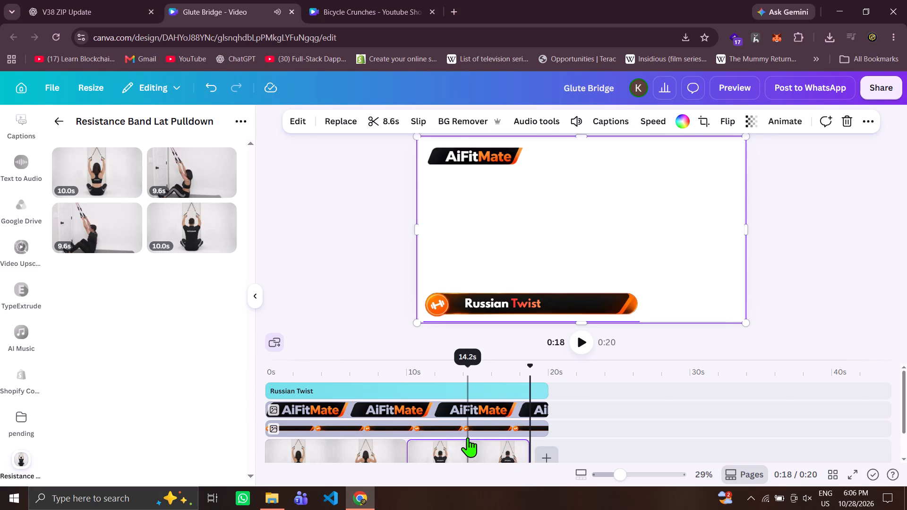
Duplicate the man's trimmed 8.6-second clip directly after itself on the timeline.
left_click(468, 444)
key("ctrl+c")
key("ctrl+v")
Play across the join and cut the first 1.0 second off the second copy of the man's clip.
left_click(518, 453)
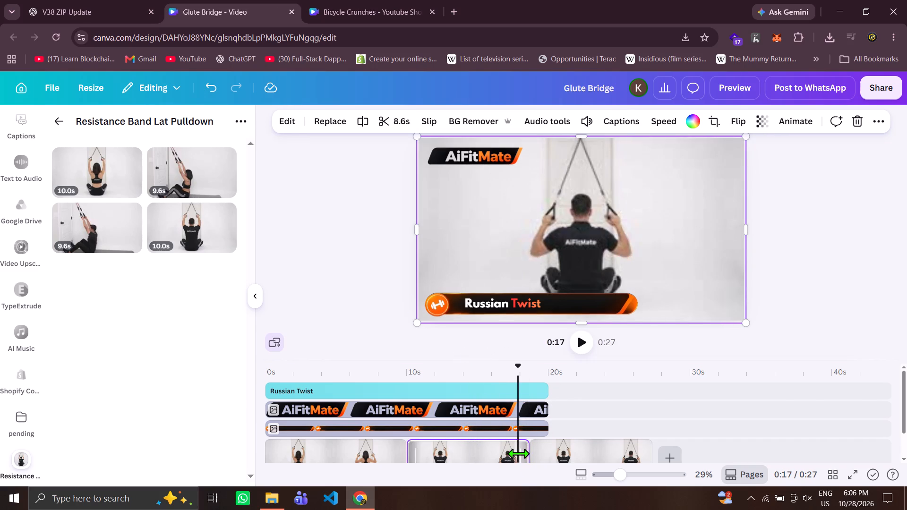
left_click(574, 338)
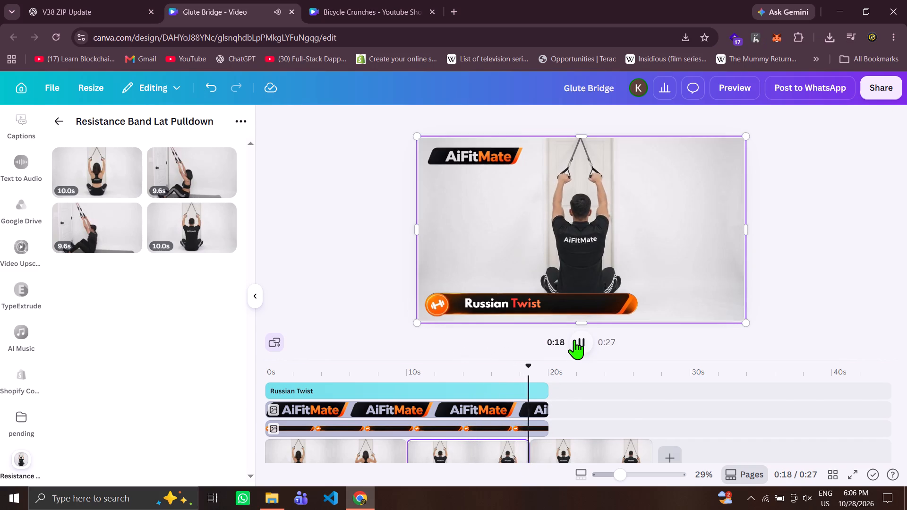
left_click(574, 340)
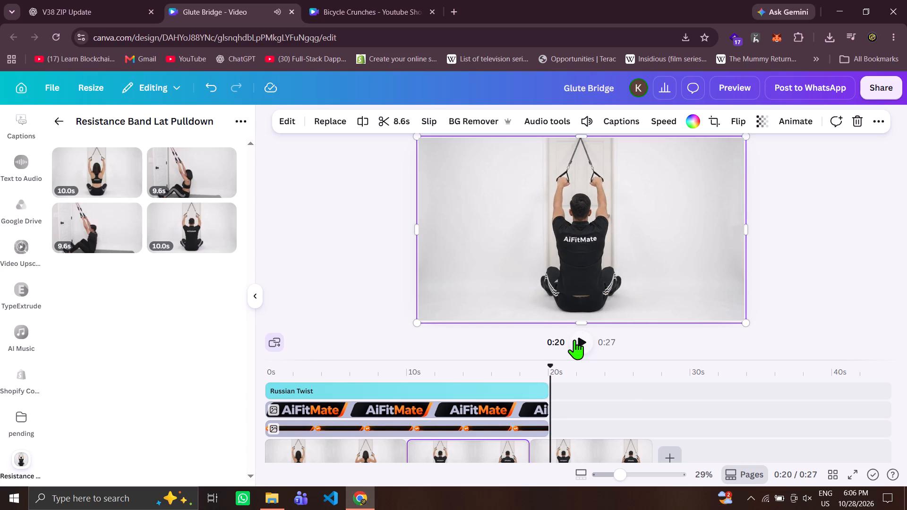
left_click(545, 446)
key("s")
left_click(540, 450)
key("Delete")
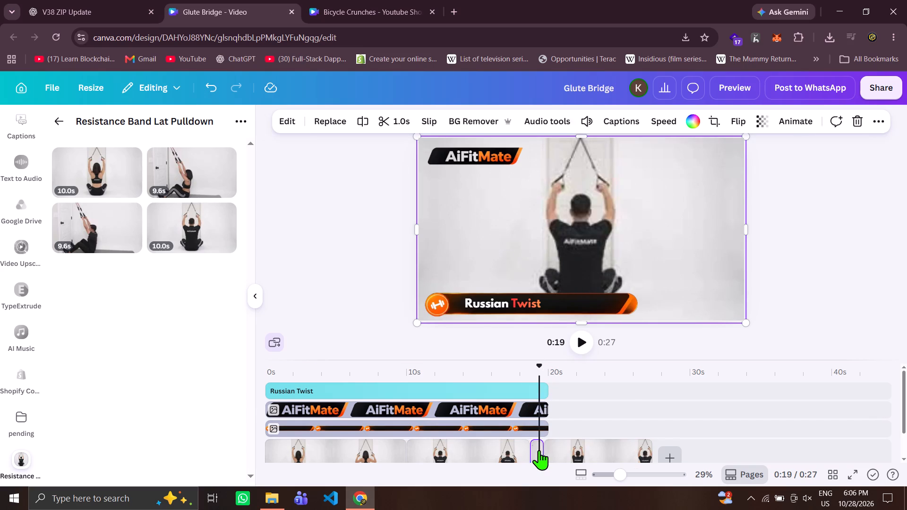
Split the man's first clip at 11.0 s on the timeline and delete its opening 1.0-second piece.
left_click(512, 453)
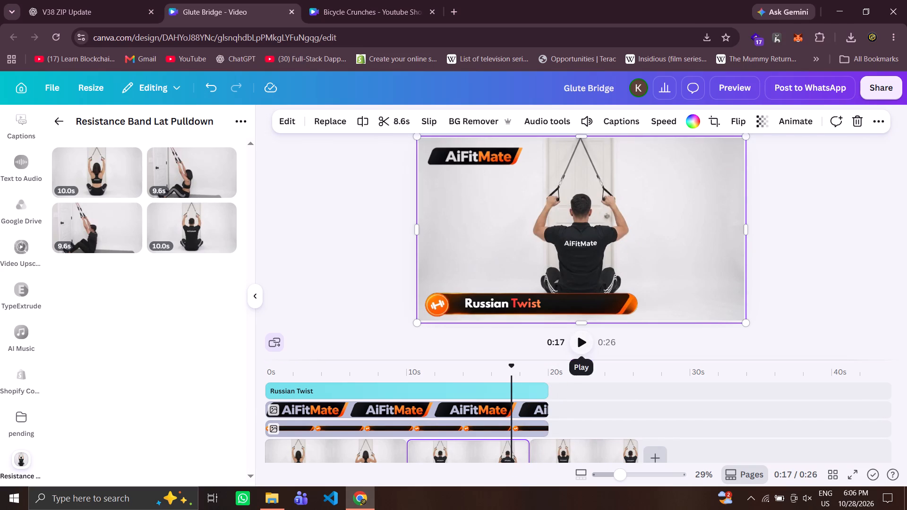
left_click(422, 447)
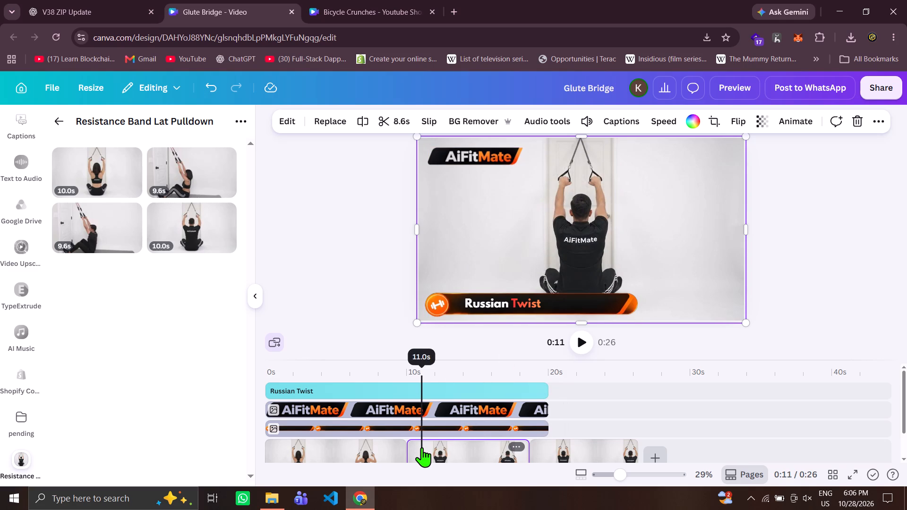
key("s")
left_click(414, 450)
key("Delete")
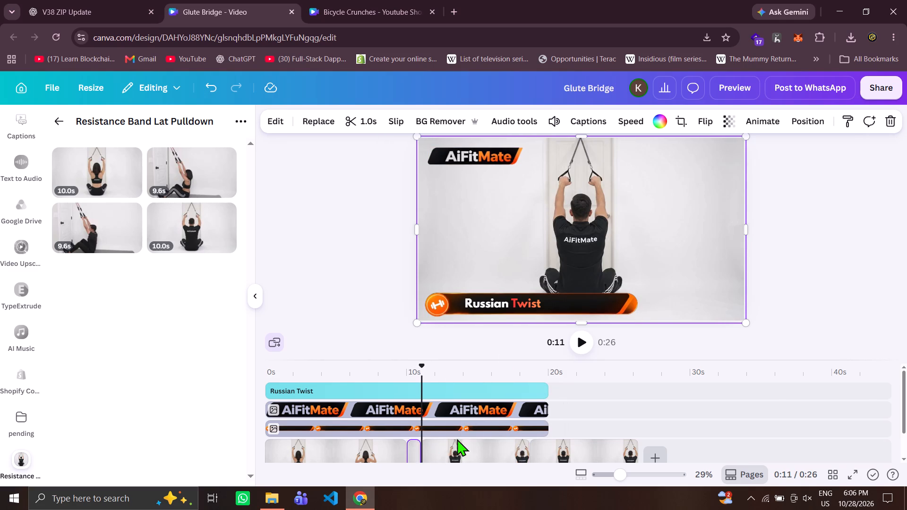
Play across the join again and cut the opening of the man's second clip, leaving 6.7 seconds.
left_click(496, 458)
left_click(572, 340)
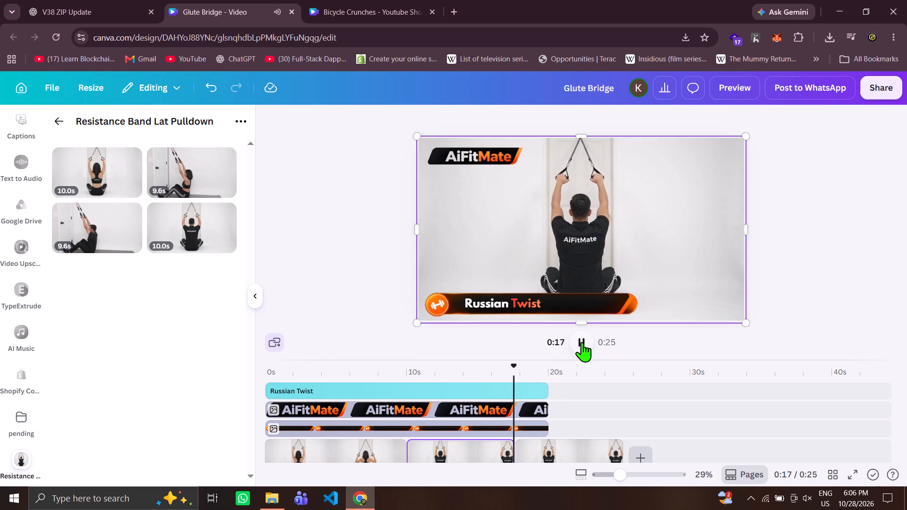
left_click(582, 342)
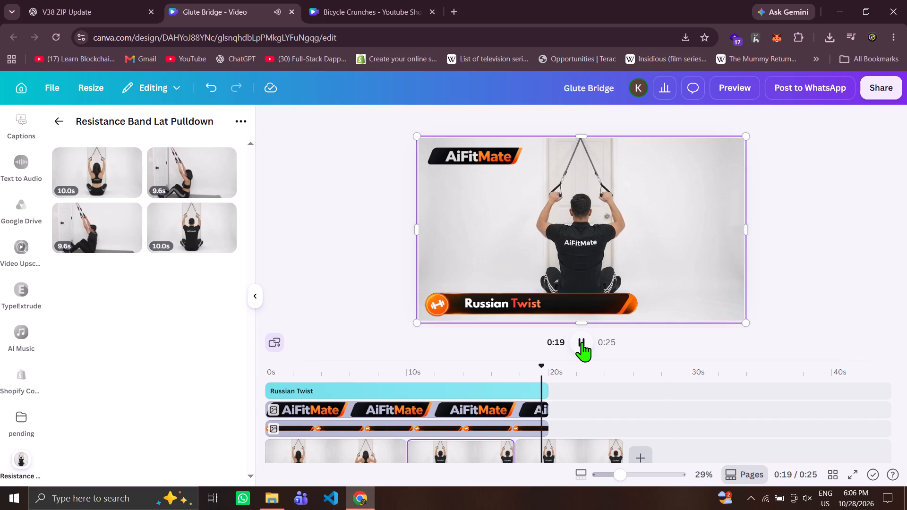
left_click(525, 450)
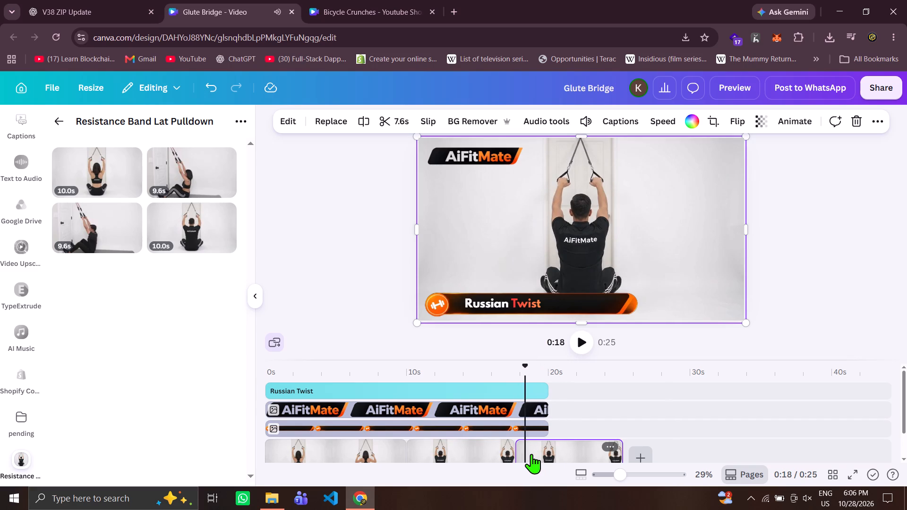
key("Right")
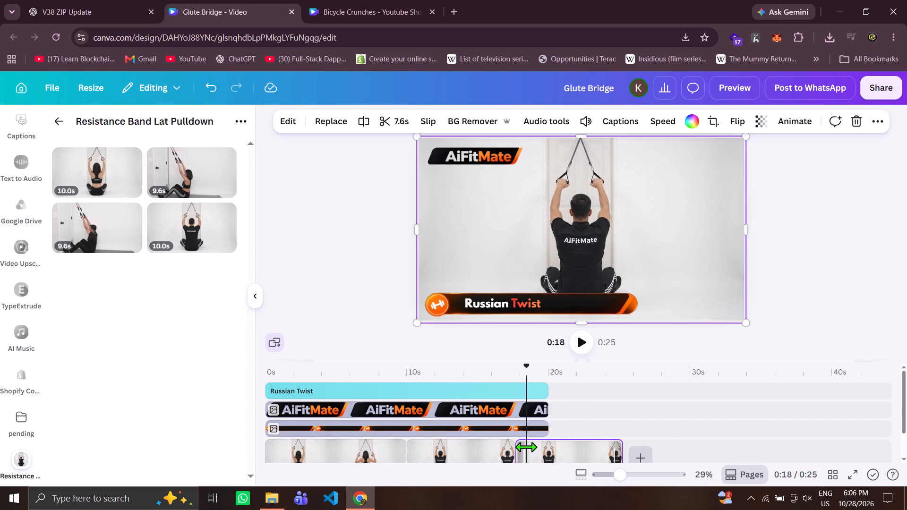
left_click(526, 447)
left_click(529, 447)
key("s")
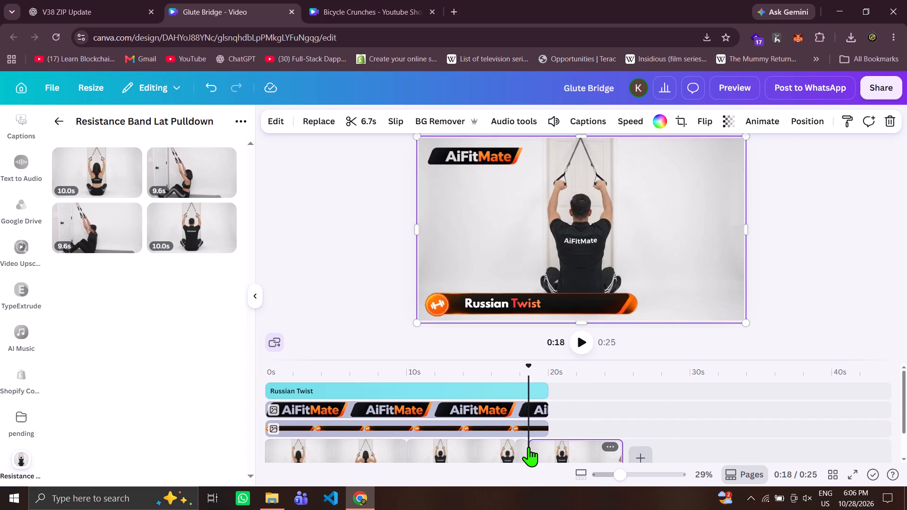
left_click(524, 450)
key("Delete")
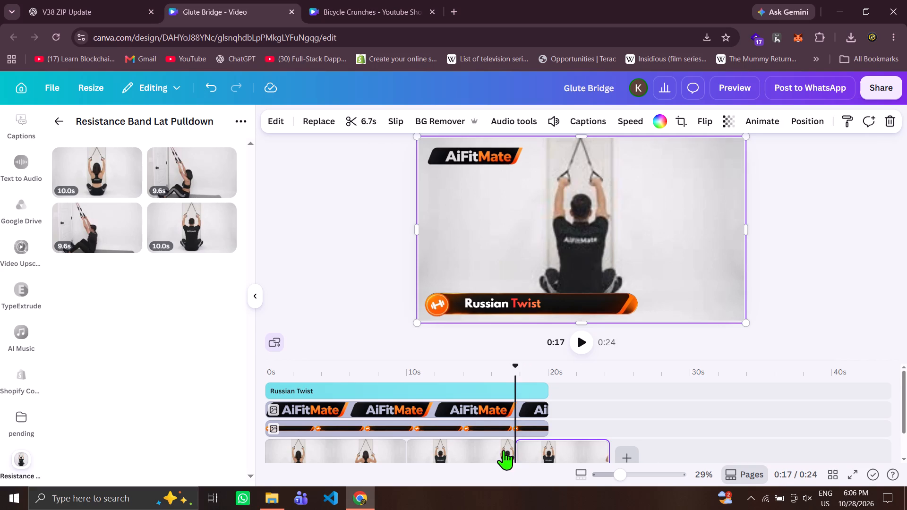
Replay the join between the man's clips and delete the woman's 10-second clip from the start of the timeline.
scroll(504, 450, "down", 1)
left_click(504, 450)
left_click(581, 345)
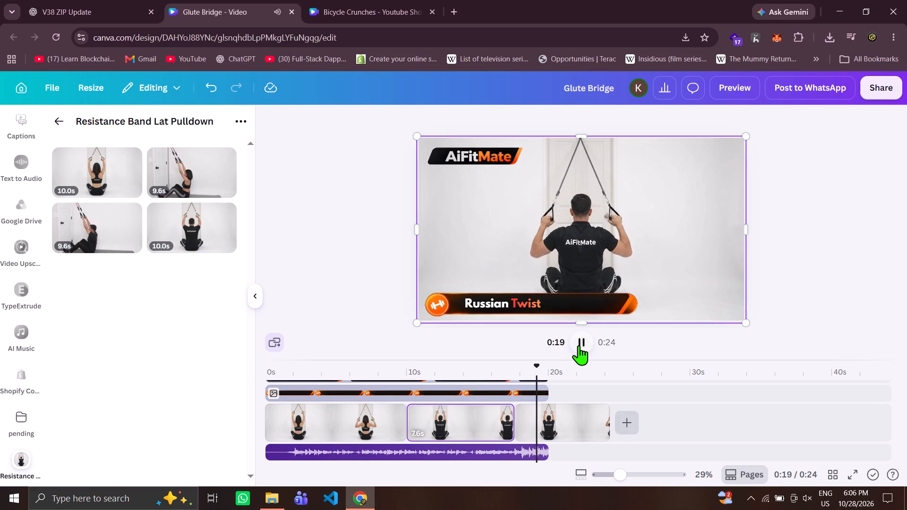
left_click(375, 430)
scroll(361, 430, "up", 1)
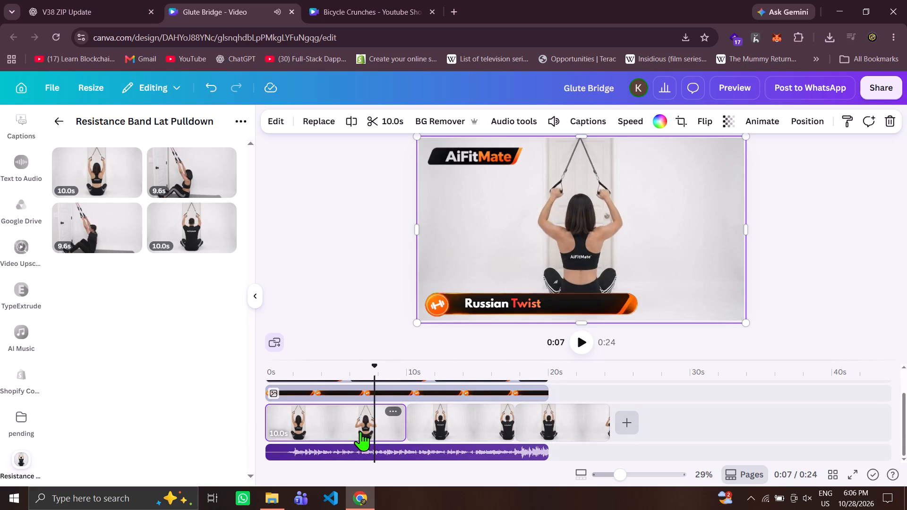
key("Delete")
Trim the end of the man's second clip so it lasts 6.5 seconds.
scroll(317, 419, "up", 1)
scroll(448, 436, "up", 1)
scroll(453, 443, "down", 1)
scroll(453, 445, "up", 1)
scroll(454, 446, "down", 1)
scroll(455, 448, "up", 1)
left_click(455, 448)
scroll(455, 448, "down", 1)
scroll(455, 448, "up", 1)
scroll(455, 448, "down", 1)
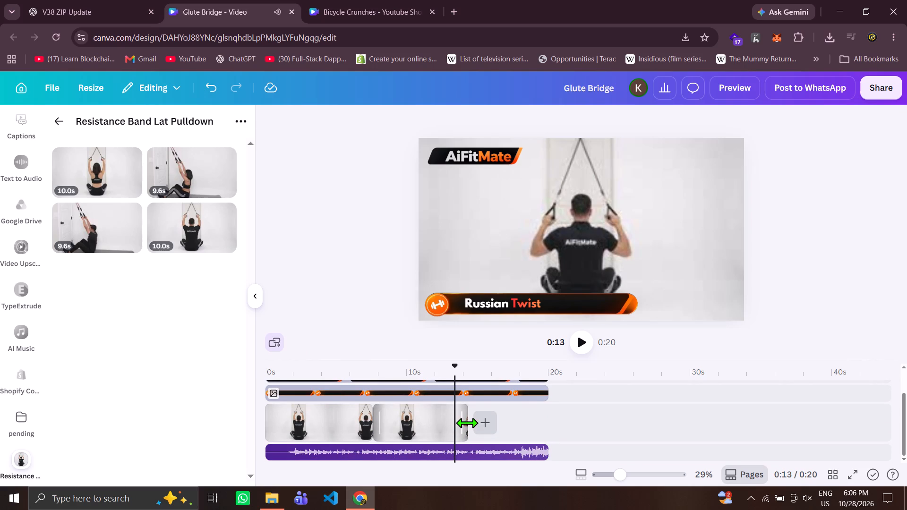
left_click(467, 423)
left_click(462, 417)
left_click(459, 417)
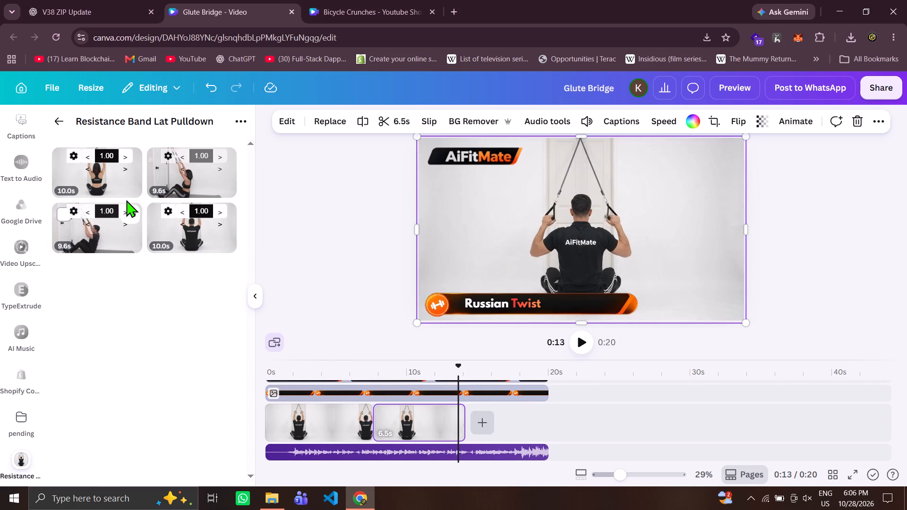
Add the woman's 9.6-second side-view lat pulldown clip after the man's clips on the timeline.
left_click(201, 180)
scroll(471, 394, "up", 1)
scroll(471, 395, "down", 2)
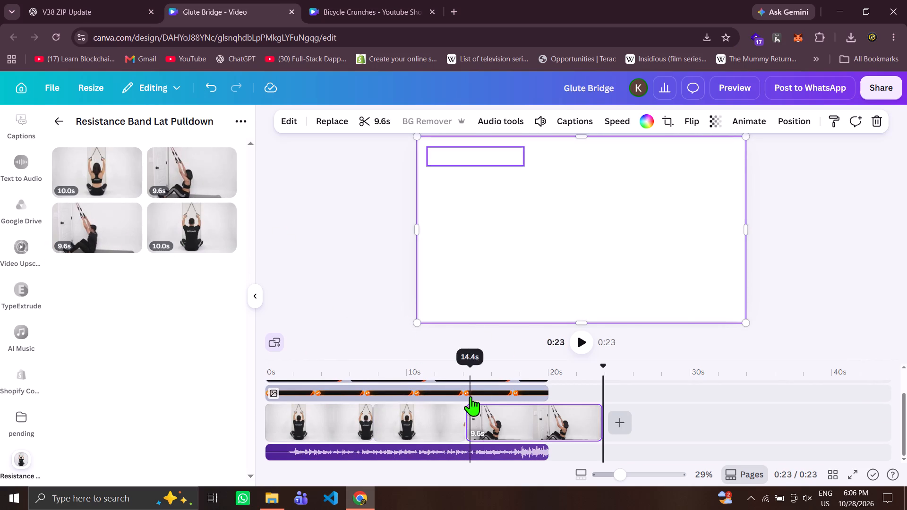
scroll(477, 410, "up", 1)
scroll(472, 414, "down", 2)
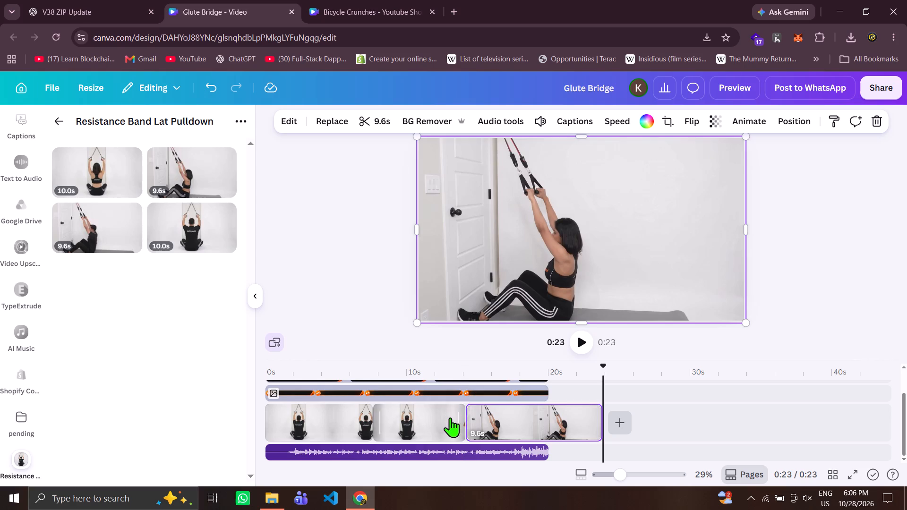
Play back from the man's second clip through the woman's side-view clip to check the transition and her ending.
left_click(448, 417)
scroll(504, 389, "up", 1)
scroll(561, 360, "down", 1)
left_click(580, 346)
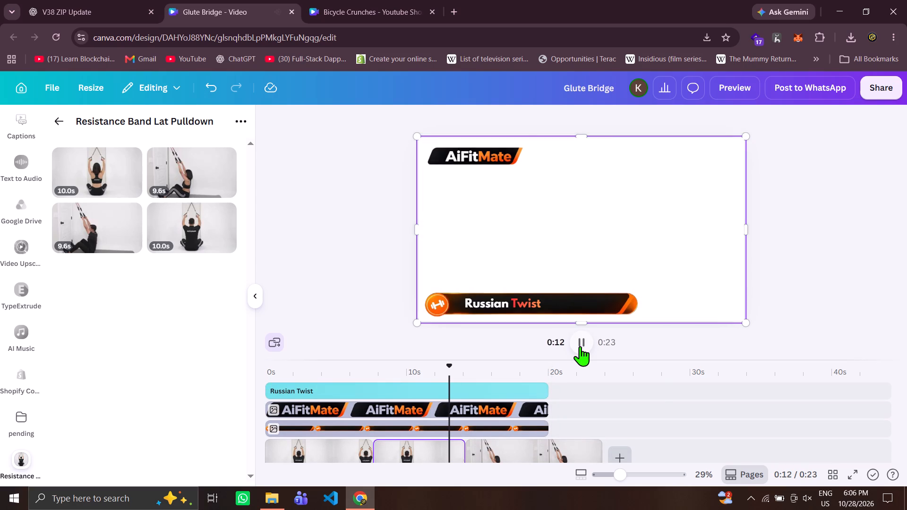
scroll(580, 346, "up", 1)
scroll(580, 346, "down", 1)
scroll(580, 346, "up", 1)
scroll(580, 346, "down", 1)
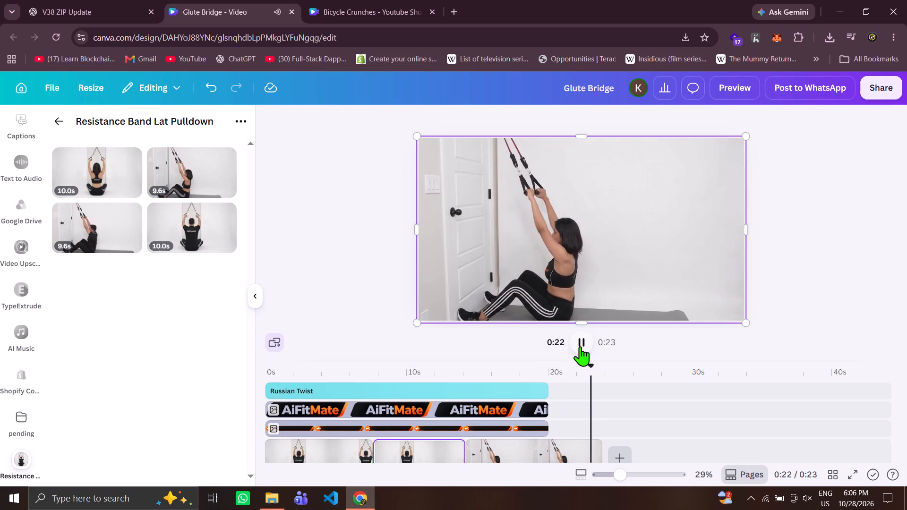
left_click(580, 346)
left_click(580, 346)
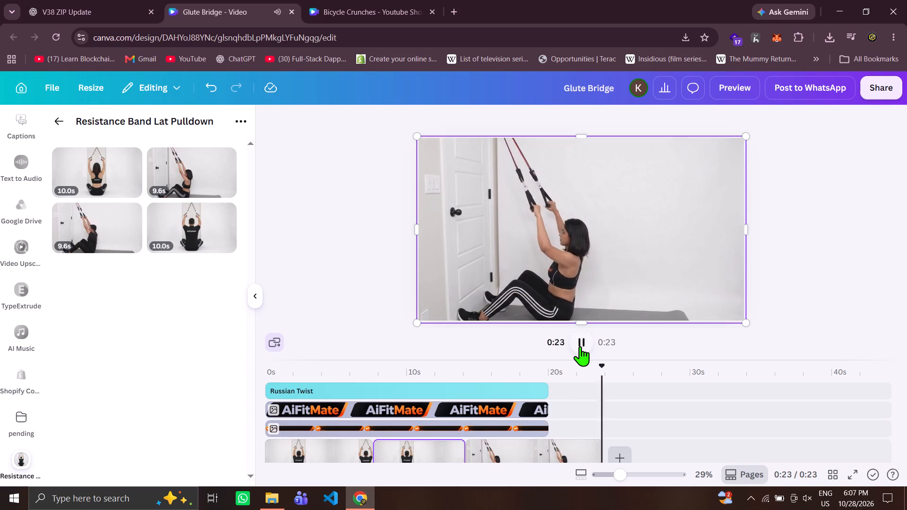
left_click(580, 346)
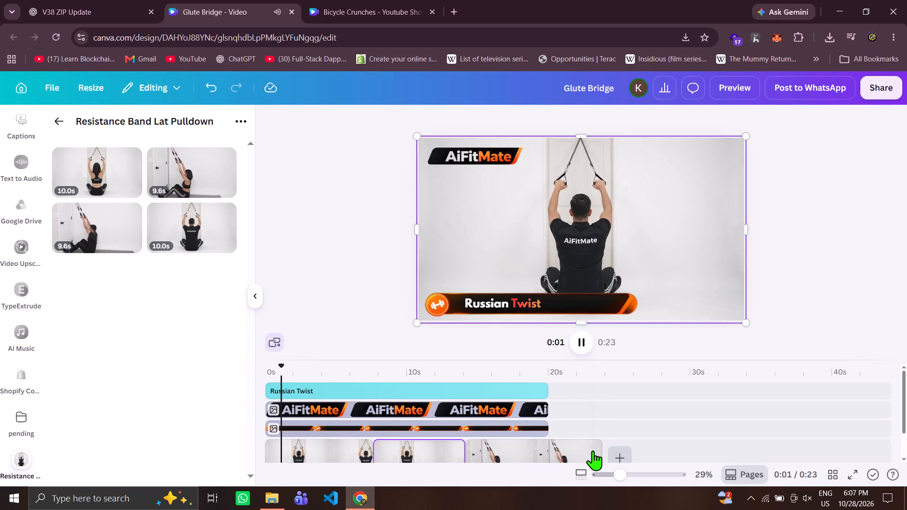
Find the arms-raised frame near the end of the woman's side-view clip, split there and delete the final 0.7 seconds.
left_click(593, 450)
key("Right")
key("Right")
key("Right")
key("Right")
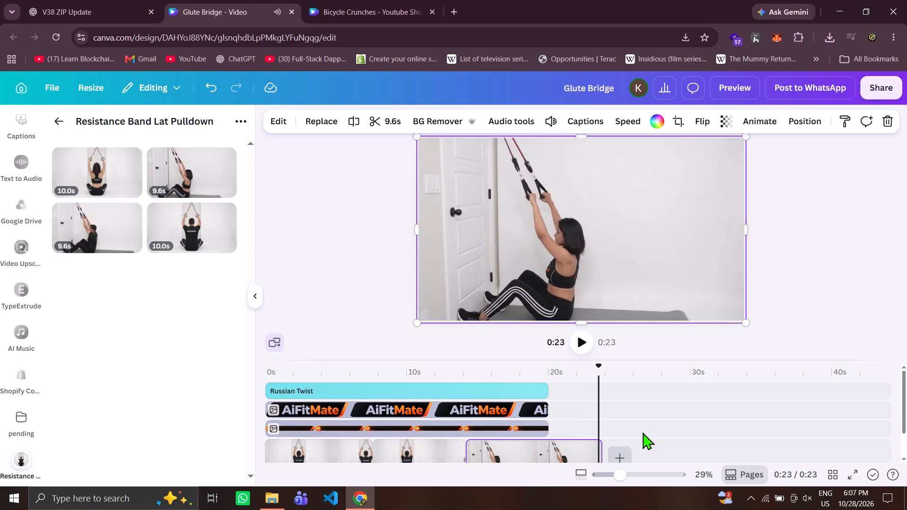
key("Left")
key("Left")
key("Left")
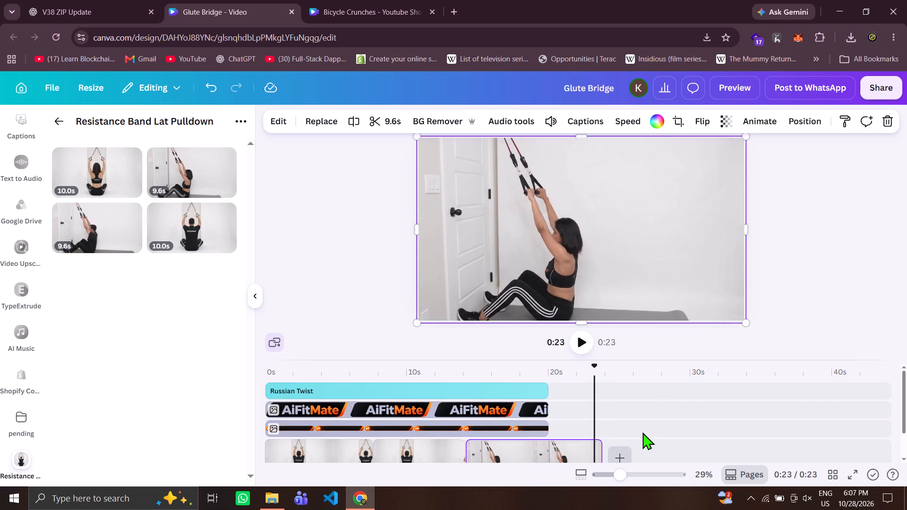
key("Left")
key("Right")
key("Right")
key("Right")
key("Right")
key("Right")
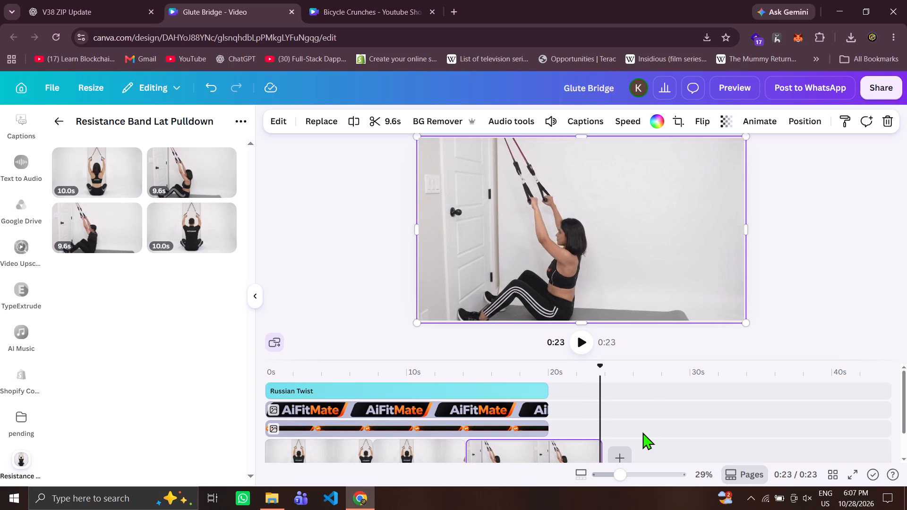
key("Left")
key("Left")
key("Left")
key("Left")
key("Left")
key("Left")
key("Right")
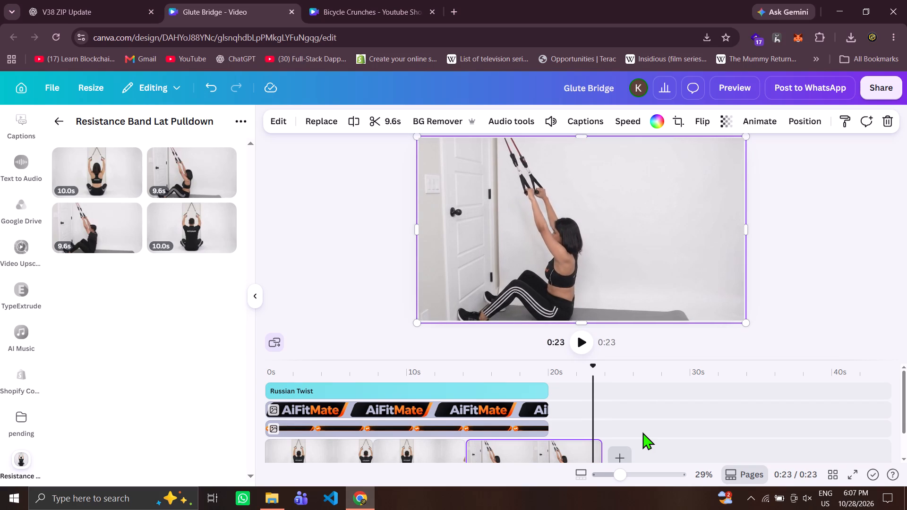
key("Left")
key("Left")
key("Left")
key("Right")
key("Right")
key("Right")
key("Right")
key("Left")
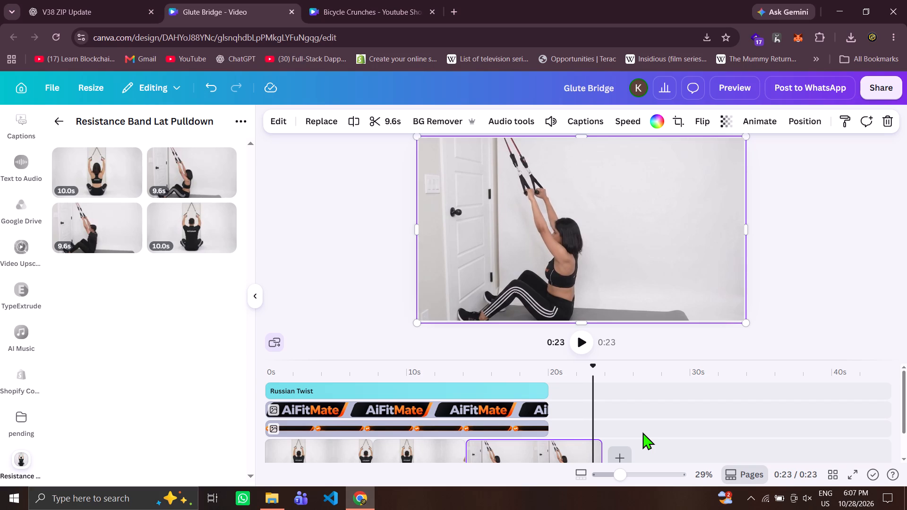
key("s")
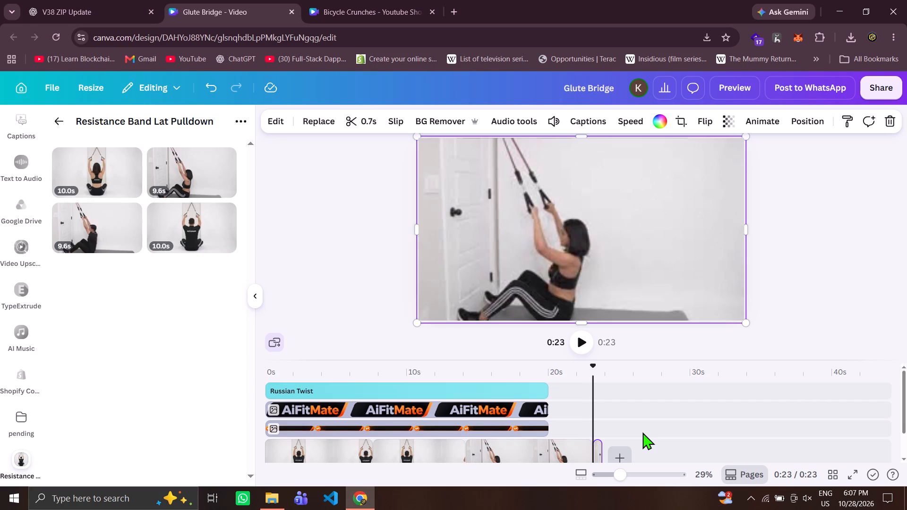
key("Delete")
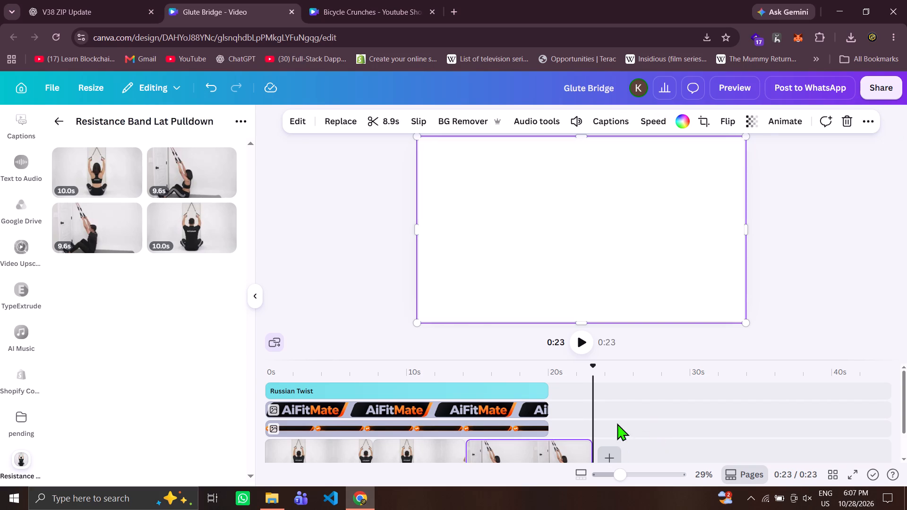
Extend the Russian Twist title, AiFitMate logo and banner overlays together to 23.1 seconds so they cover the woman's clip.
left_click(501, 390)
left_click(529, 428, "shift")
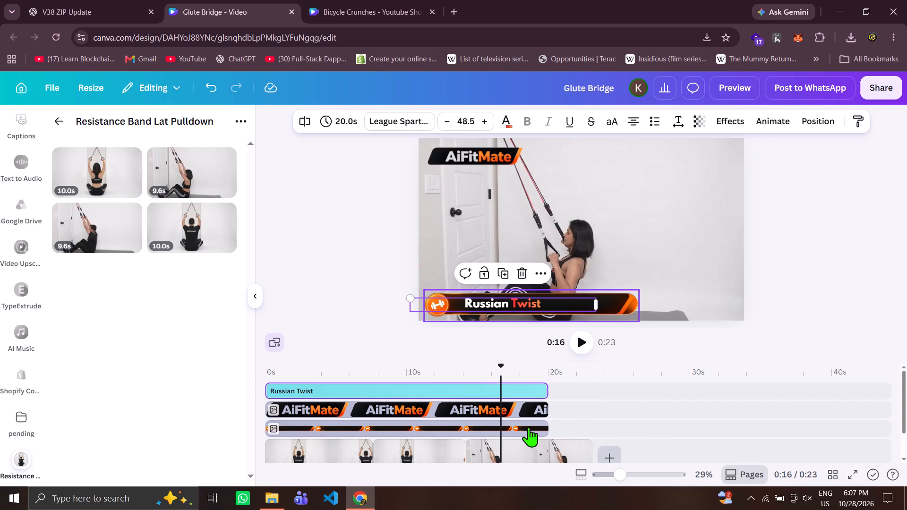
left_click_drag(540, 403, 578, 405)
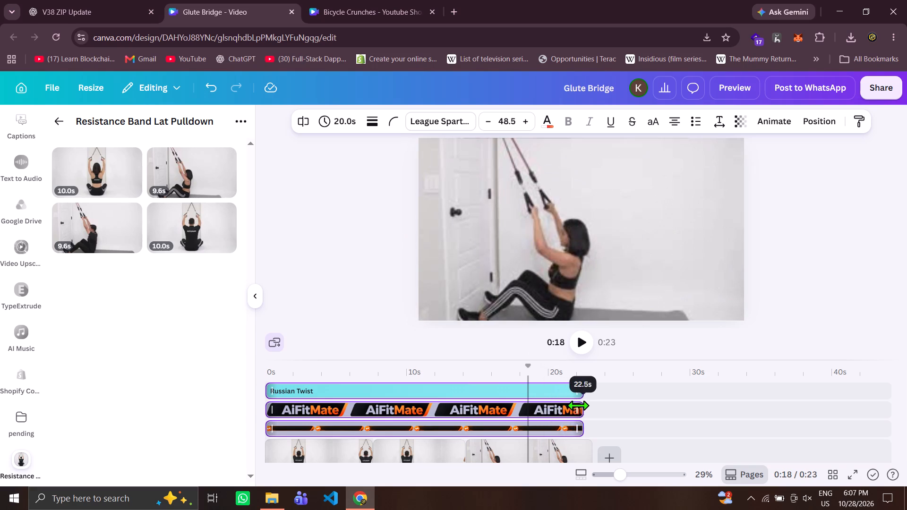
left_click_drag(578, 405, 581, 407)
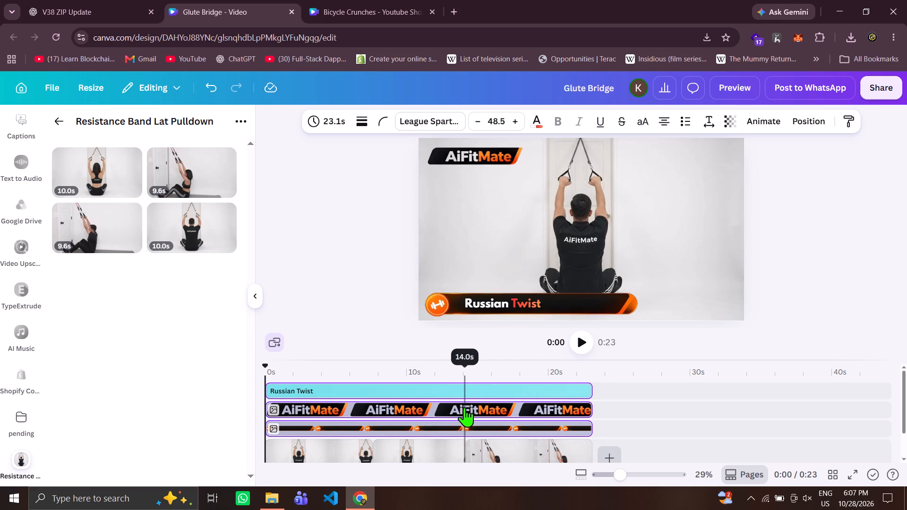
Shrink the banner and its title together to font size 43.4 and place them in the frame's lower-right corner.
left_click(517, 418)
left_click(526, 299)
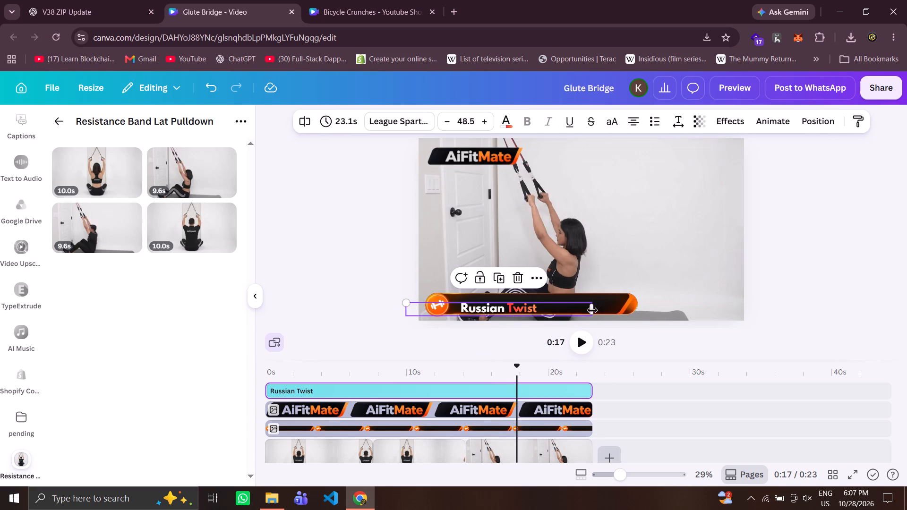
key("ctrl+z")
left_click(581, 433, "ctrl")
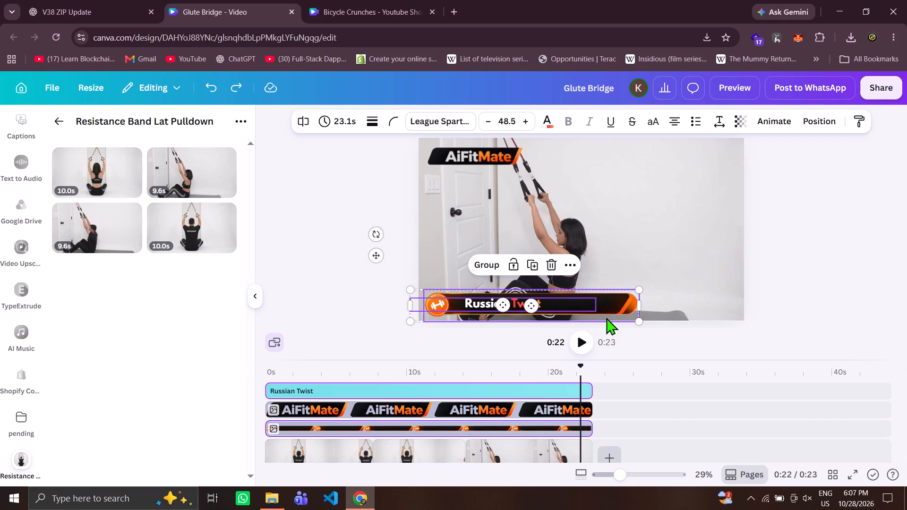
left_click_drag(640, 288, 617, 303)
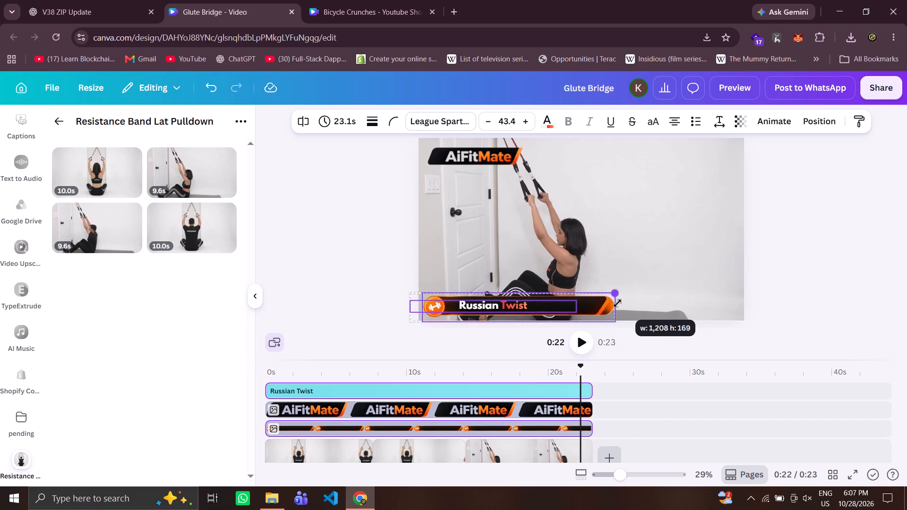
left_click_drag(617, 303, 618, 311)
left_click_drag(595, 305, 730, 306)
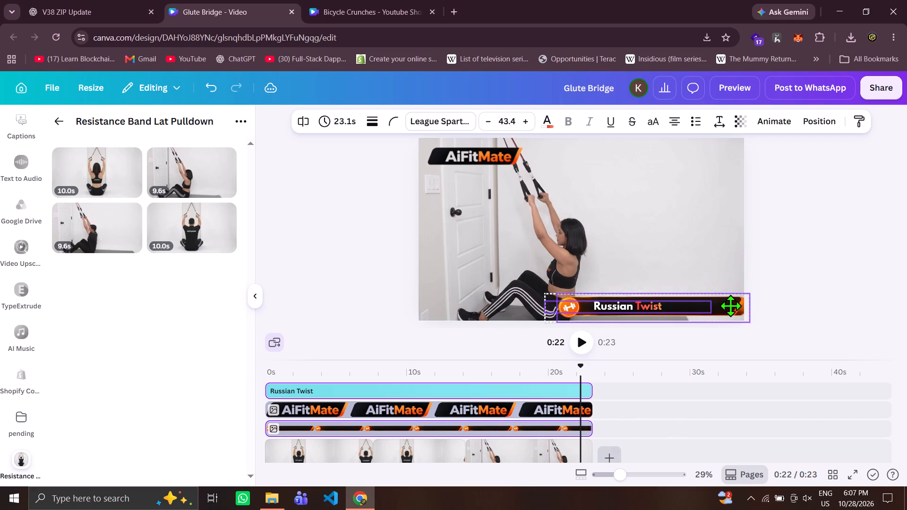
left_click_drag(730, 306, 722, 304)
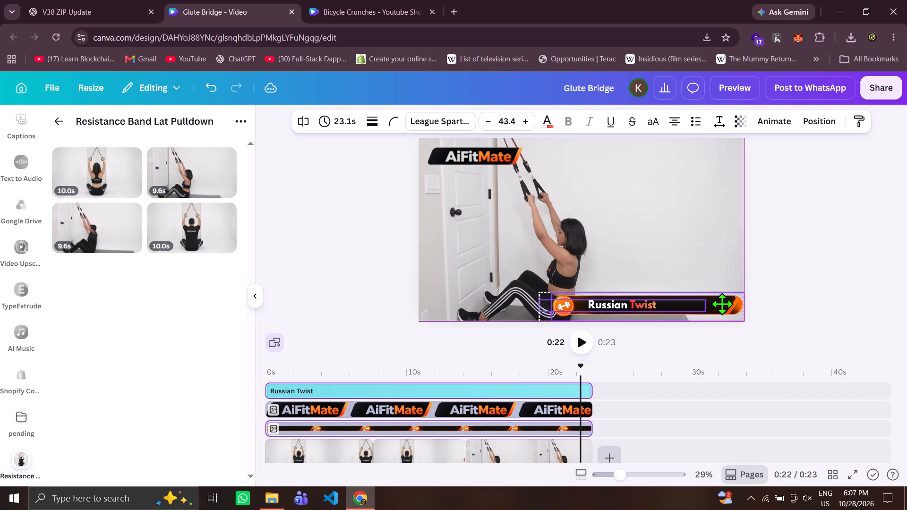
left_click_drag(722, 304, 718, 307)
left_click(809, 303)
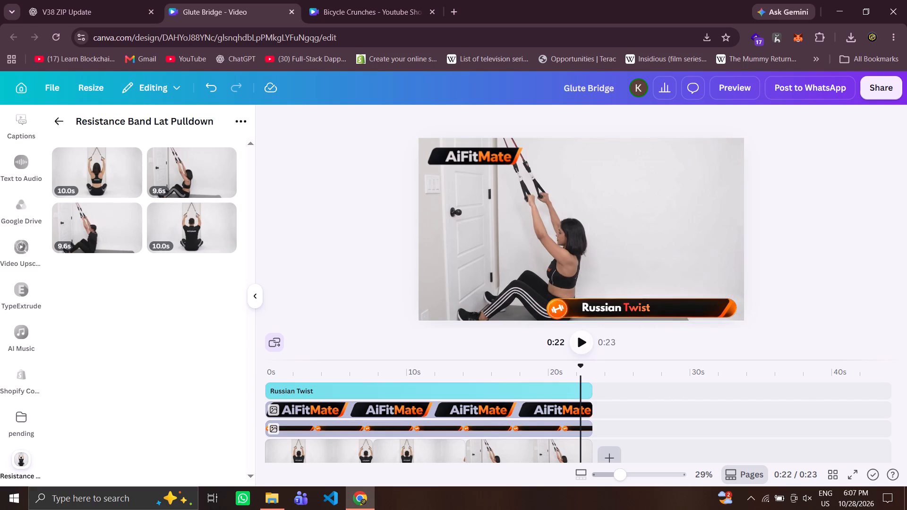
Play back the woman's side-view clip to check the banner placement against her movement.
left_click(481, 424)
left_click(574, 342)
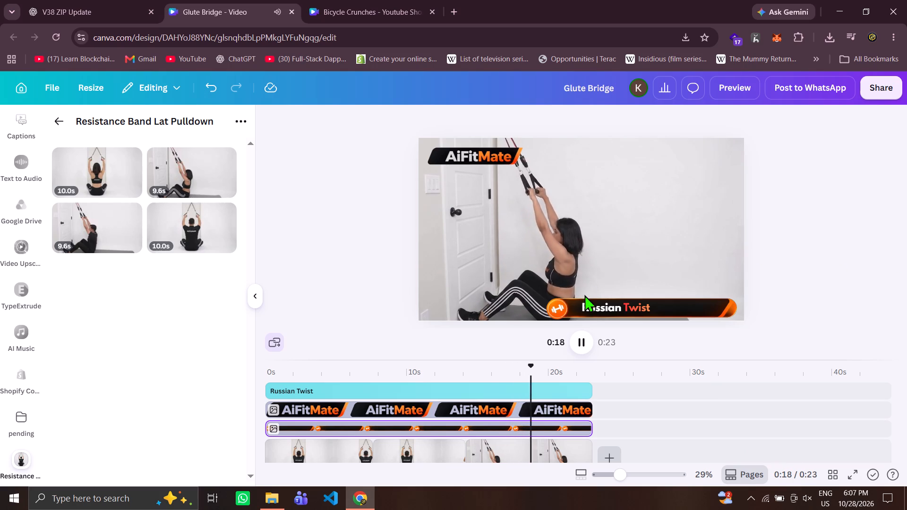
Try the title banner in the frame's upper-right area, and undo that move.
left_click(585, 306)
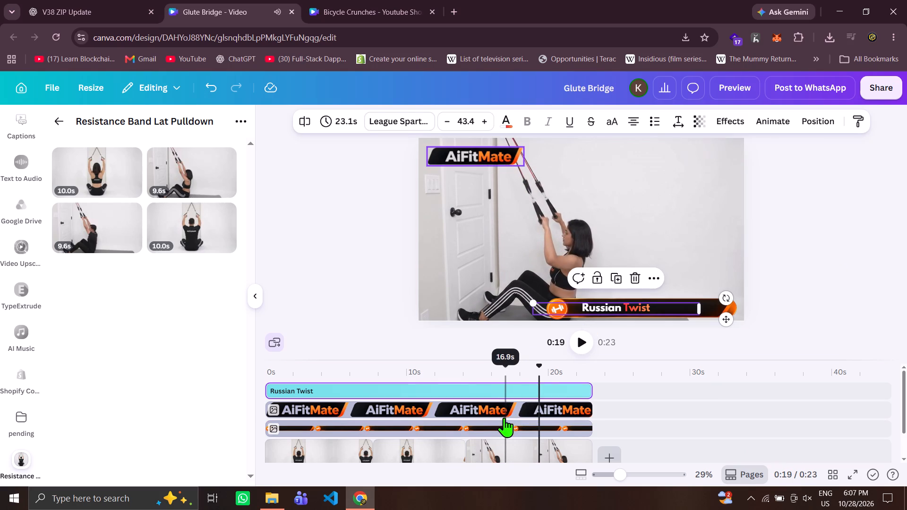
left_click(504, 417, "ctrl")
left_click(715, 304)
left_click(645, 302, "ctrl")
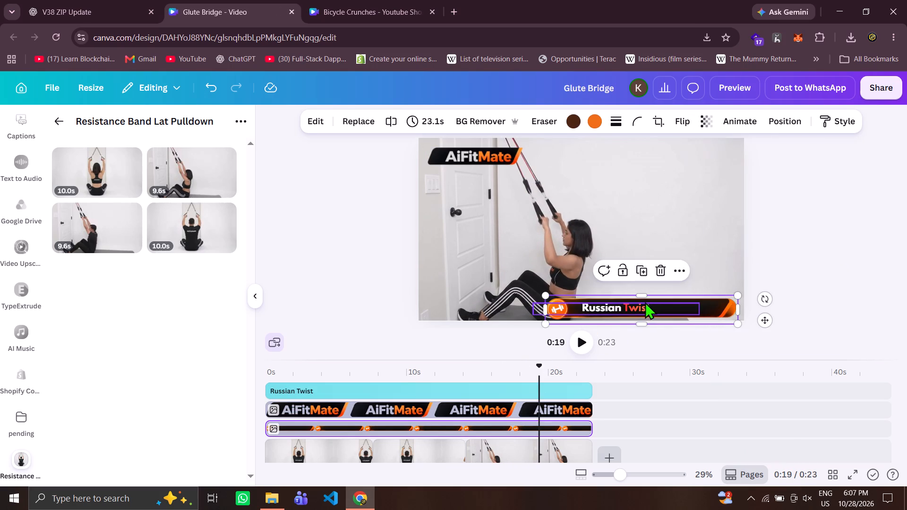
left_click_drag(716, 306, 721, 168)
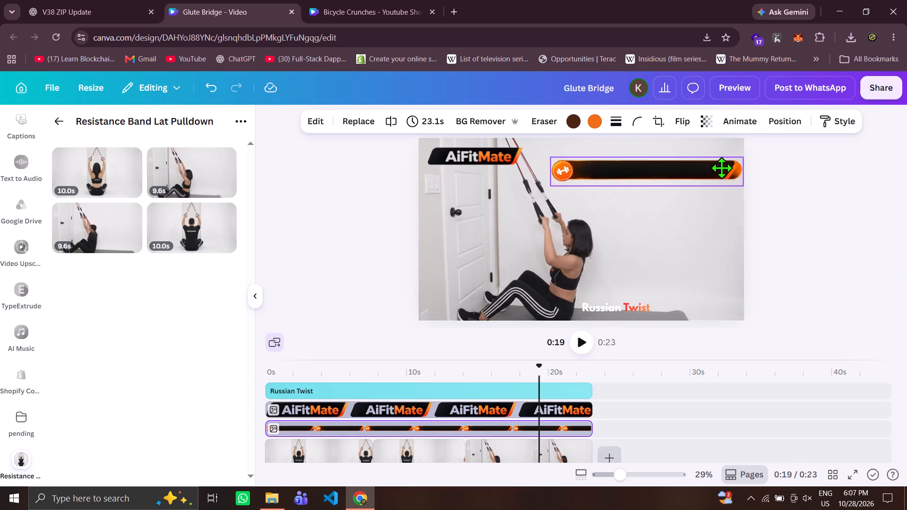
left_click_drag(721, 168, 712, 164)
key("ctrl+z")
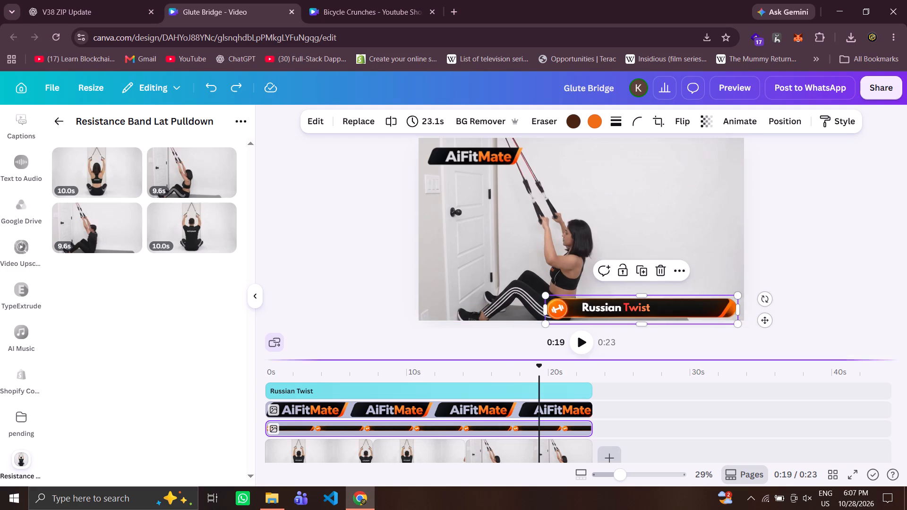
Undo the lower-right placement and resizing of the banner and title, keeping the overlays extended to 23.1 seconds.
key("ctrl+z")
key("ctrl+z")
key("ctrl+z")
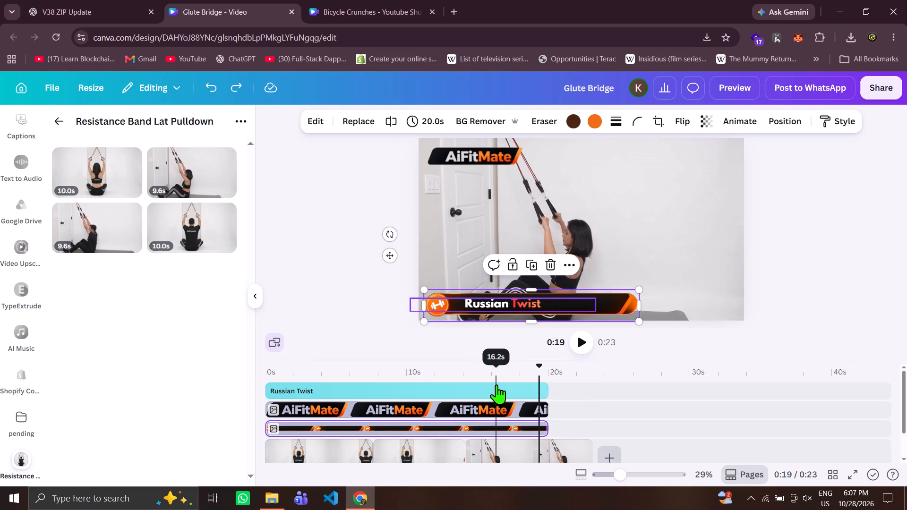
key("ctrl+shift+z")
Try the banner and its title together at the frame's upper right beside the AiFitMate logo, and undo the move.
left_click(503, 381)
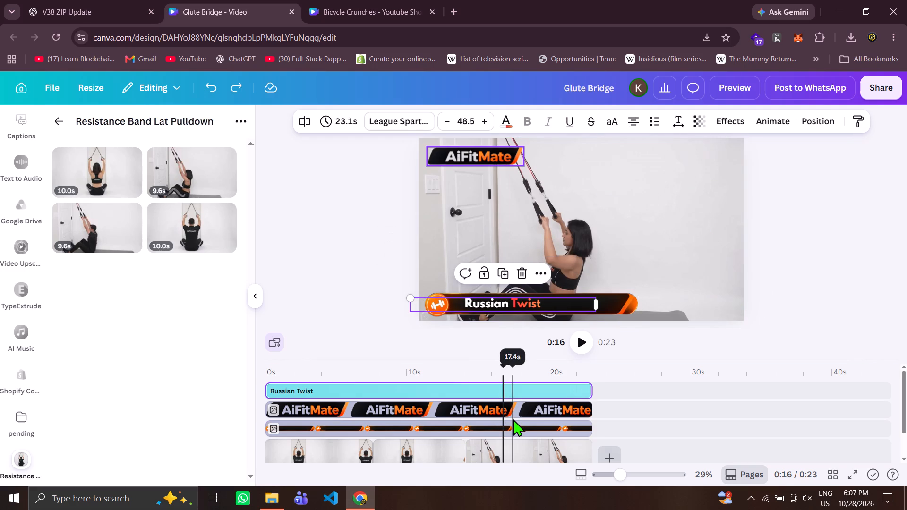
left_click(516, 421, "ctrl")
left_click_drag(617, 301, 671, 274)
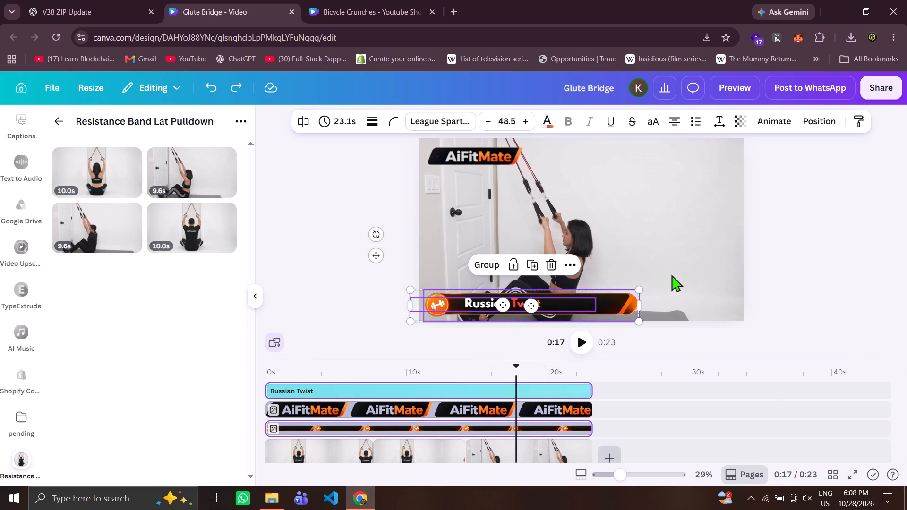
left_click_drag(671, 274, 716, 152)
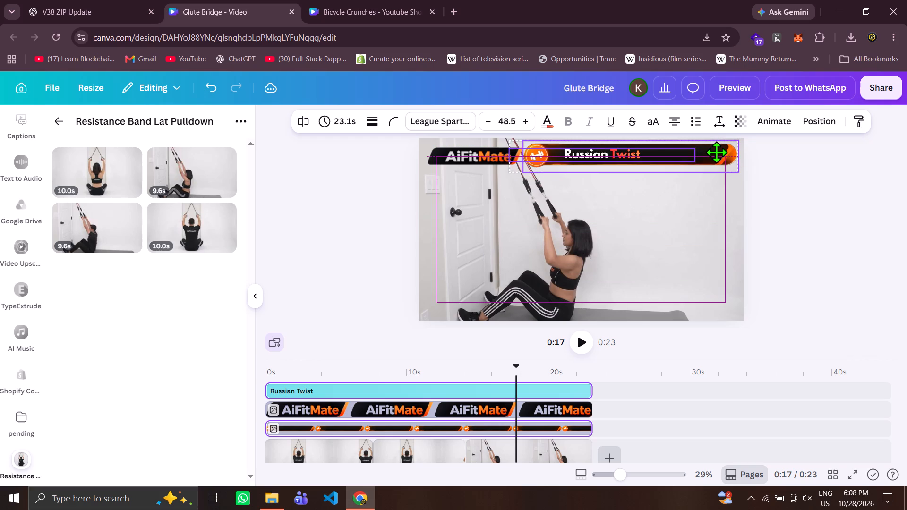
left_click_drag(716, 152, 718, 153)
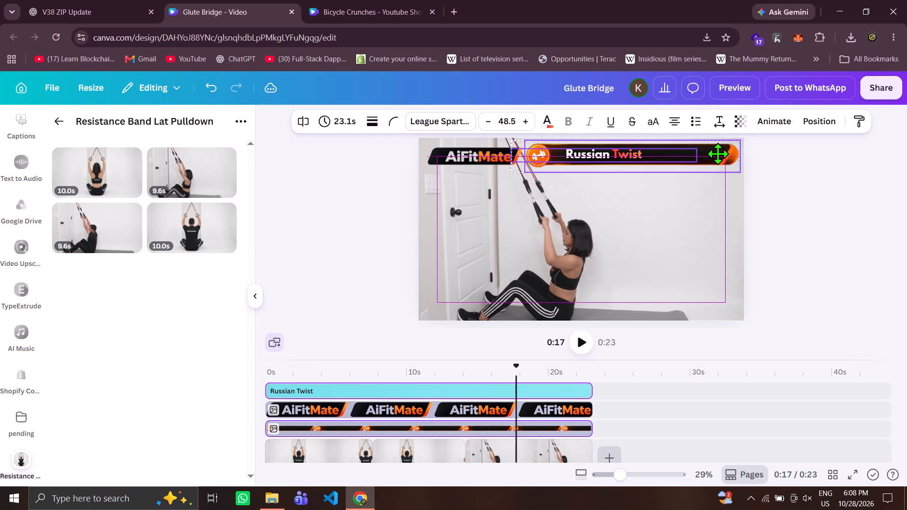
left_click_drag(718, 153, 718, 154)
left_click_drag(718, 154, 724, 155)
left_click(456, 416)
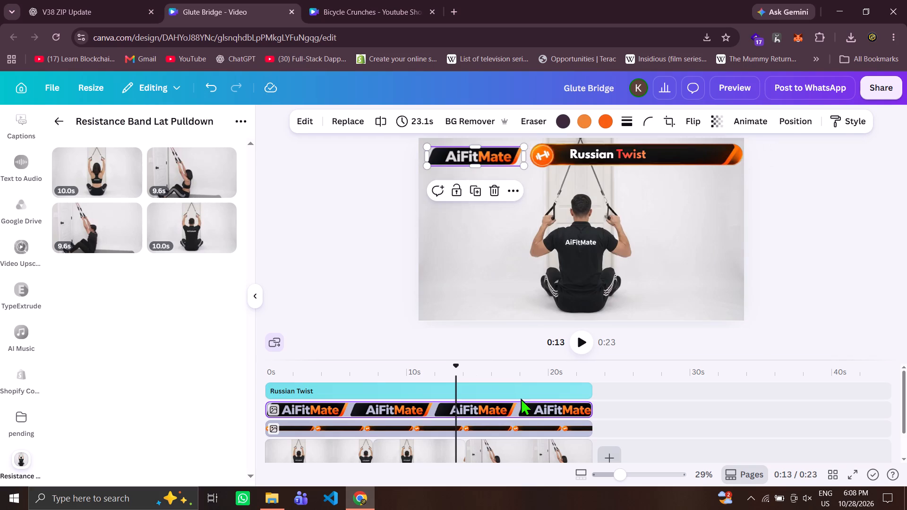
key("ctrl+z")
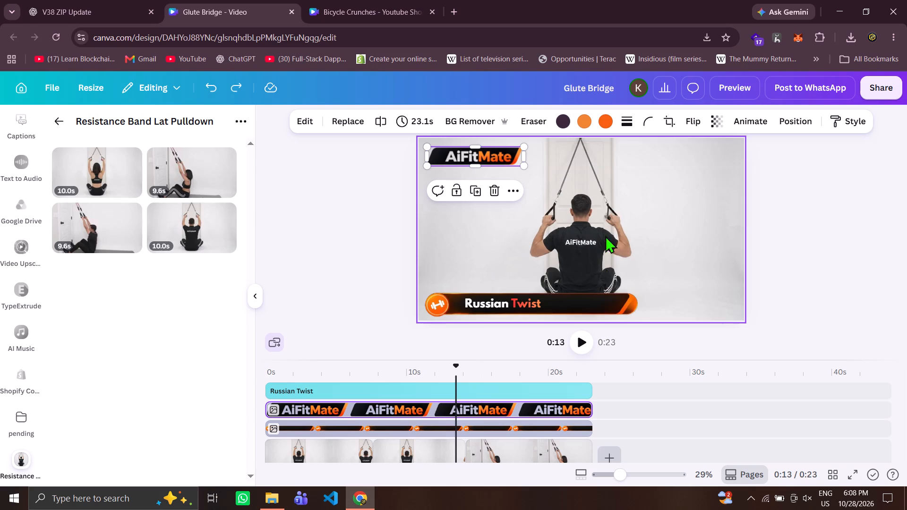
Scale the banner and title down together in the frame's lower-left corner until the font size is 37.4.
left_click(606, 310)
left_click(524, 309, "ctrl")
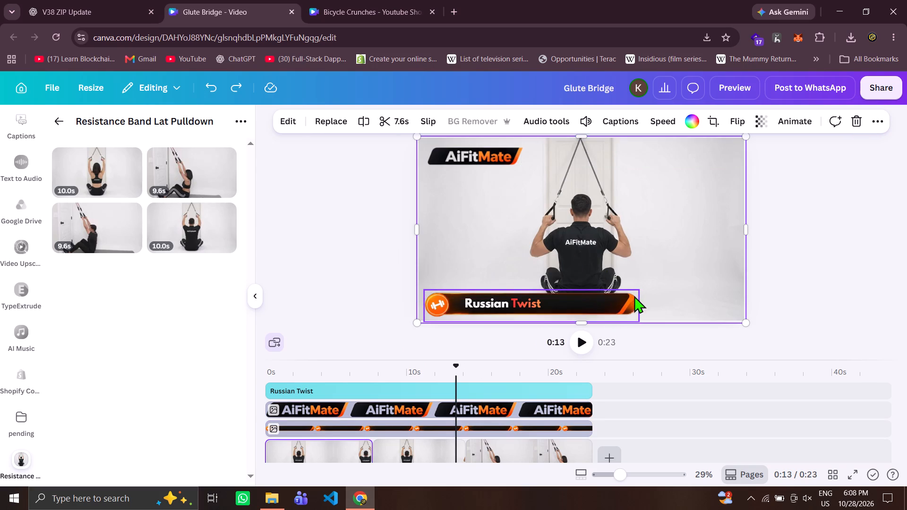
left_click(508, 398)
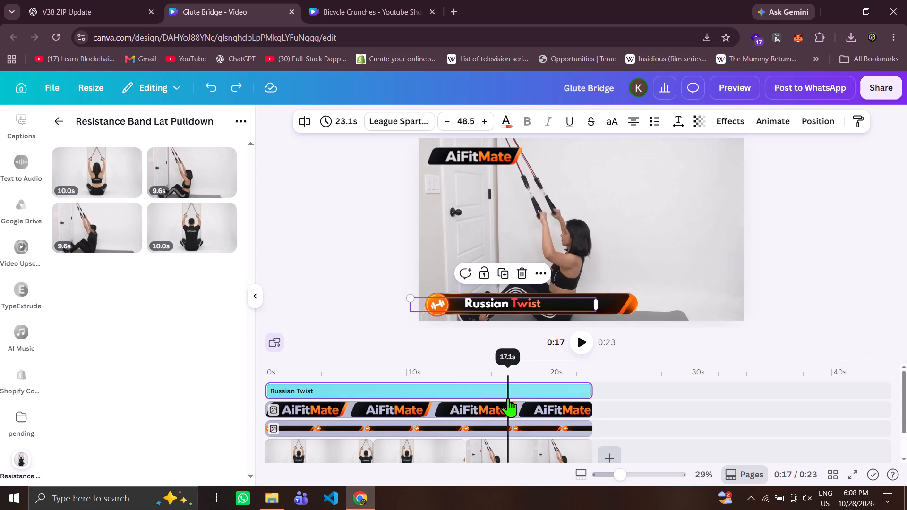
left_click(522, 428, "ctrl")
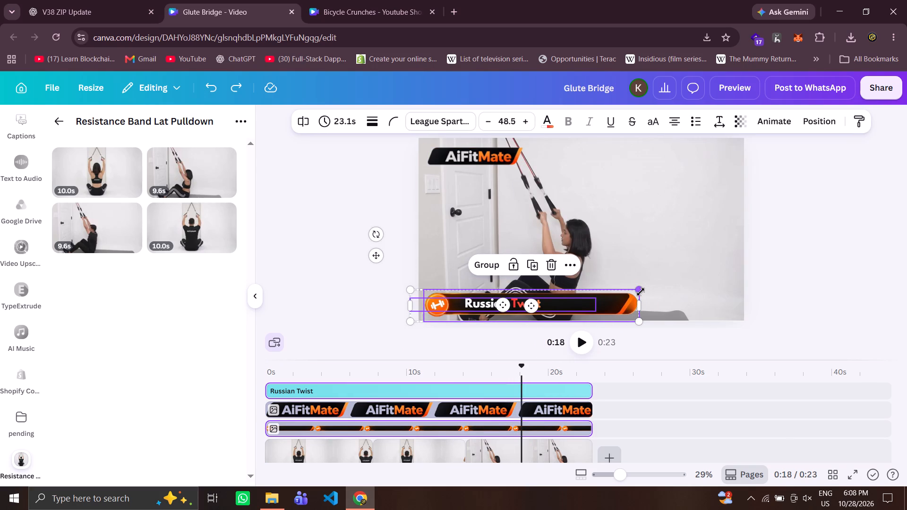
left_click_drag(641, 292, 592, 301)
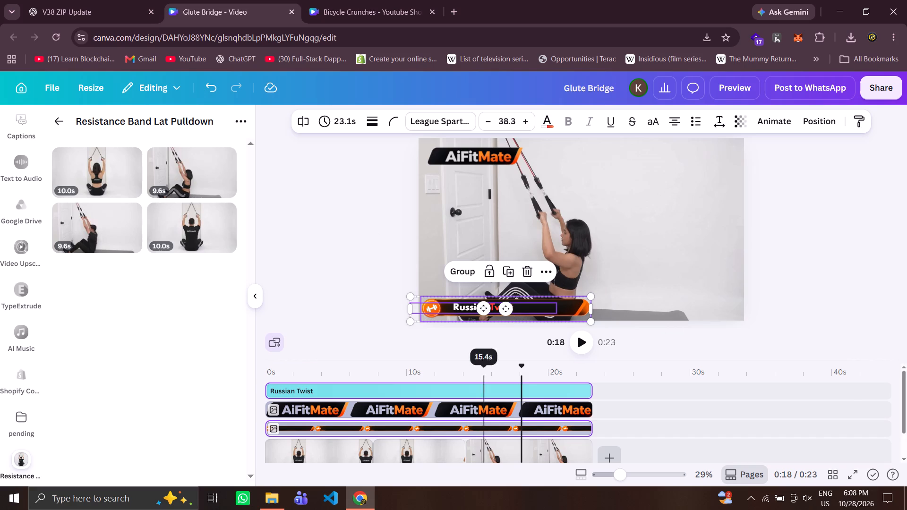
left_click_drag(590, 297, 585, 295)
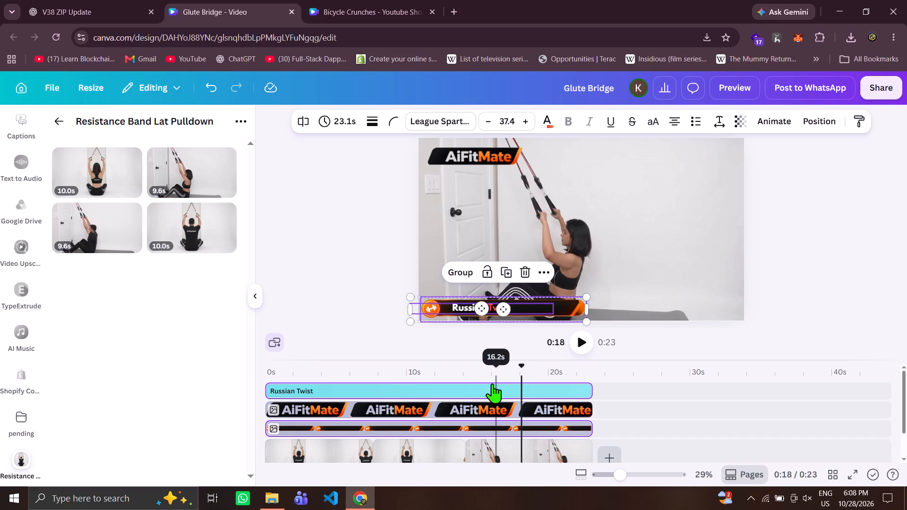
Increase the Russian Twist title's font size to 46.4 within the smaller banner.
left_click(492, 383)
triple_click(479, 113)
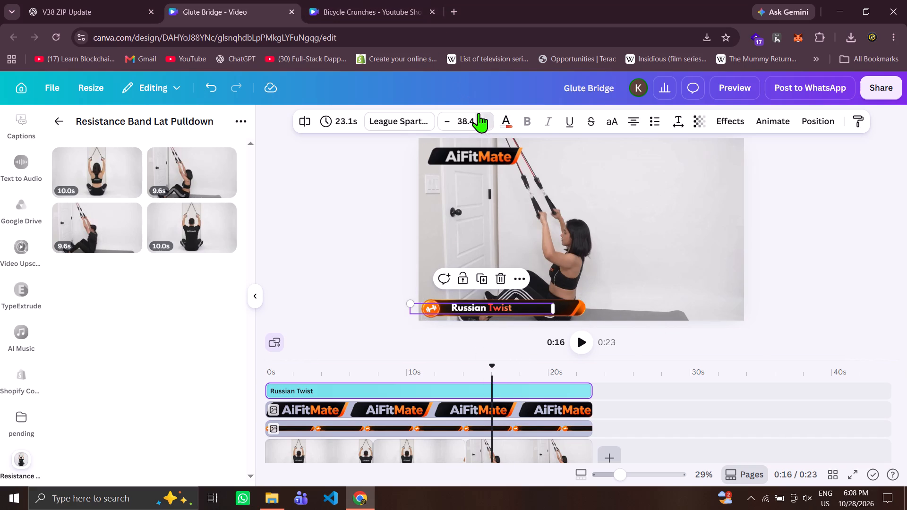
triple_click(479, 113)
double_click(479, 113)
left_click(479, 113)
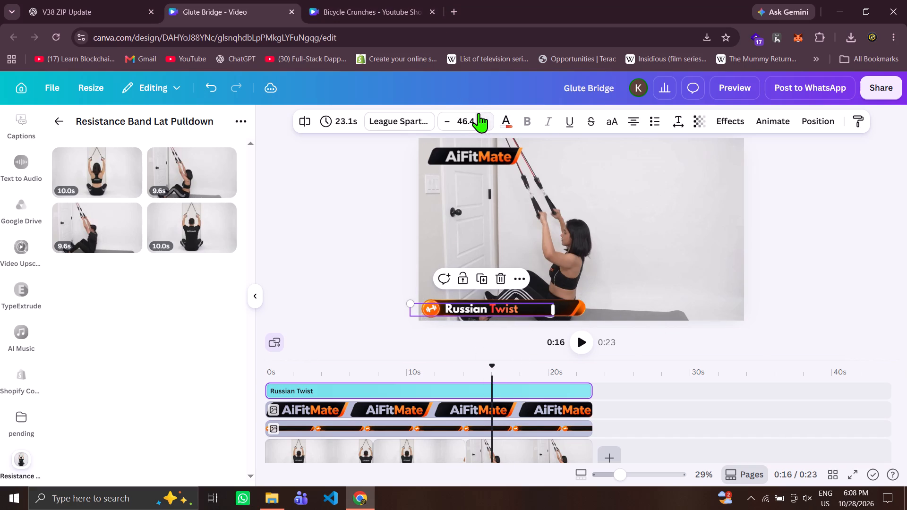
Shift the title text rightward inside the banner, trying X at -20 and settling on 0 px.
left_click(819, 120)
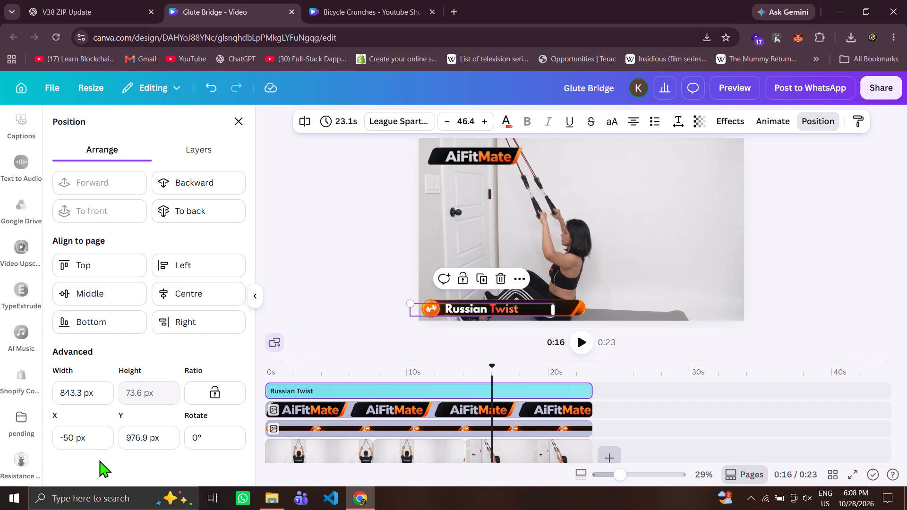
left_click(87, 443)
key("ctrl+a")
key("Left")
key("Right")
key("Right")
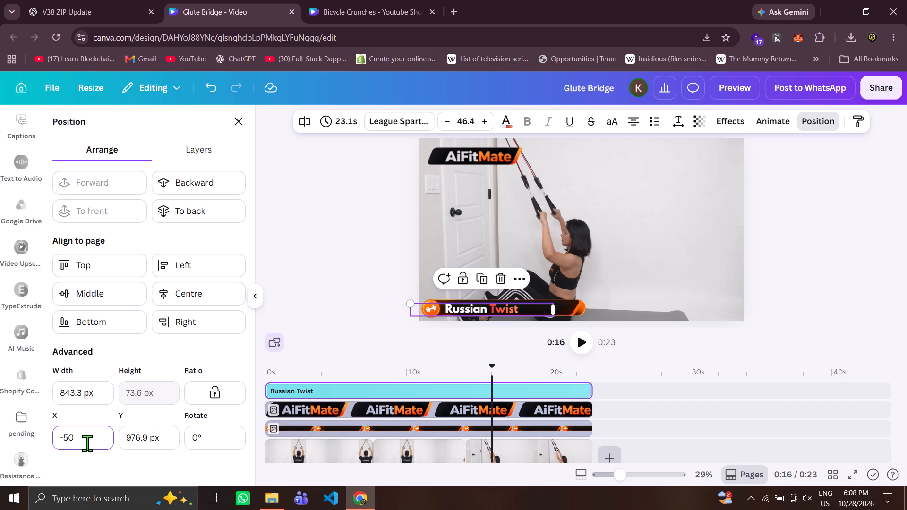
key("BackSpace")
key("2")
key("Return")
scroll(87, 443, "down", 3)
left_click(87, 443)
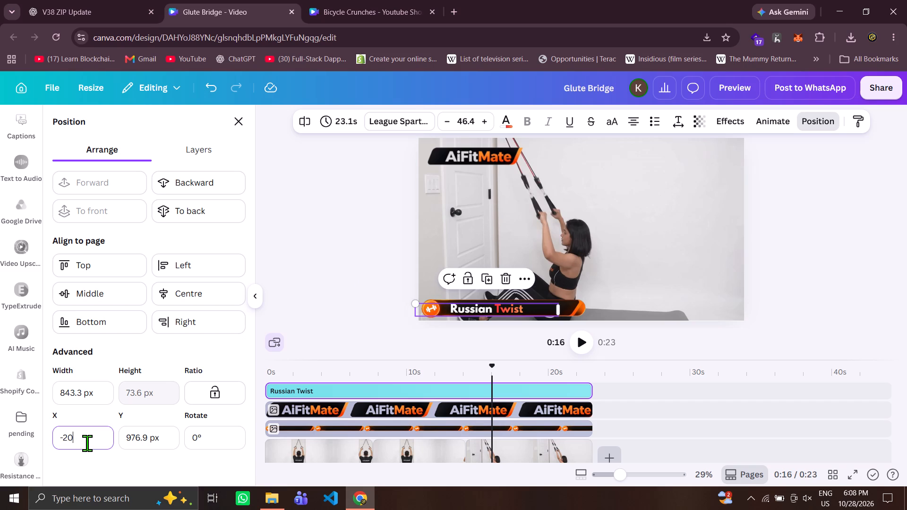
key("ctrl+a")
key("0")
key("Return")
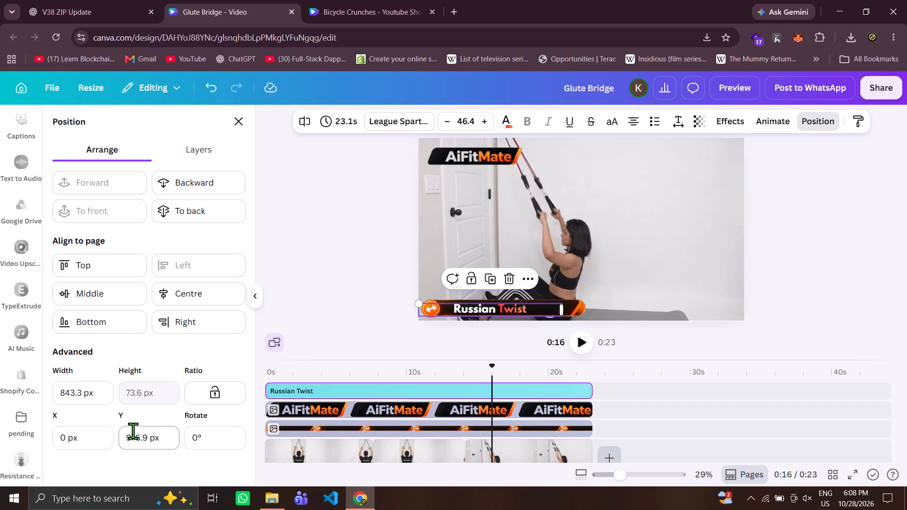
Raise the title text slightly within the banner by setting its Y position to 972.9 px.
left_click(134, 431)
key("Right")
key("BackSpace")
key("2")
key("Return")
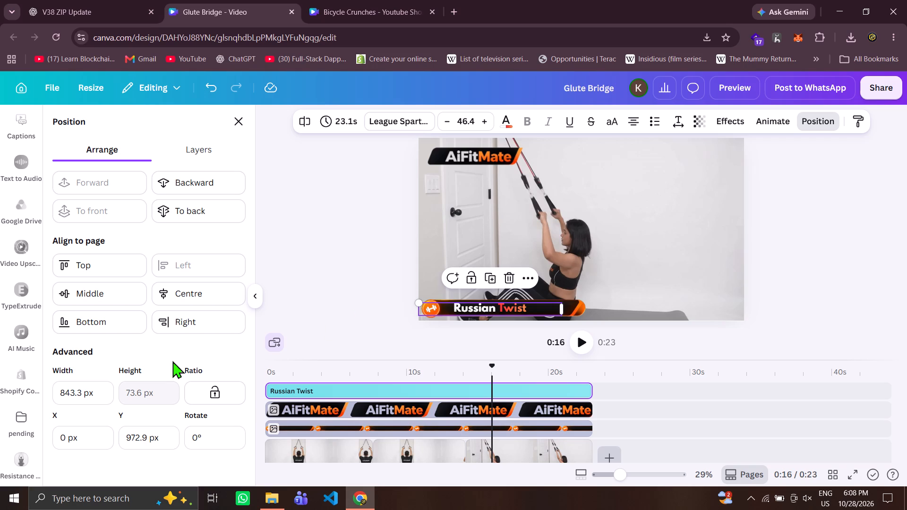
Preview the video, and mute the original sound of all three lat pulldown clips, setting their volume to 0.
left_click(736, 71)
left_click(737, 85)
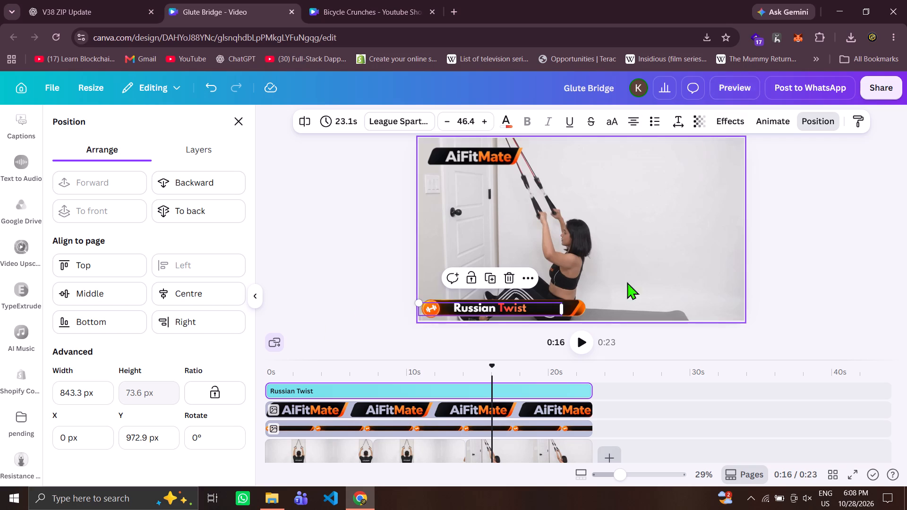
left_click_drag(801, 347, 795, 349)
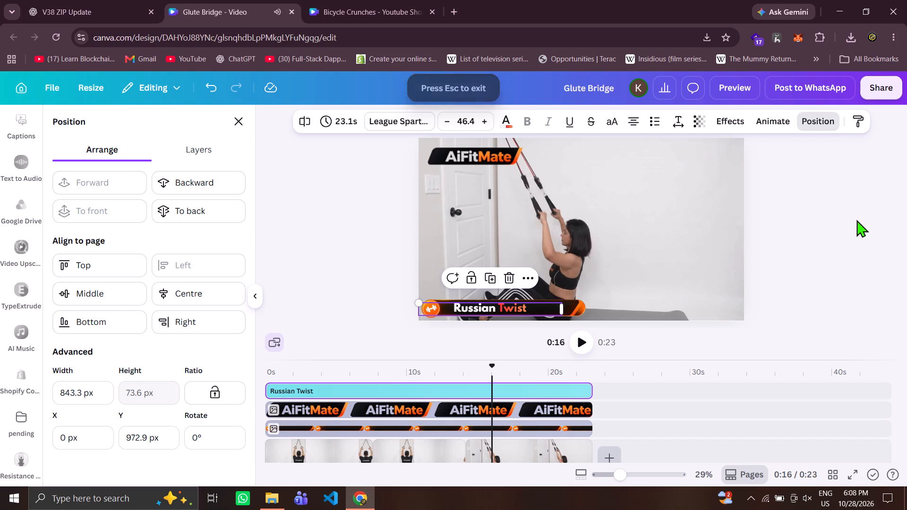
left_click(565, 450)
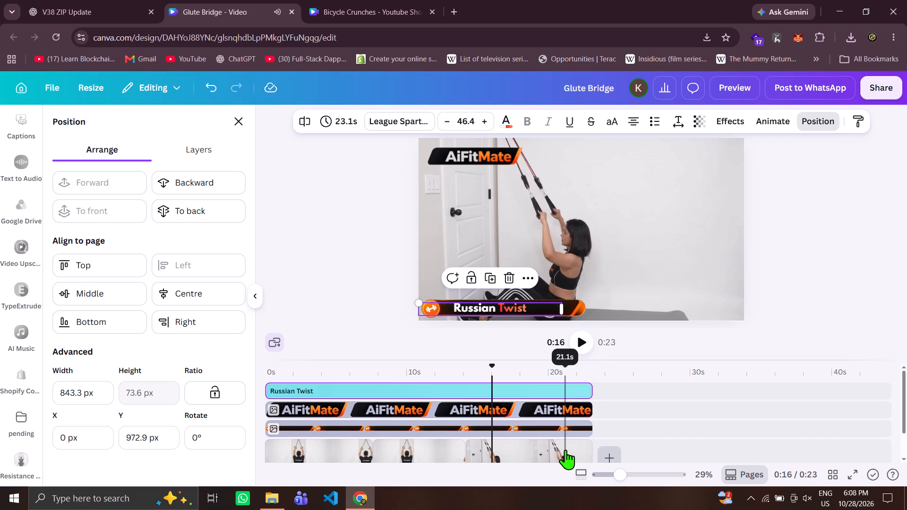
left_click(541, 386)
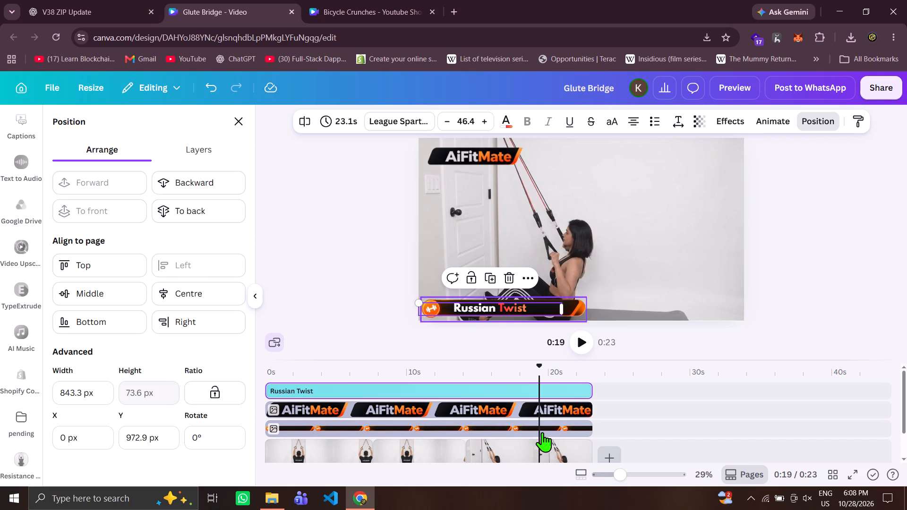
left_click(535, 449)
left_click(311, 448, "shift")
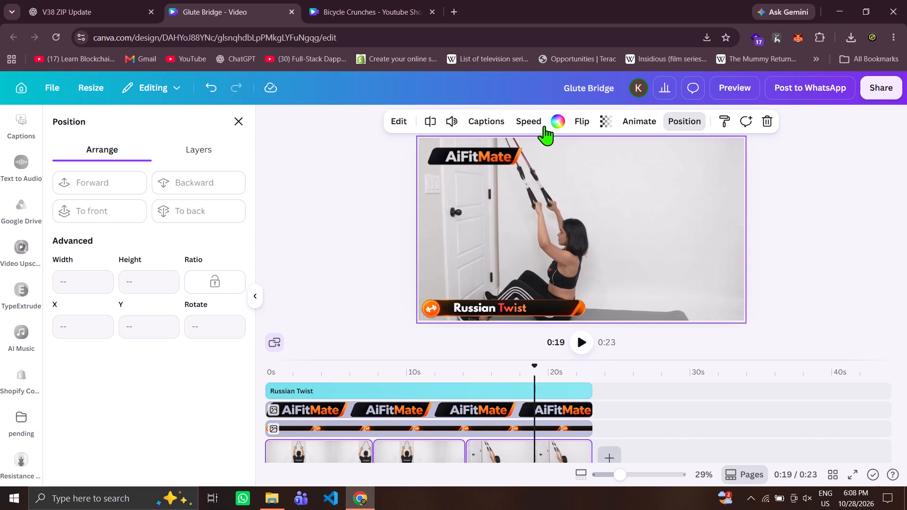
left_click(451, 119)
scroll(451, 119, "up", 1)
scroll(457, 115, "down", 1)
scroll(457, 115, "up", 1)
scroll(447, 162, "down", 1)
scroll(447, 170, "up", 1)
left_click(377, 160)
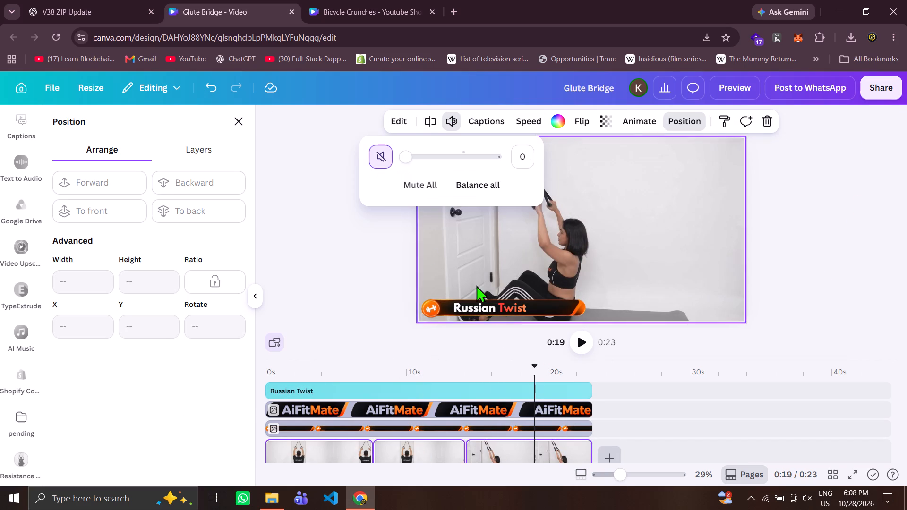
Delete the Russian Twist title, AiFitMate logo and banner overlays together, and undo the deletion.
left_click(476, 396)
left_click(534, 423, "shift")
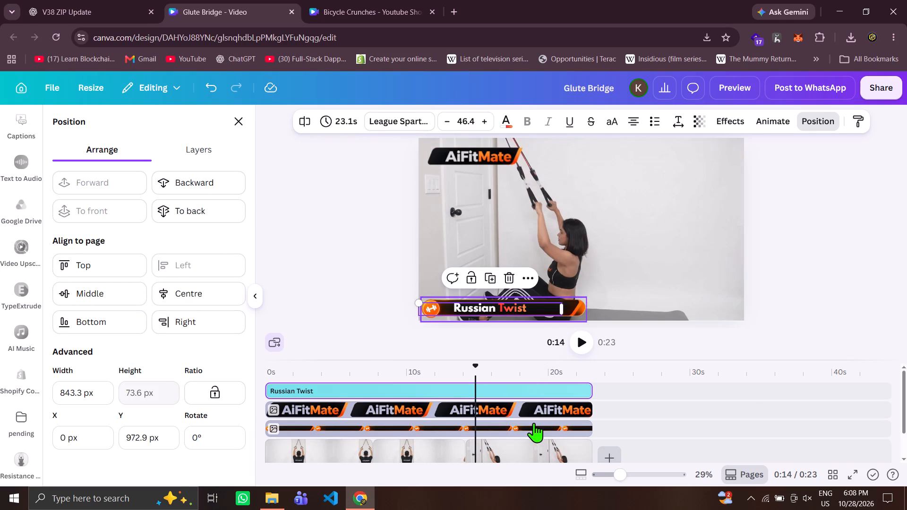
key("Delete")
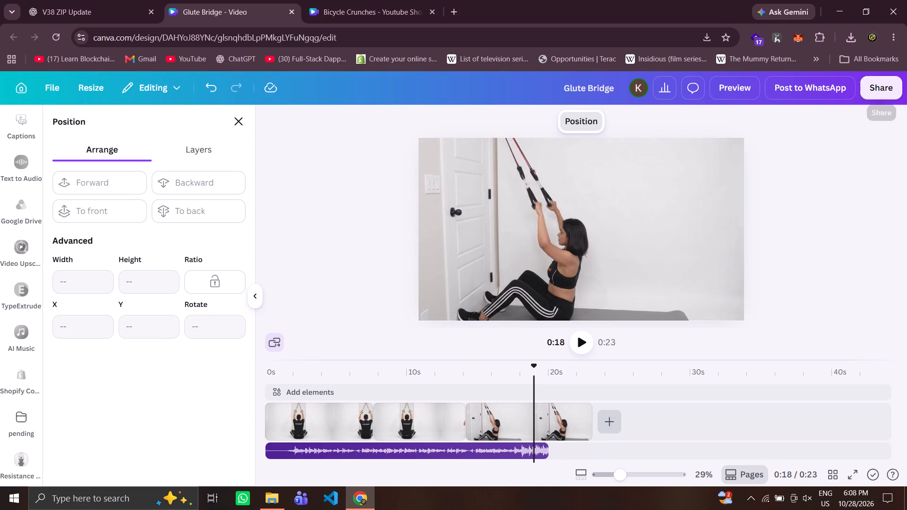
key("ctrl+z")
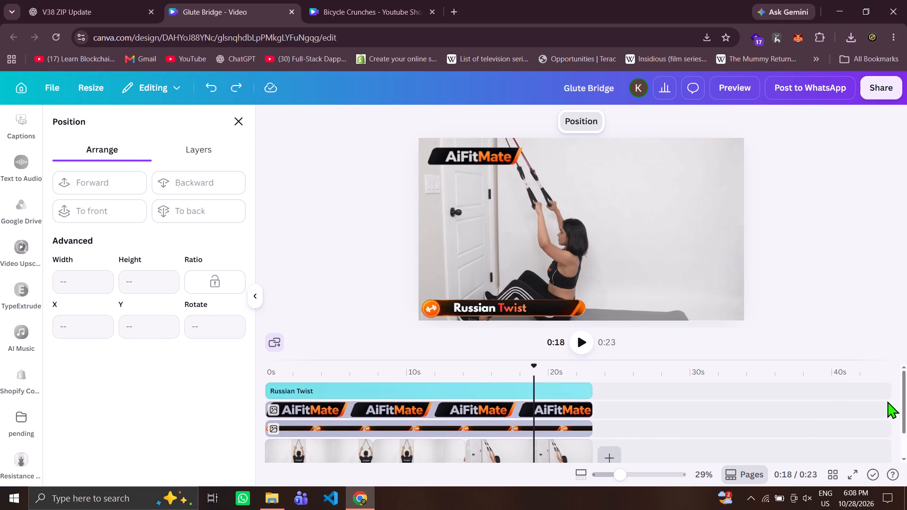
Extend the Apex_Motion.mp3 music track so it ends together with the last video clip.
left_click_drag(894, 405, 899, 432)
left_click(906, 425)
left_click(906, 435)
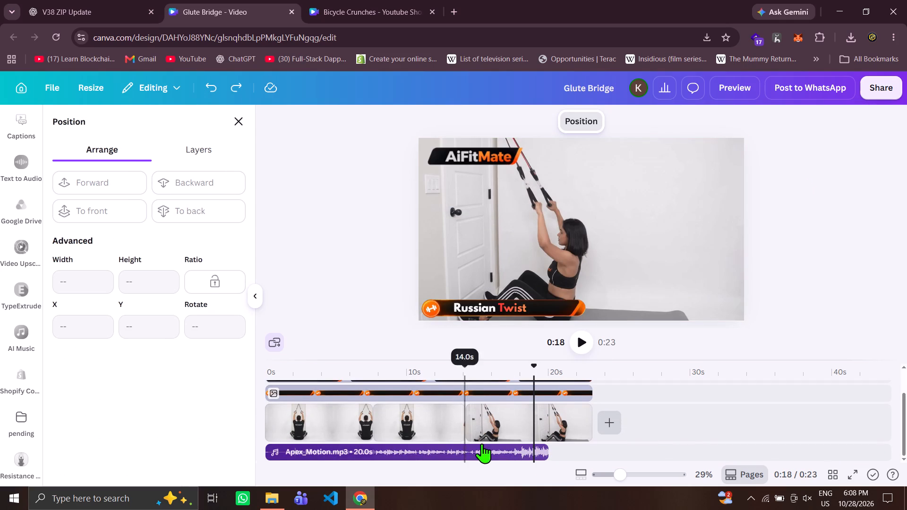
left_click(482, 443)
left_click_drag(544, 450, 624, 449)
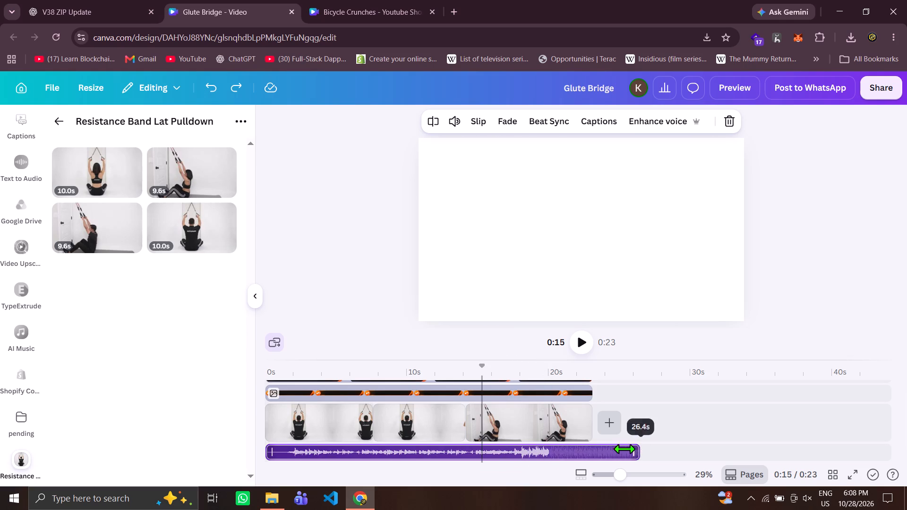
left_click_drag(624, 449, 589, 450)
Delete the Russian Twist title, AiFitMate logo and banner overlays from the video together.
left_click(906, 384)
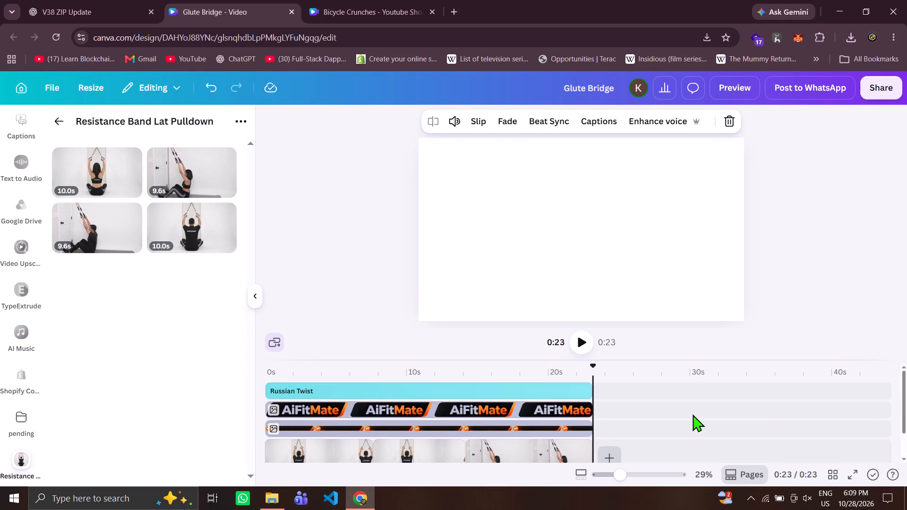
left_click(492, 391)
left_click(560, 430, "shift")
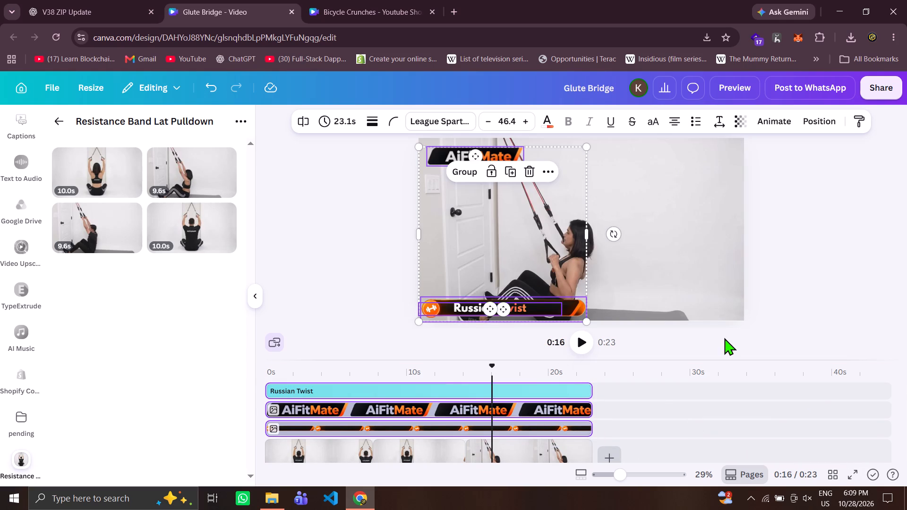
key("Delete")
Download the clean version without overlays as an MP4 video in 4K quality.
left_click(888, 87)
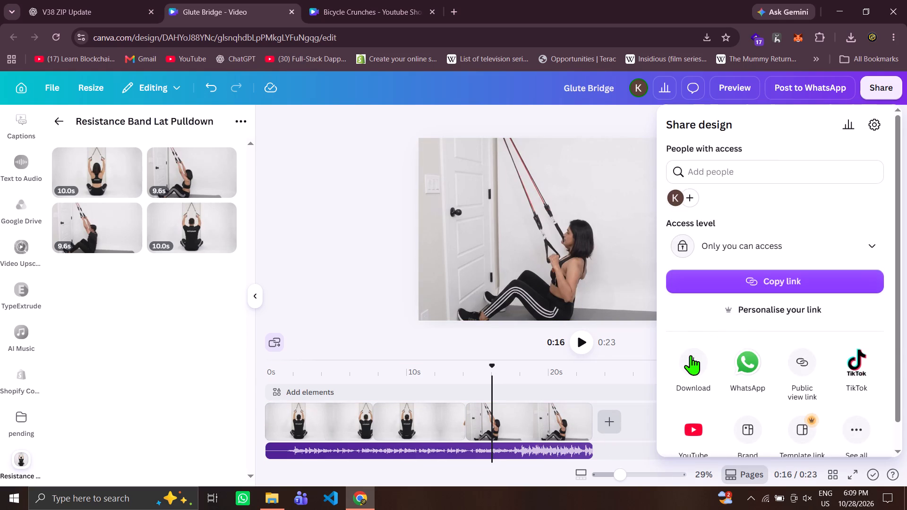
left_click(691, 361)
left_click(808, 272)
left_click(808, 272)
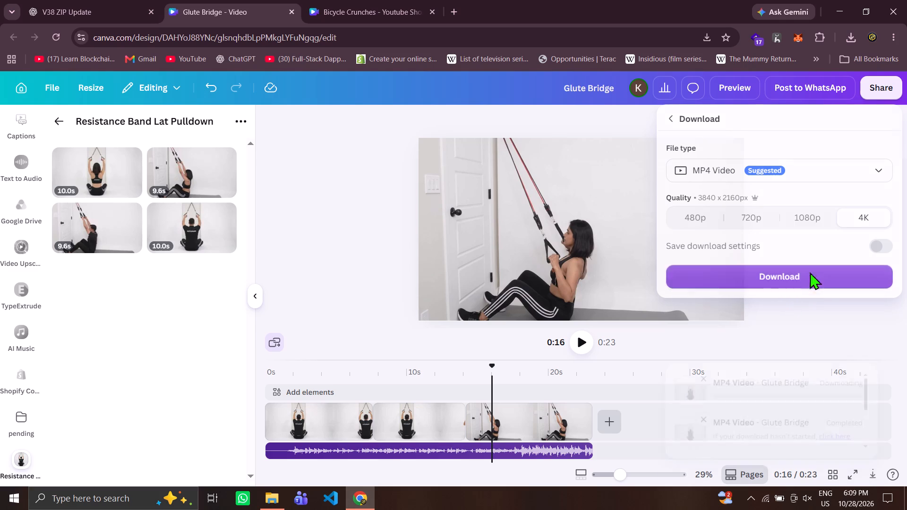
Undo the deletion of the title, logo and banner overlays.
left_click(844, 252)
key("ctrl+z")
Download the version with the title, logo and banner overlays as an MP4 video.
left_click(872, 90)
left_click(698, 366)
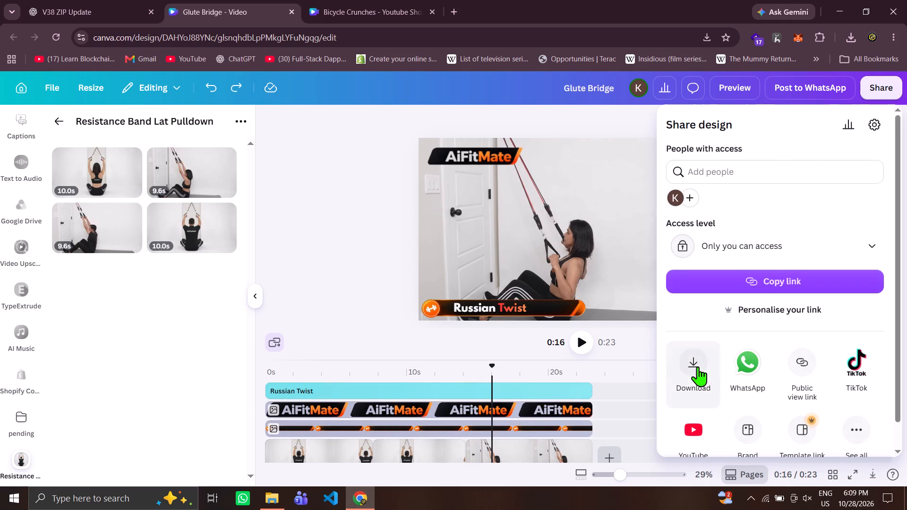
left_click_drag(830, 281, 819, 286)
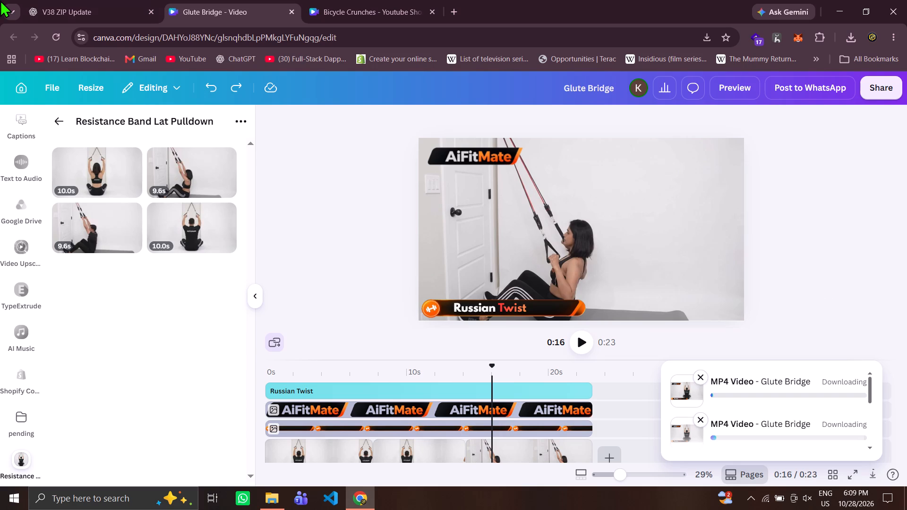
Dismiss the Glute Bridge MP4 entries from the download progress list once they complete.
left_click(697, 419)
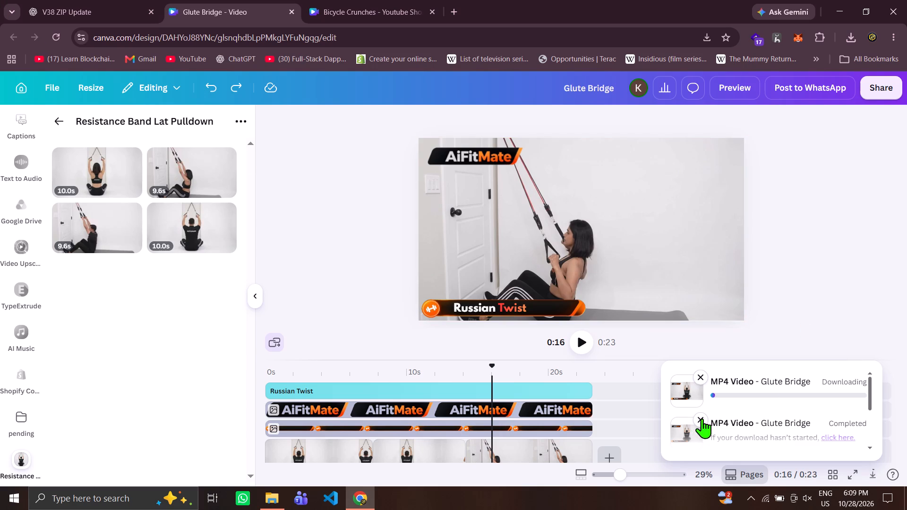
left_click(702, 418)
left_click(701, 377)
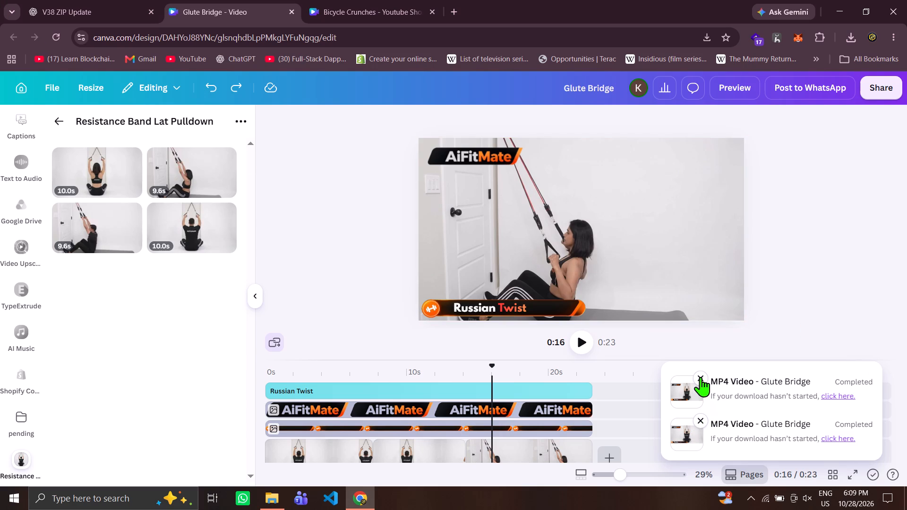
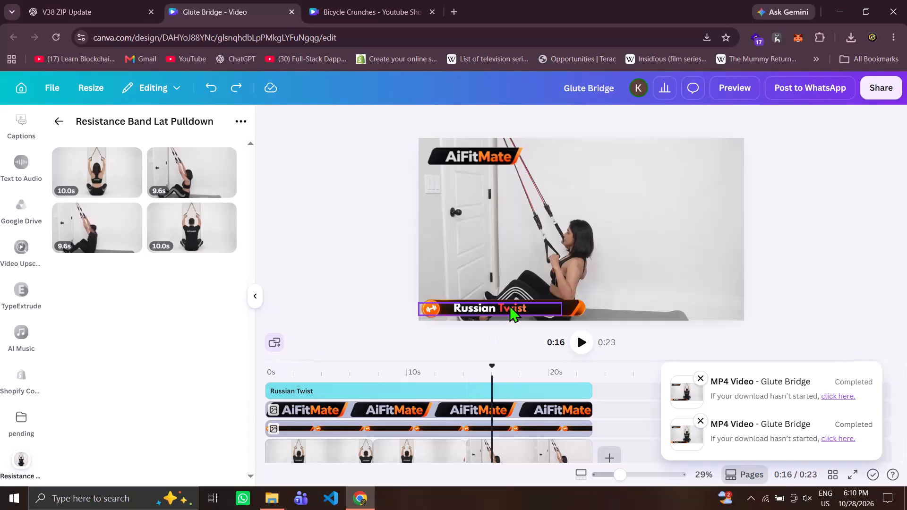
With the "Russian Twist" banner title selected, compose "resistance band lat pulldown" from search suggestions in a temporary browser tab and copy it.
triple_click(514, 306)
left_click(514, 306)
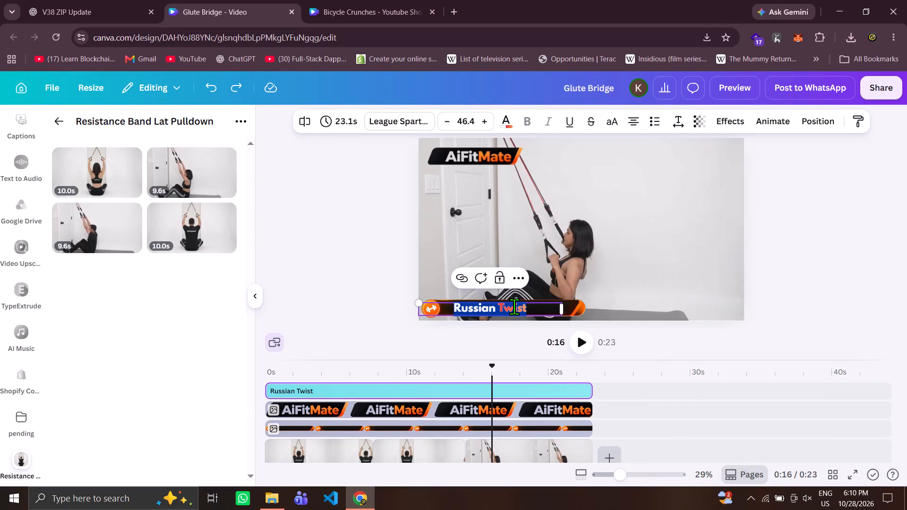
key("ctrl+t")
type("resist")
key("Right")
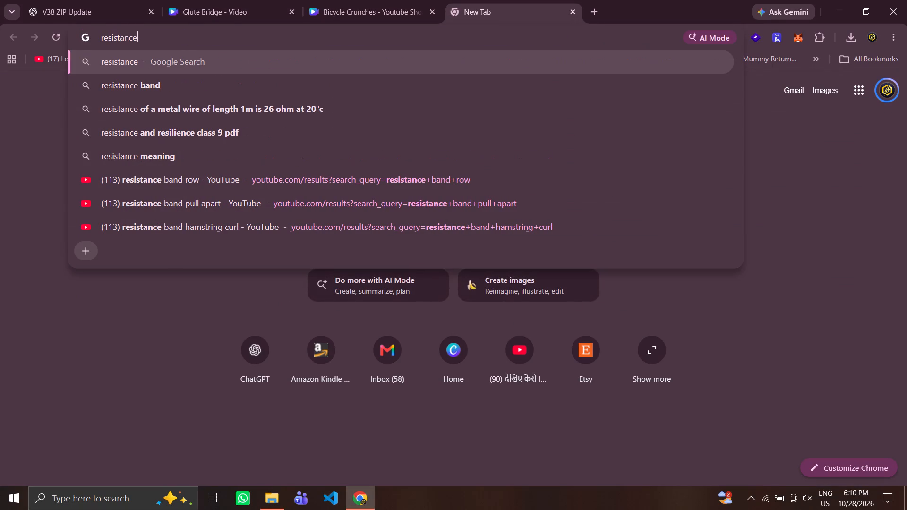
key("space")
key("Down")
key("space")
type("la")
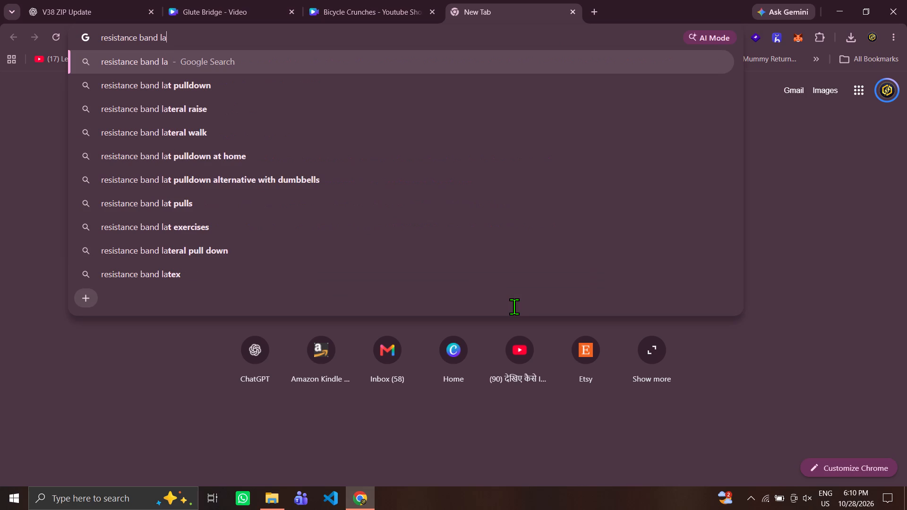
key("Down")
key("ctrl+a")
key("ctrl+c")
key("ctrl+w")
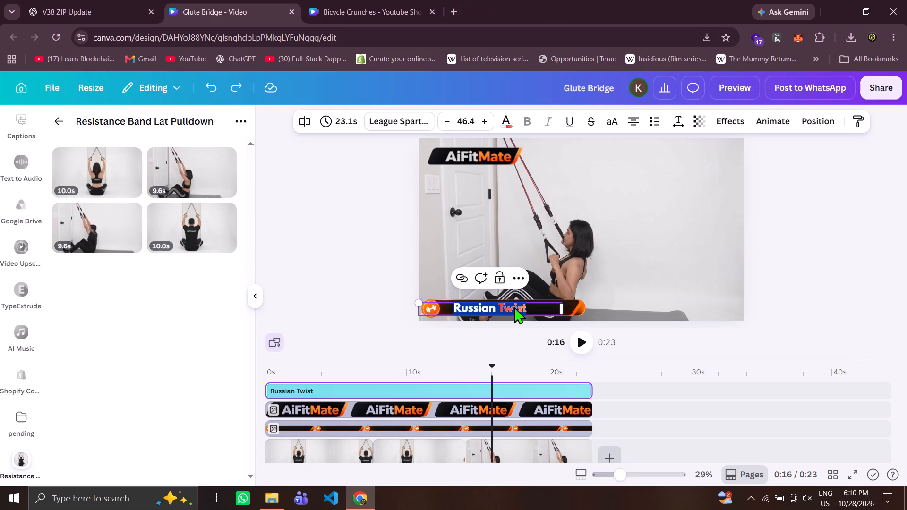
Place the copied phrase in a new browser tab's address bar and capitalise it as "Resistance Band Lat Pulldown".
key("ctrl+t")
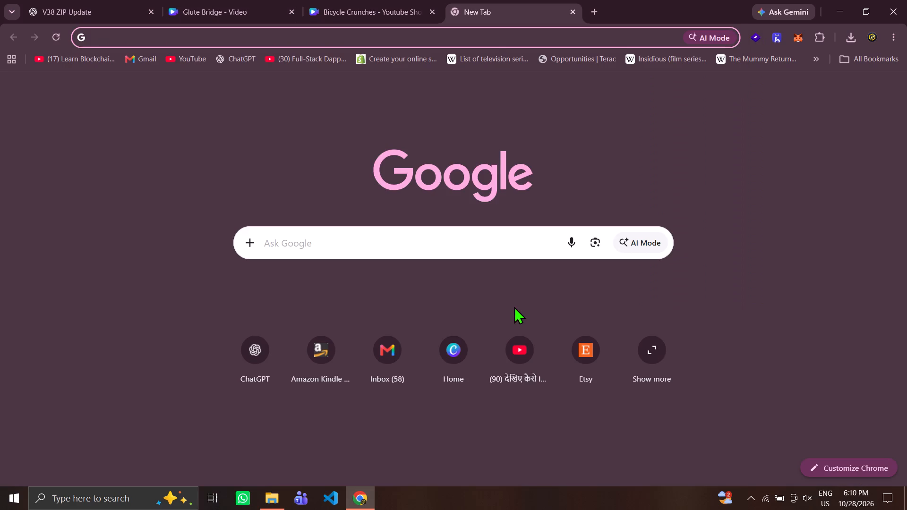
key("ctrl+v")
key("ctrl+a")
key("Left")
key("Right")
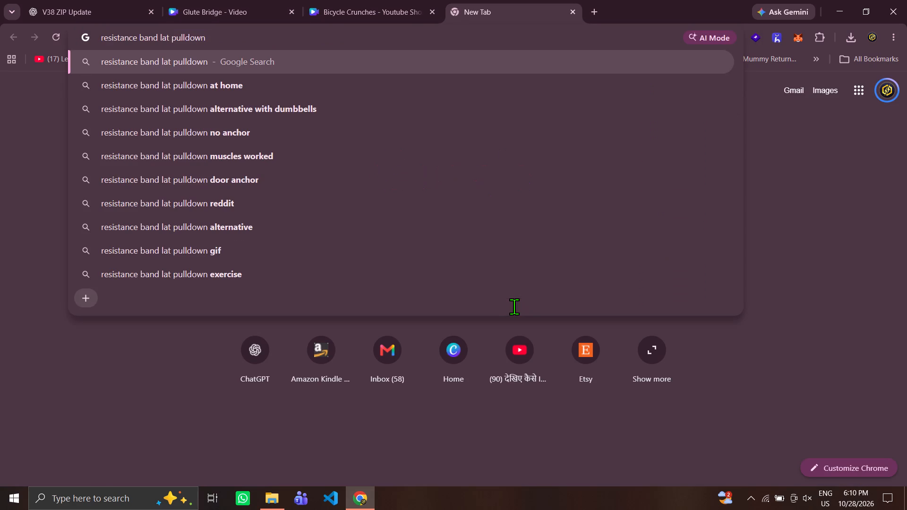
key("BackSpace")
key("shift+r")
key("ctrl+Right")
key("Right")
key("BackSpace")
key("shift+b")
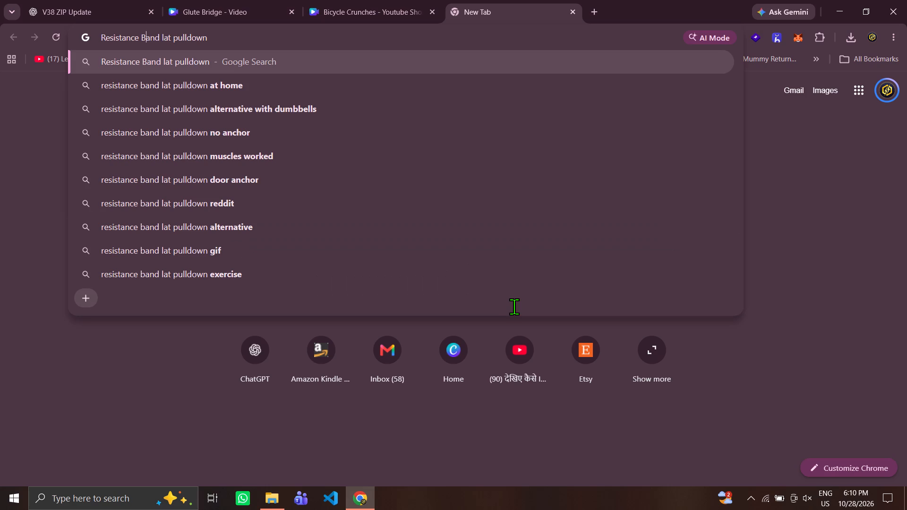
key("ctrl+Right")
key("Right")
key("BackSpace")
key("shift+l")
key("ctrl+Right")
key("Right")
key("BackSpace")
key("shift+p")
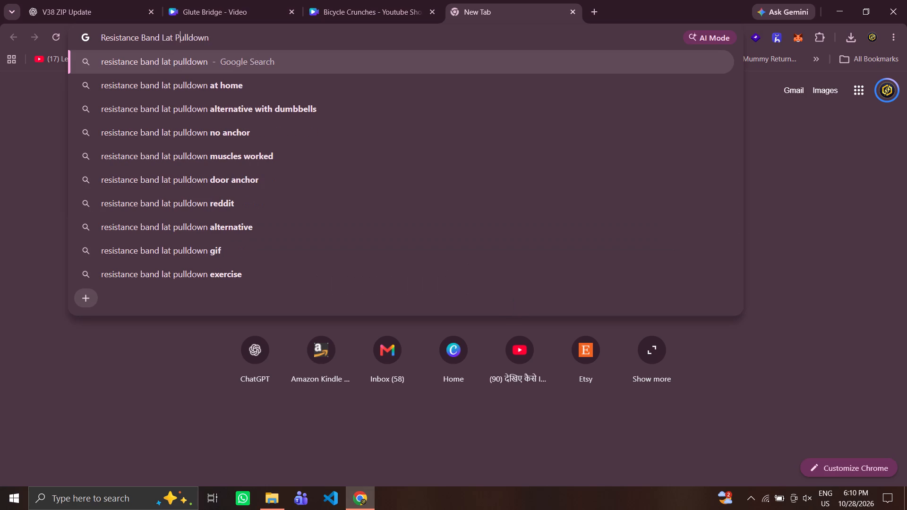
Copy the capitalised phrase, close the temporary tab, and replace the "Russian Twist" banner title with "Resistance Band Lat Pulldown".
key("ctrl+a")
key("ctrl+c")
key("ctrl+w")
key("ctrl+v")
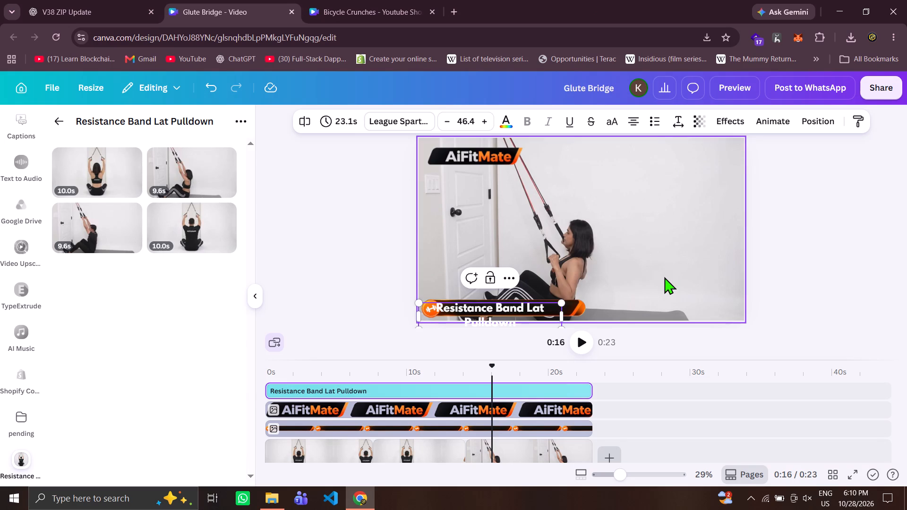